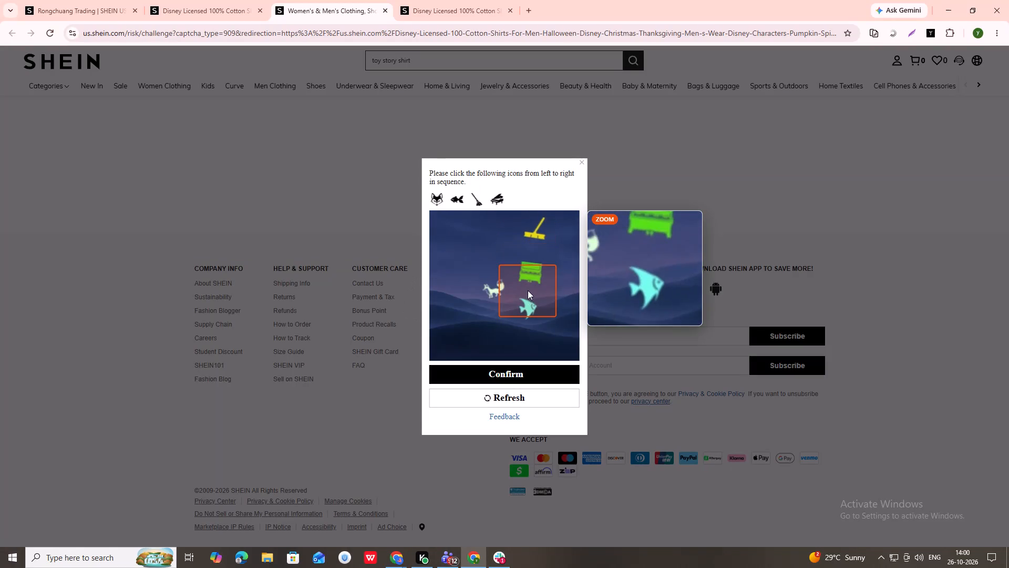
Solve the image verification by marking the fox, fish, broom and piano in sequence and submitting it.
{"action": "left_click", "coordinate": [492, 290]}
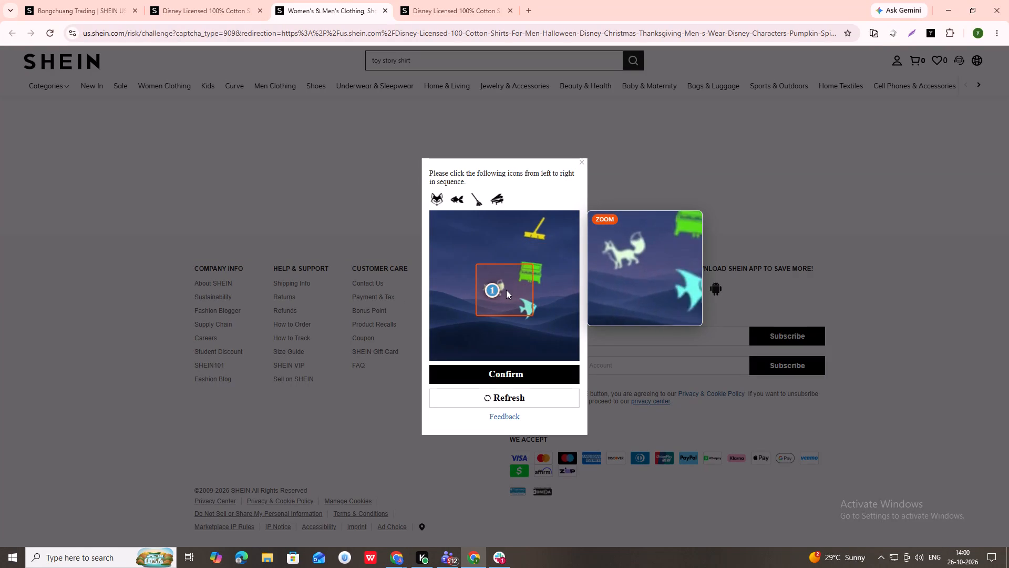
{"action": "left_click", "coordinate": [527, 310]}
{"action": "left_click", "coordinate": [534, 229]}
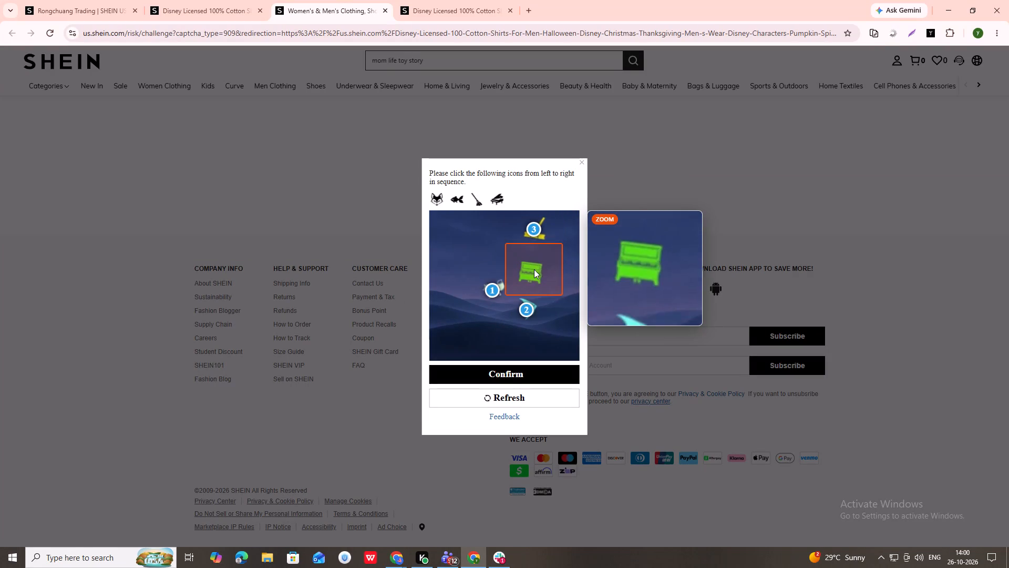
{"action": "left_click", "coordinate": [534, 269]}
{"action": "left_click", "coordinate": [503, 379]}
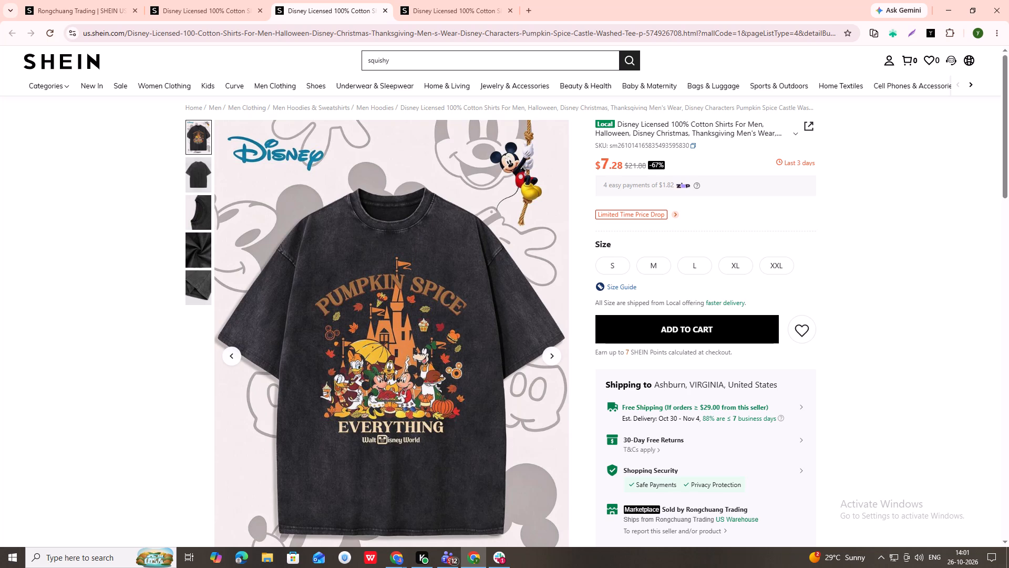
Close the three Disney shirt product pages, keeping only the Rongchuang Trading store page open.
{"action": "key", "text": "ctrl+w"}
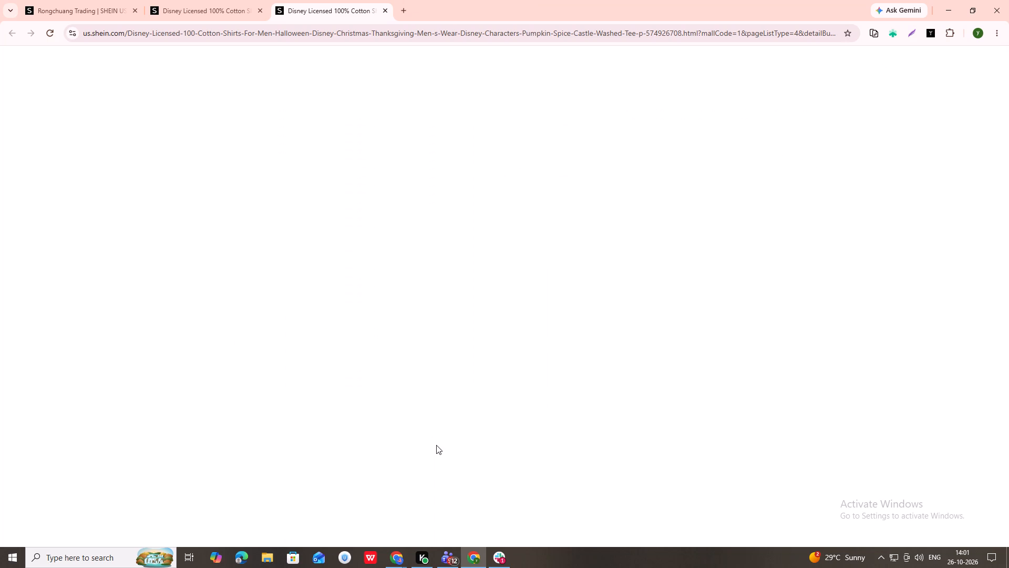
{"action": "middle_click", "coordinate": [332, 0]}
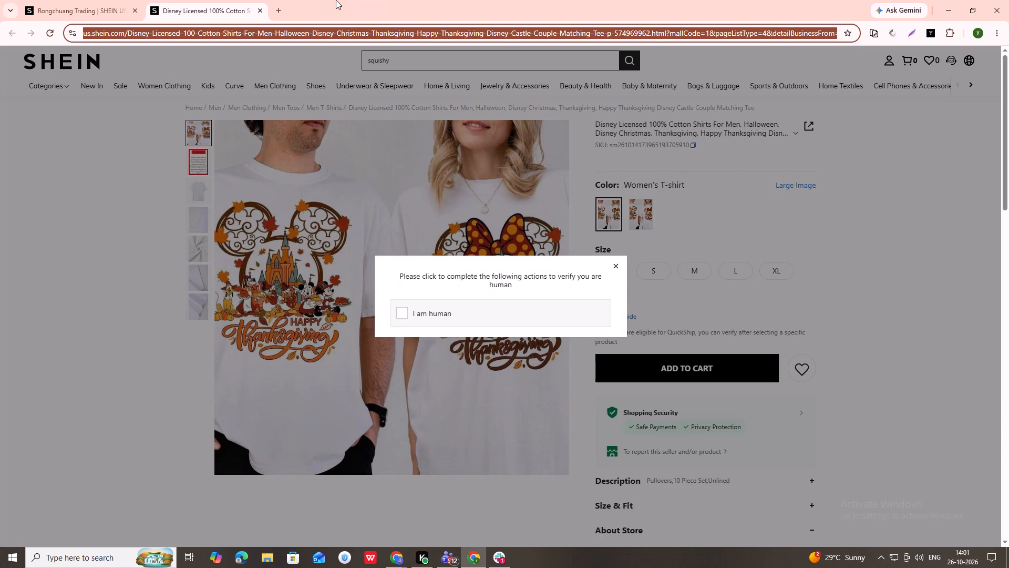
{"action": "middle_click", "coordinate": [213, 1]}
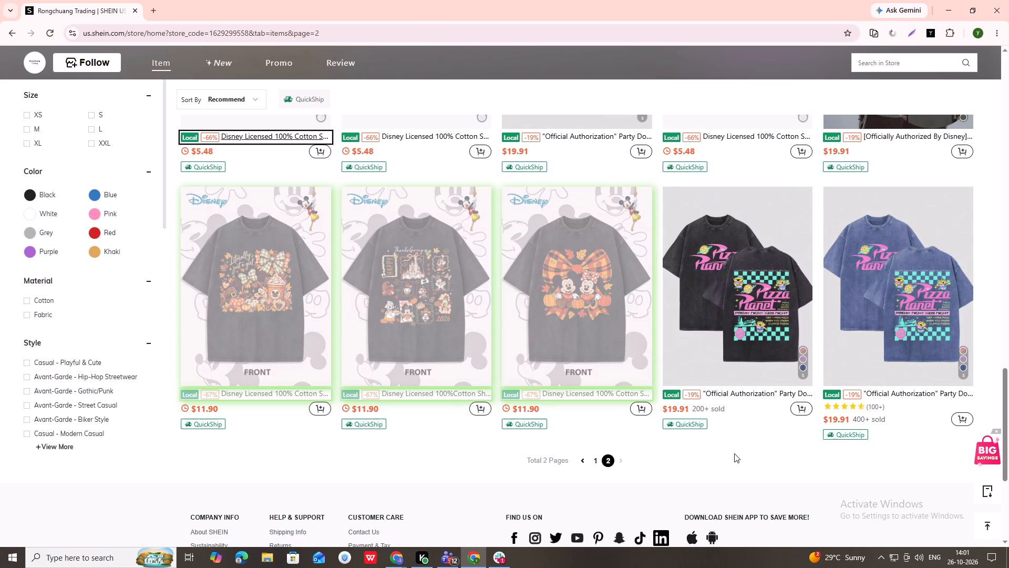
{"action": "key", "text": "alt+Tab"}
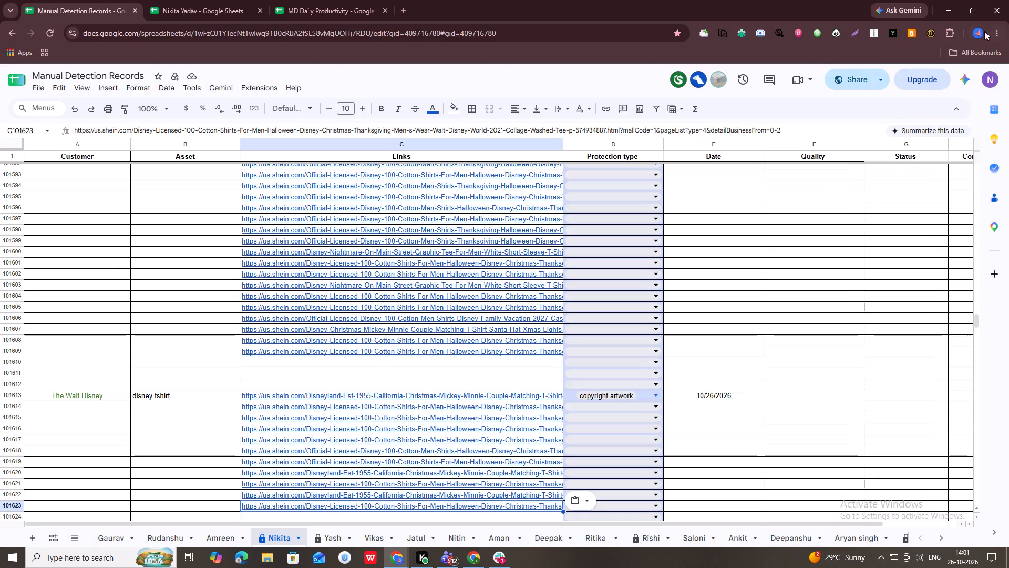
{"action": "left_click", "coordinate": [980, 27]}
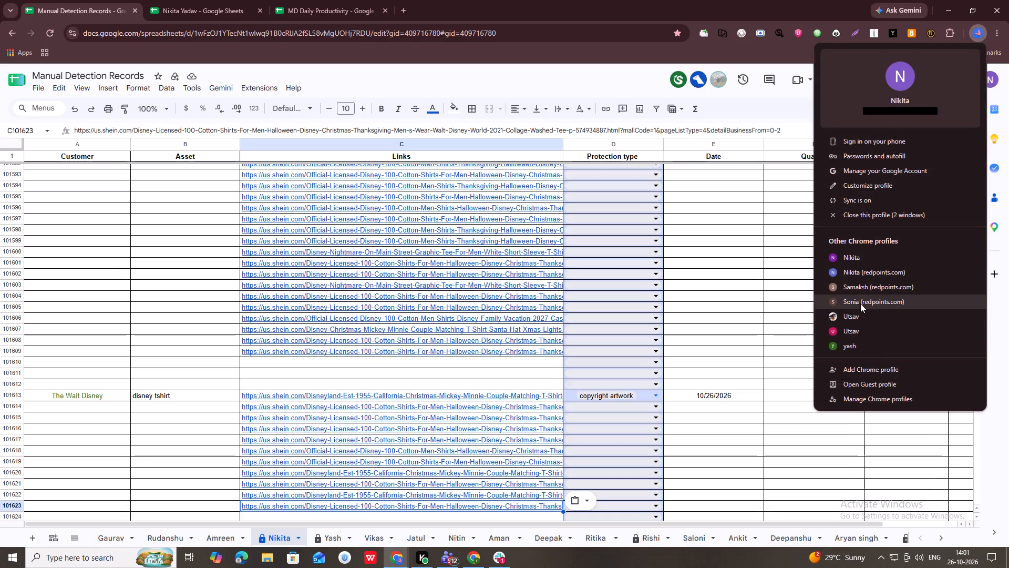
{"action": "left_click", "coordinate": [861, 300]}
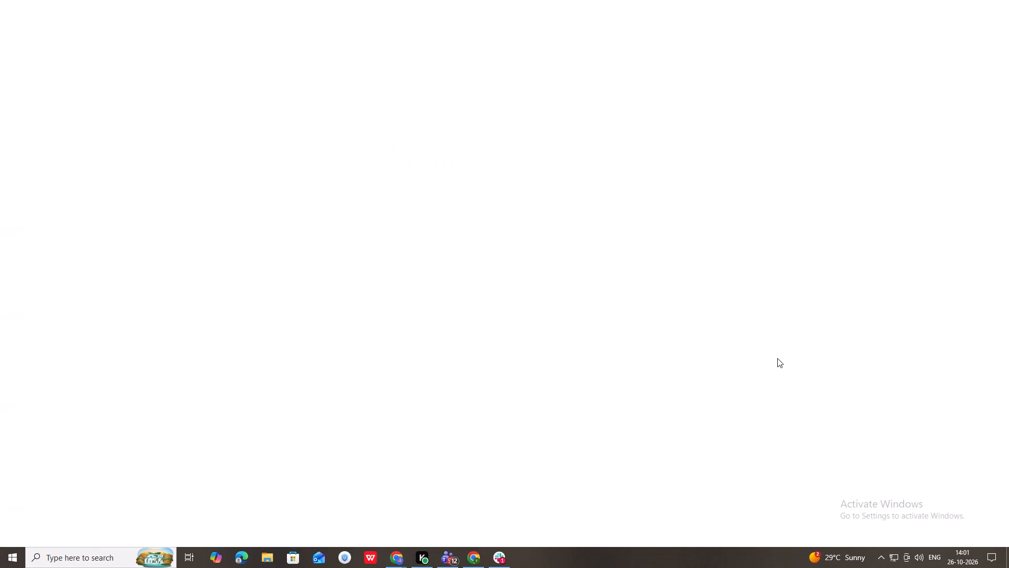
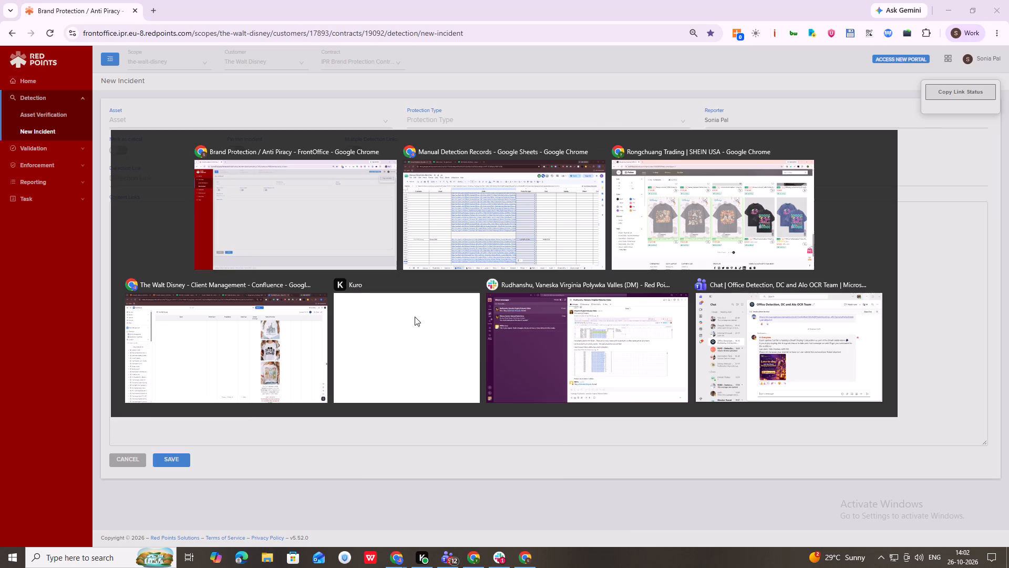
Fill the empty separator row 101564 above the Walt Disney mickey tshirt entries with light purple.
{"action": "scroll", "coordinate": [488, 342], "scroll_direction": "up", "scroll_amount": 9}
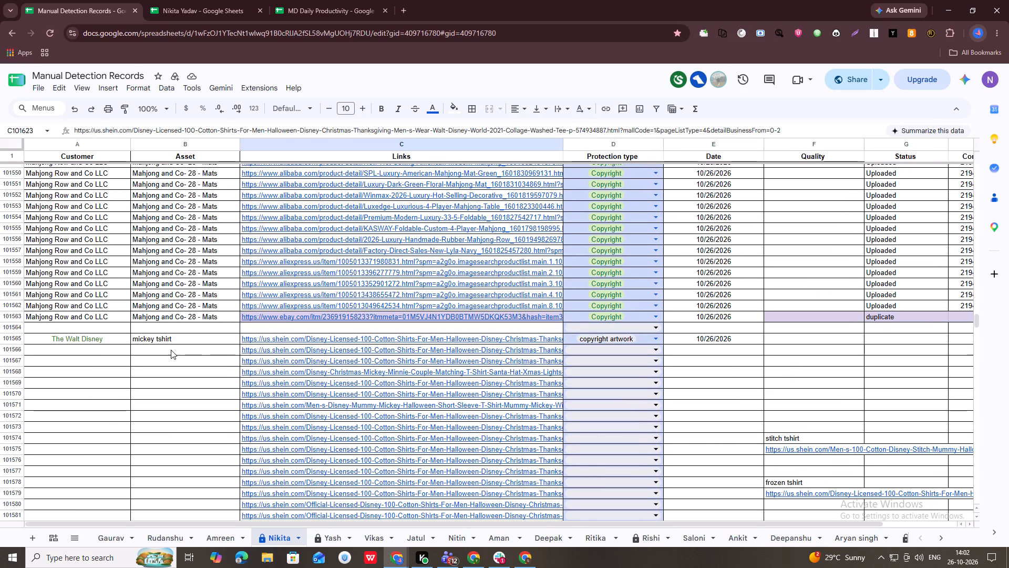
{"action": "left_click", "coordinate": [339, 335]}
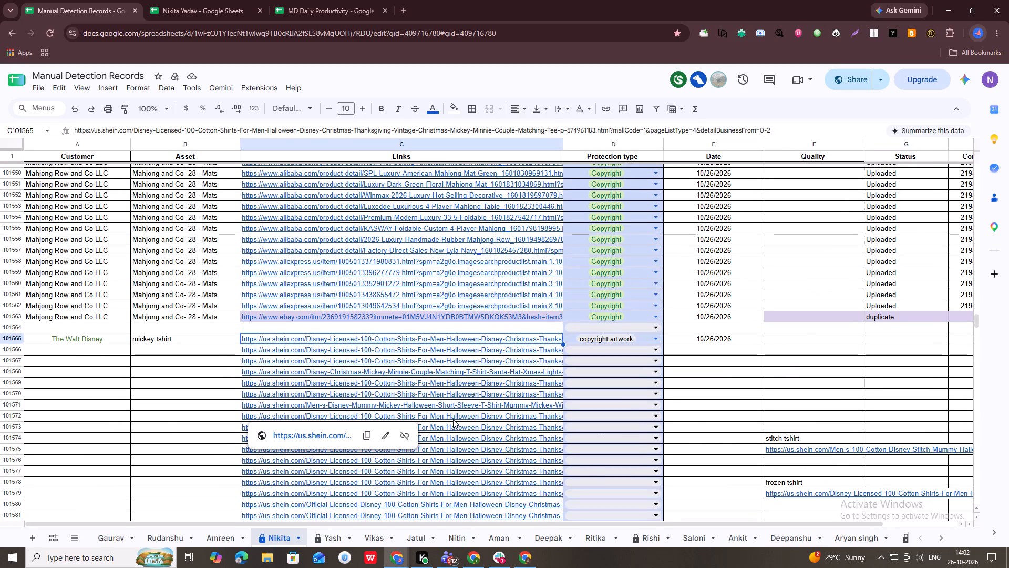
{"action": "left_click", "coordinate": [0, 328]}
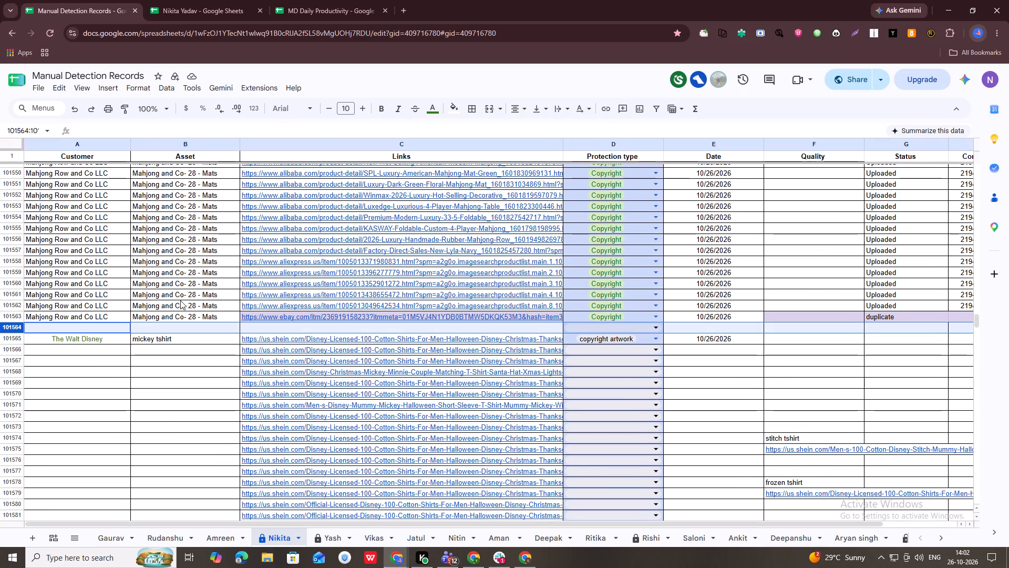
{"action": "left_click", "coordinate": [451, 114]}
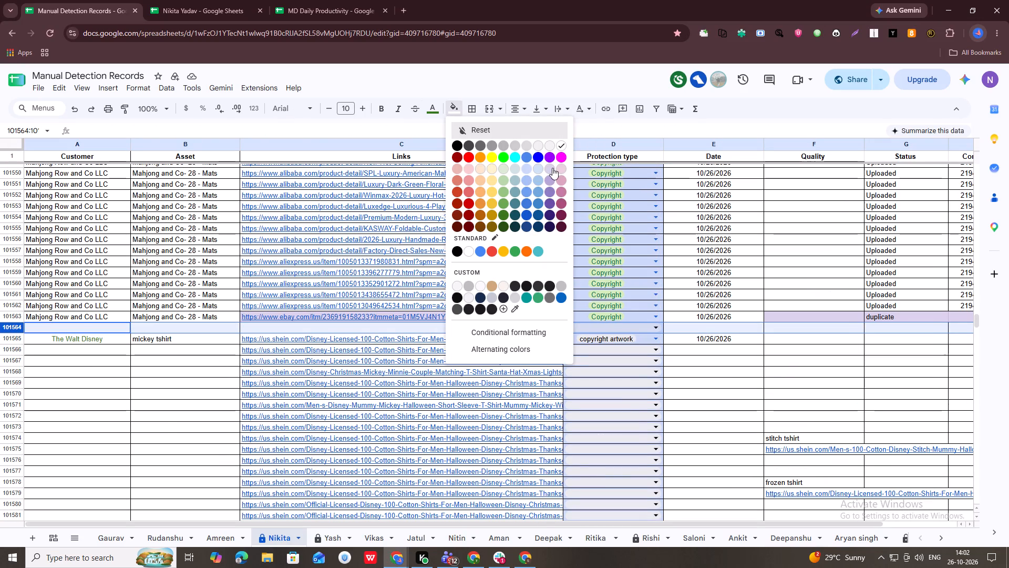
{"action": "left_click", "coordinate": [552, 168]}
Copy all the mickey tshirt links from C101565 to C101609 in the Links column.
{"action": "left_click", "coordinate": [354, 335]}
{"action": "scroll", "coordinate": [475, 366], "scroll_direction": "down", "scroll_amount": 8}
{"action": "left_click", "coordinate": [473, 403], "text": "shift"}
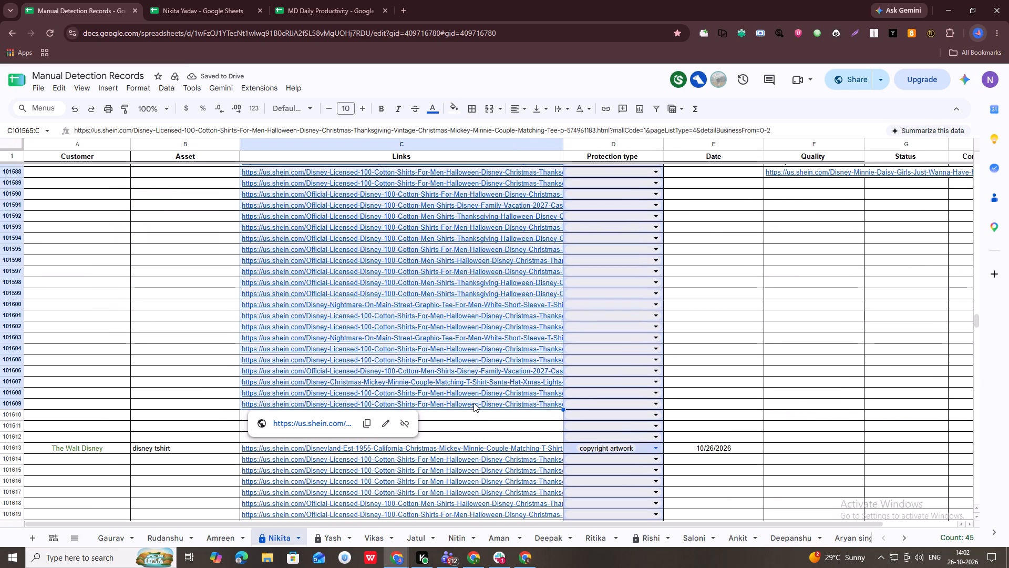
{"action": "key", "text": "ctrl+c"}
{"action": "key", "text": "ctrl+c"}
{"action": "key", "text": "ctrl+c"}
In the Red Points New Incident form, set the asset to Mickey & Friends - T-shirts - 25 and the protection type to Copyright artwork.
{"action": "key", "text": "alt+Tab"}
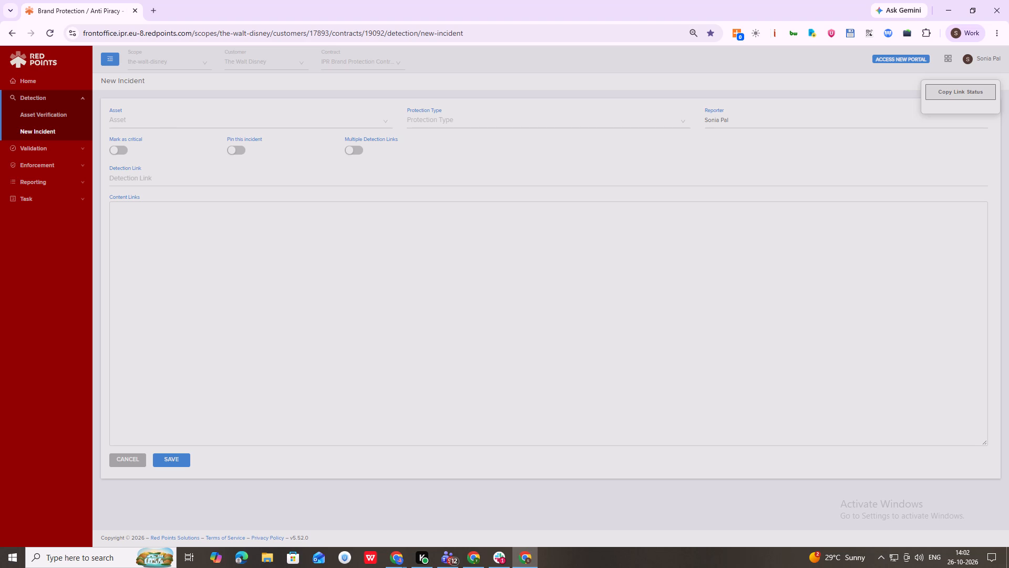
{"action": "left_click", "coordinate": [159, 127]}
{"action": "type", "text": "mickey"}
{"action": "scroll", "coordinate": [262, 206], "scroll_direction": "down", "scroll_amount": 2}
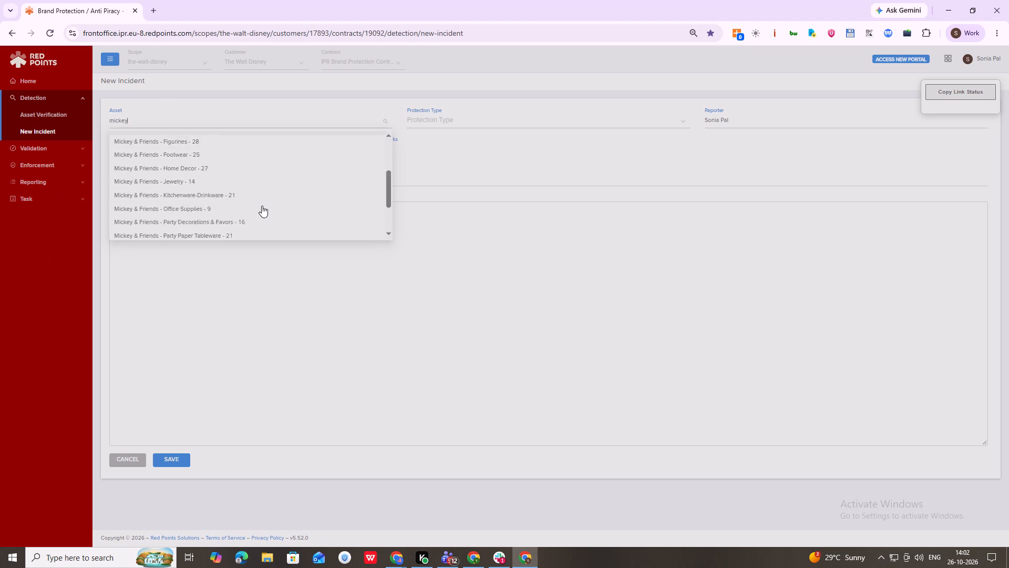
{"action": "scroll", "coordinate": [262, 206], "scroll_direction": "down", "scroll_amount": 1}
{"action": "left_click", "coordinate": [178, 231]}
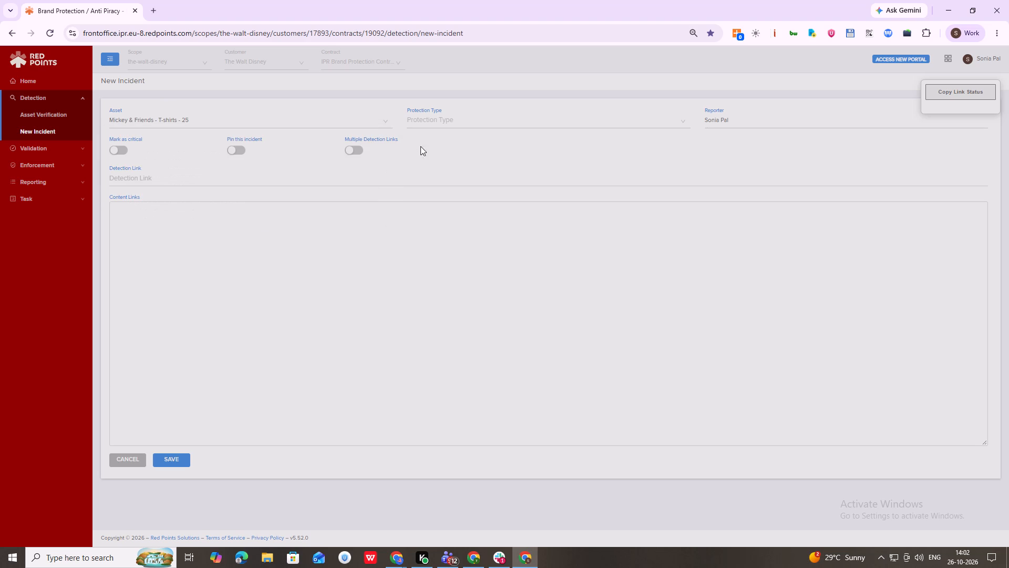
{"action": "left_click", "coordinate": [441, 117]}
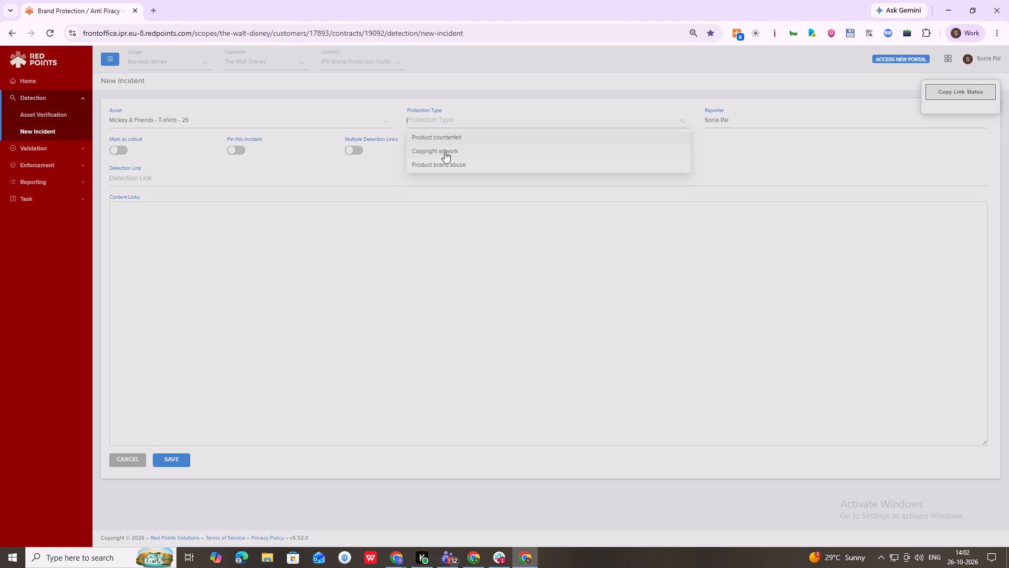
{"action": "left_click", "coordinate": [445, 151]}
Enable Multiple Detection Links and paste the copied SHEIN links into the Detection Links field.
{"action": "left_click", "coordinate": [357, 149]}
{"action": "left_click", "coordinate": [353, 252]}
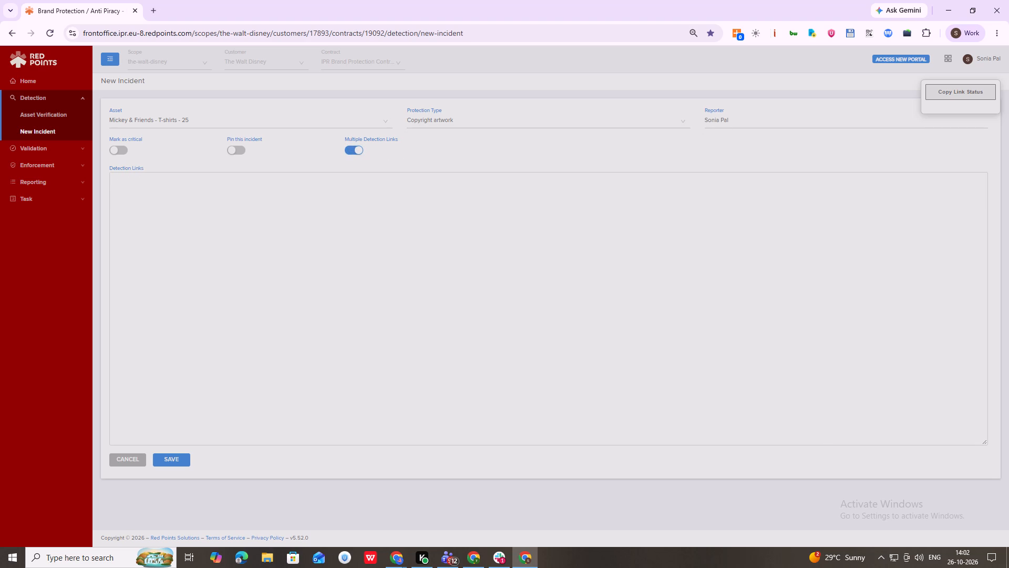
{"action": "key", "text": "ctrl+v"}
Switch back to the spreadsheet and remove duplicates from the selected mickey tshirt links.
{"action": "key", "text": "alt+Tab"}
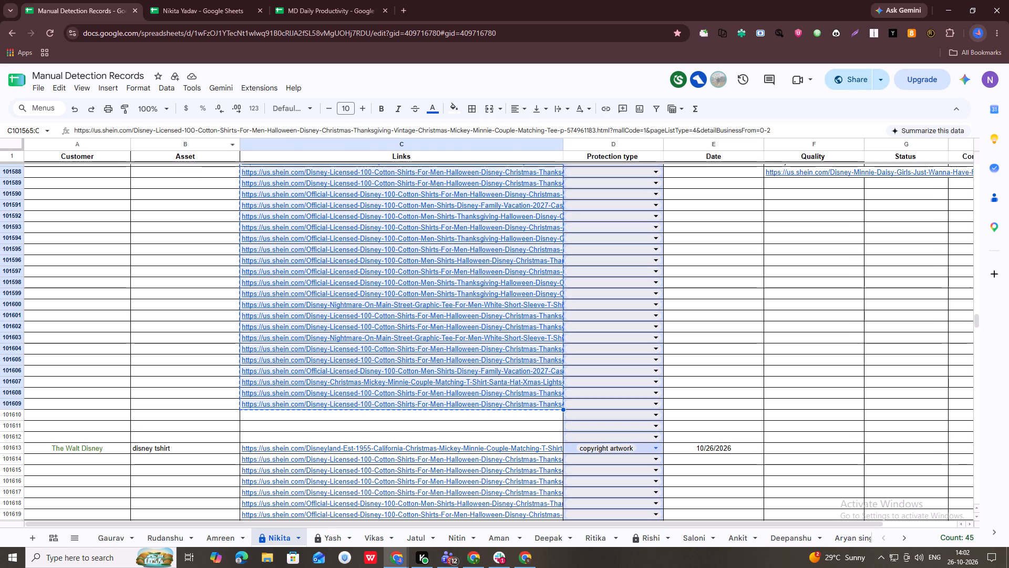
{"action": "left_click", "coordinate": [171, 88]}
{"action": "left_click", "coordinate": [209, 376]}
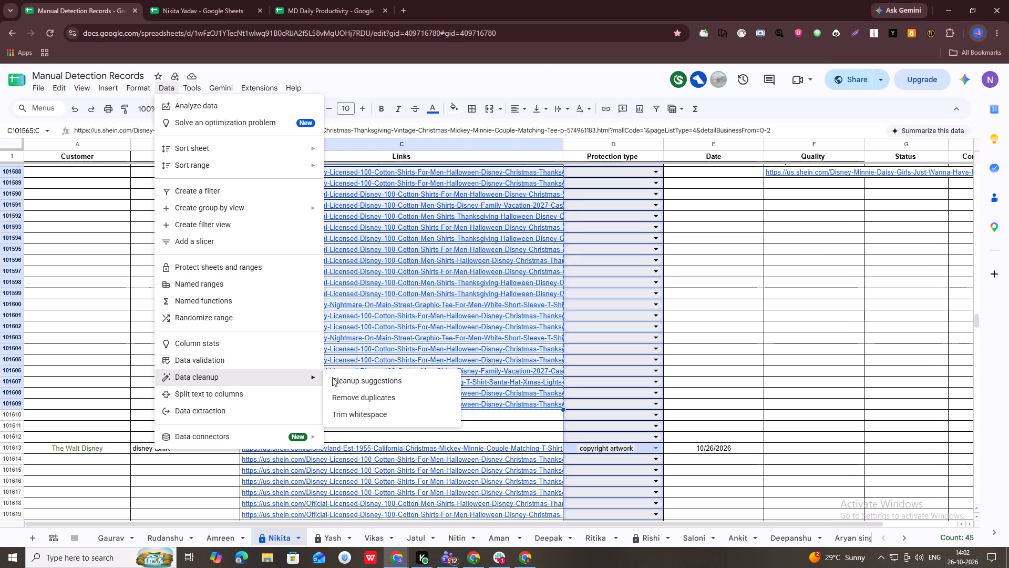
{"action": "left_click", "coordinate": [376, 398]}
{"action": "left_click", "coordinate": [541, 384]}
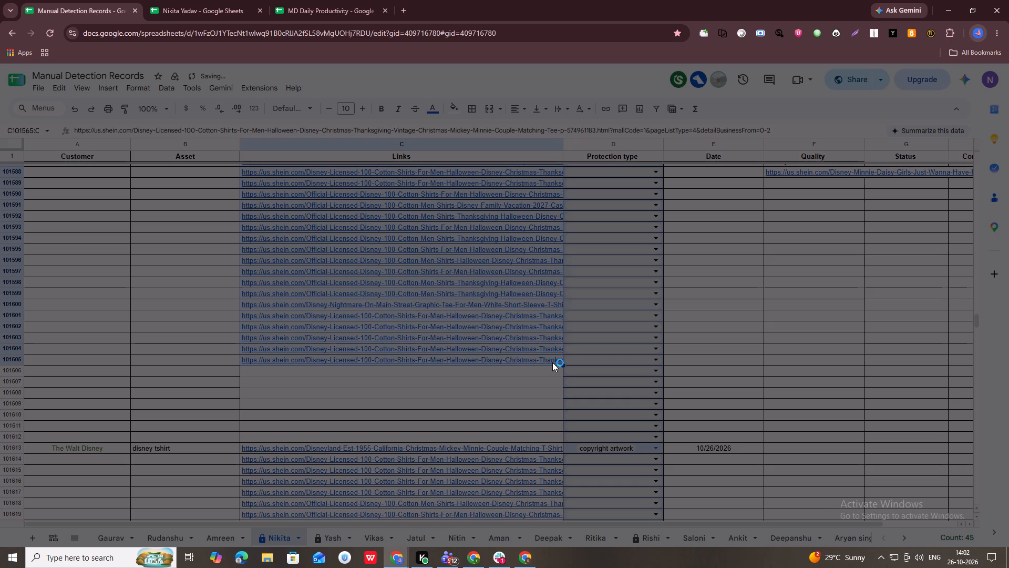
{"action": "left_click", "coordinate": [629, 337]}
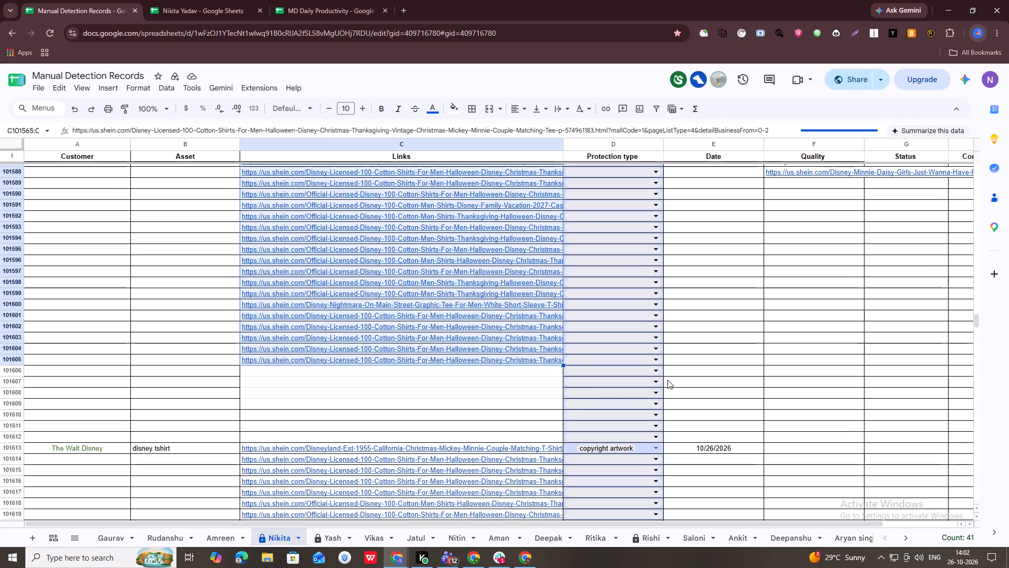
Return to the Red Points form and save the batch of Mickey T-shirt incidents.
{"action": "scroll", "coordinate": [508, 395], "scroll_direction": "up", "scroll_amount": 10}
{"action": "key", "text": "alt+Tab"}
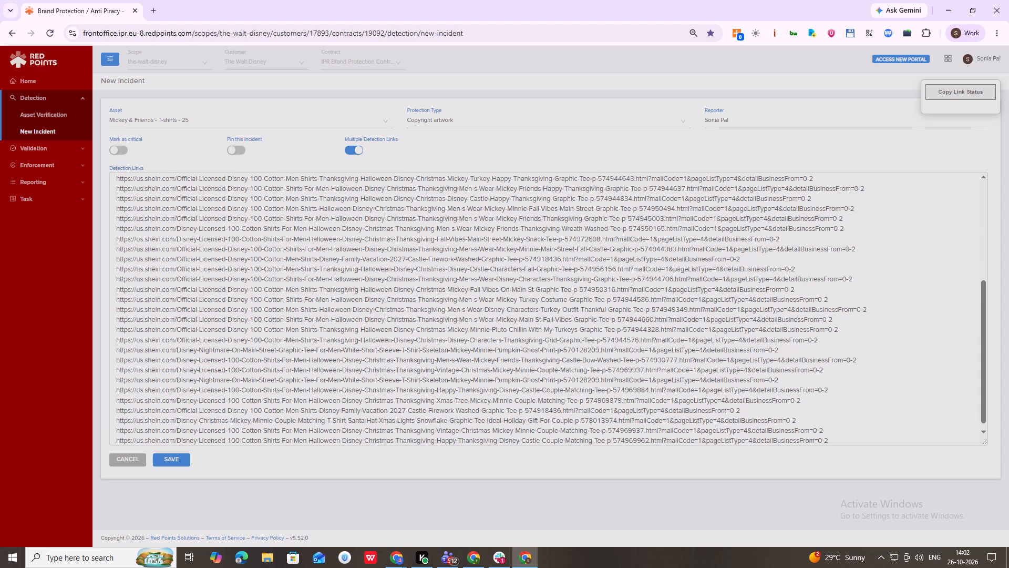
{"action": "left_click", "coordinate": [179, 462]}
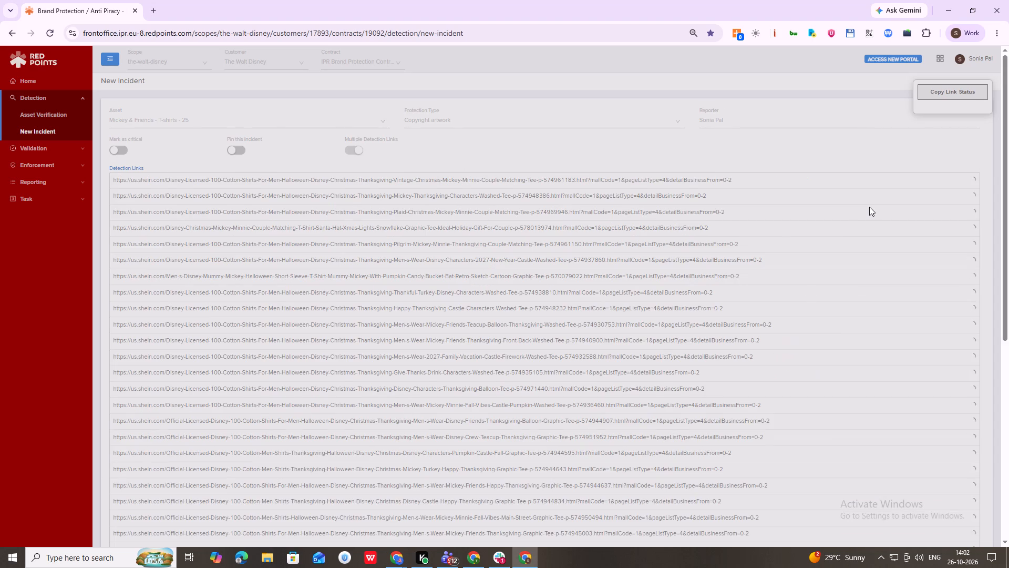
In the spreadsheet, fill the copyright artwork protection type and the date 10/26/2026 down from row 101565 through the Mickey link rows.
{"action": "key", "text": "alt+Tab"}
{"action": "left_click", "coordinate": [717, 451]}
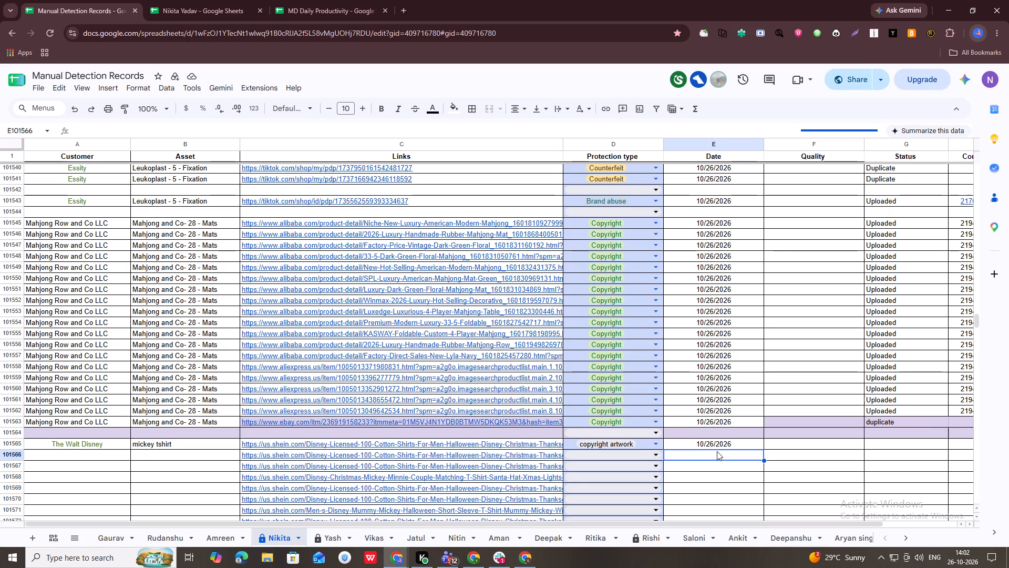
{"action": "key", "text": "Up"}
{"action": "key", "text": "shift+Left"}
{"action": "key", "text": "ctrl+space"}
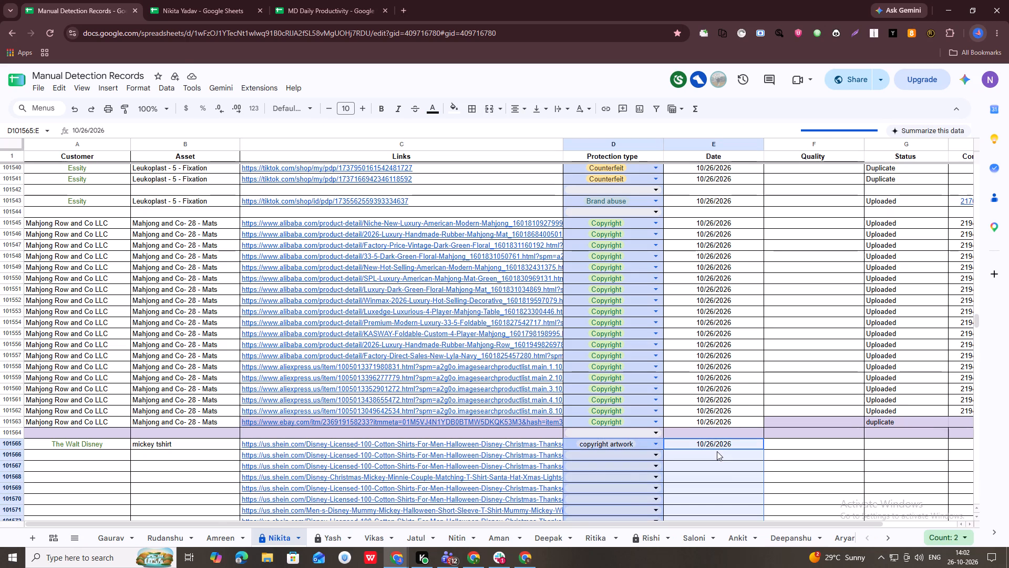
{"action": "key", "text": "ctrl+d"}
Replace the asset in row 101565 with Mickey & Friends - T-shirts - 25 from Red Points and fill customer and asset down the link rows.
{"action": "key", "text": "ctrl+Left"}
{"action": "key", "text": "ctrl+Left"}
{"action": "key", "text": "alt+Tab"}
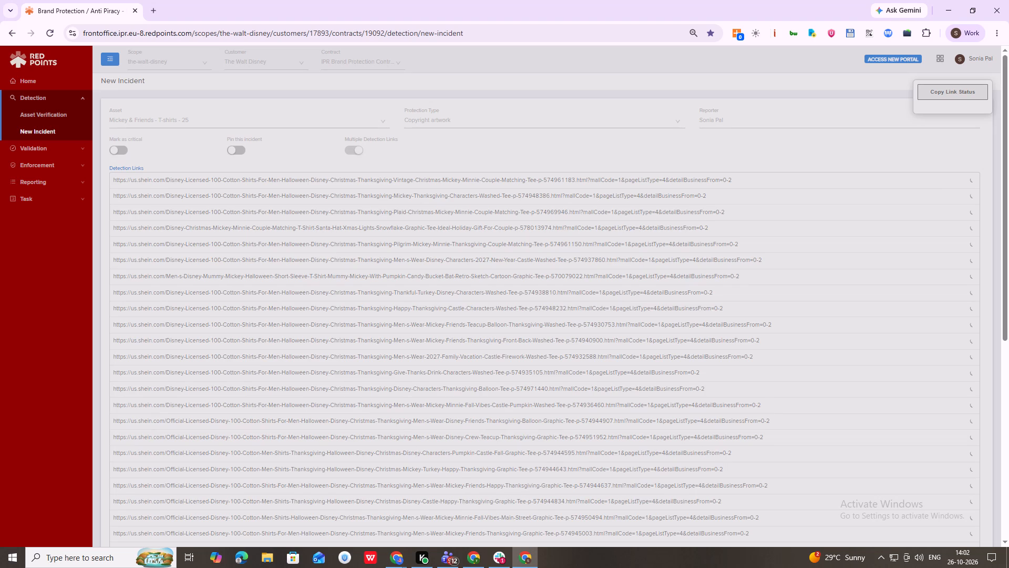
{"action": "left_click", "coordinate": [173, 125], "text": "alt"}
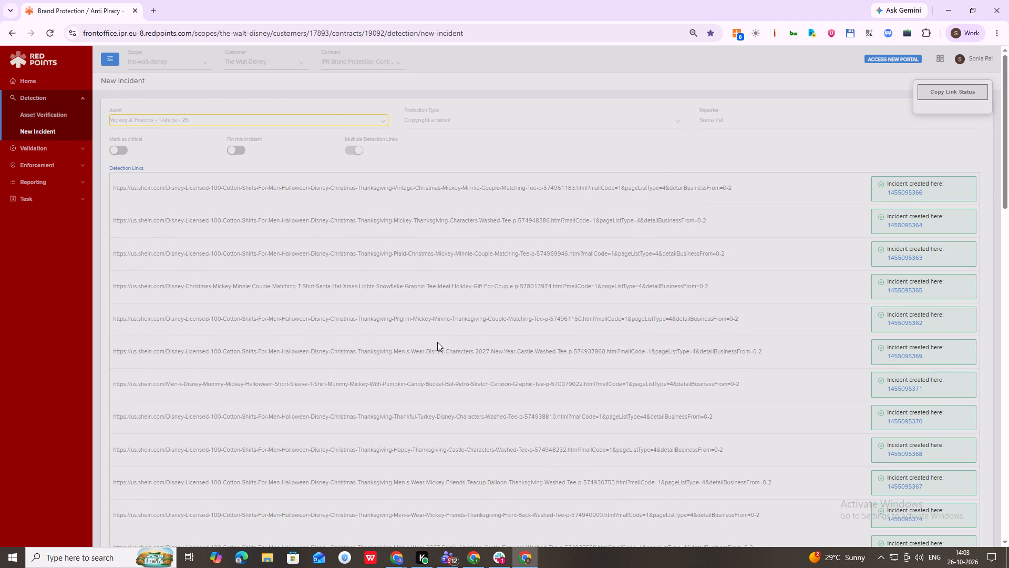
{"action": "key", "text": "alt+Tab"}
{"action": "key", "text": "Right"}
{"action": "key", "text": "ctrl+v"}
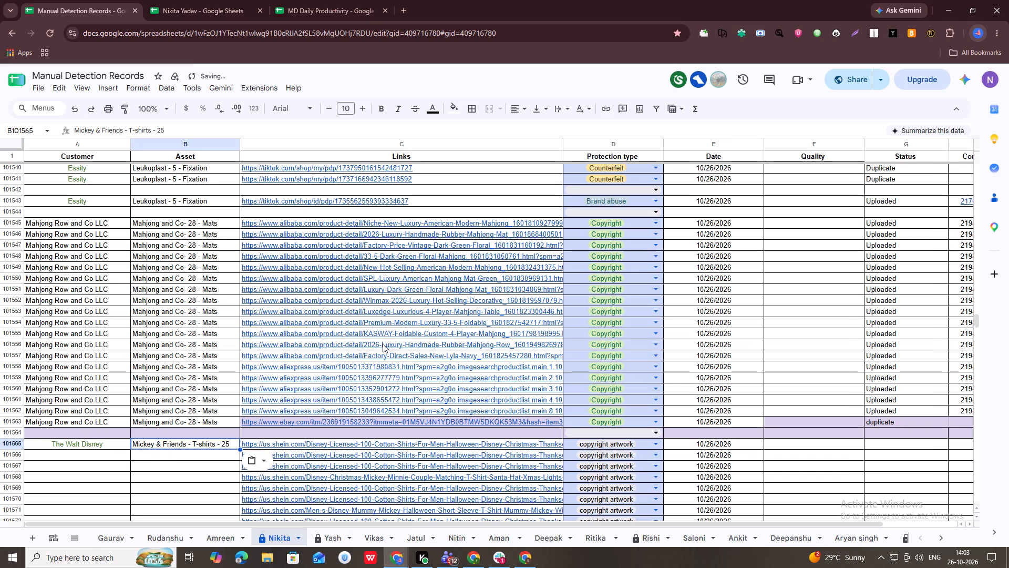
{"action": "key", "text": "shift+Left"}
{"action": "key", "text": "ctrl+space"}
{"action": "key", "text": "ctrl+d"}
Copy the link statuses of the saved incidents from Red Points and paste them into the spreadsheet starting at F101564.
{"action": "key", "text": "Right"}
{"action": "key", "text": "Right"}
{"action": "key", "text": "Right"}
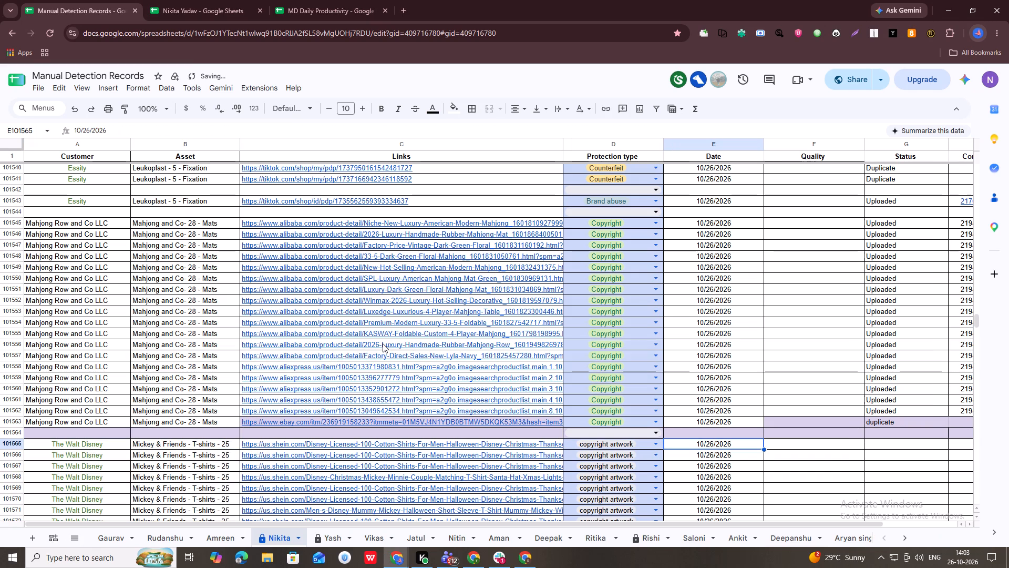
{"action": "key", "text": "alt+Tab"}
{"action": "key", "text": "alt+Tab"}
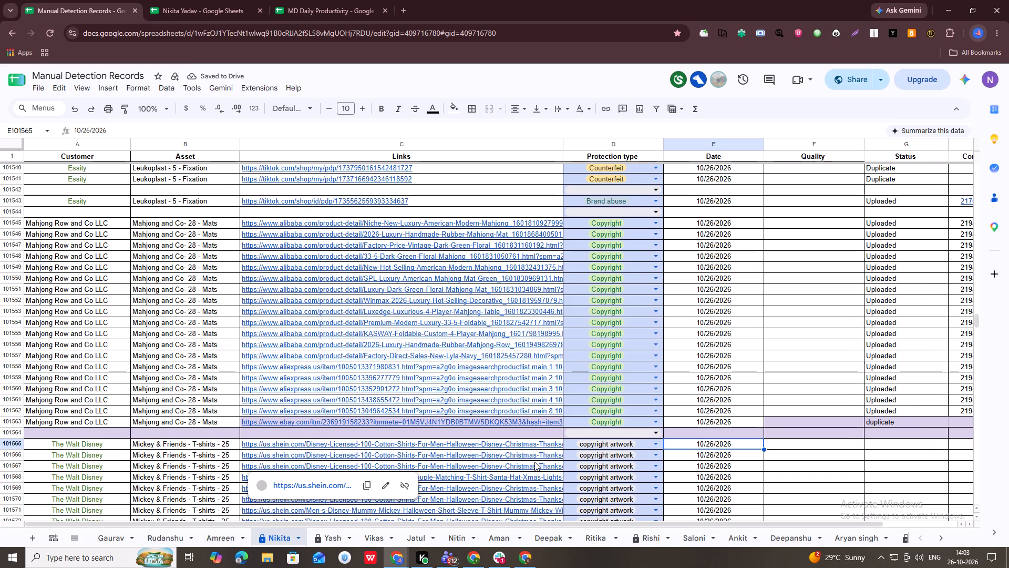
{"action": "key", "text": "alt+Tab"}
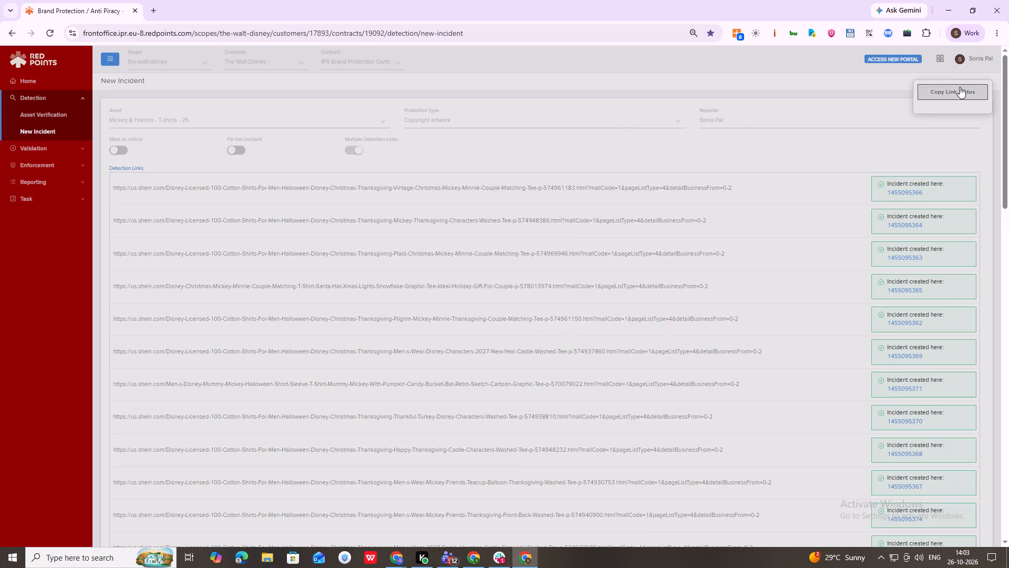
{"action": "left_click", "coordinate": [956, 91]}
{"action": "key", "text": "alt+Tab"}
{"action": "left_click", "coordinate": [806, 435]}
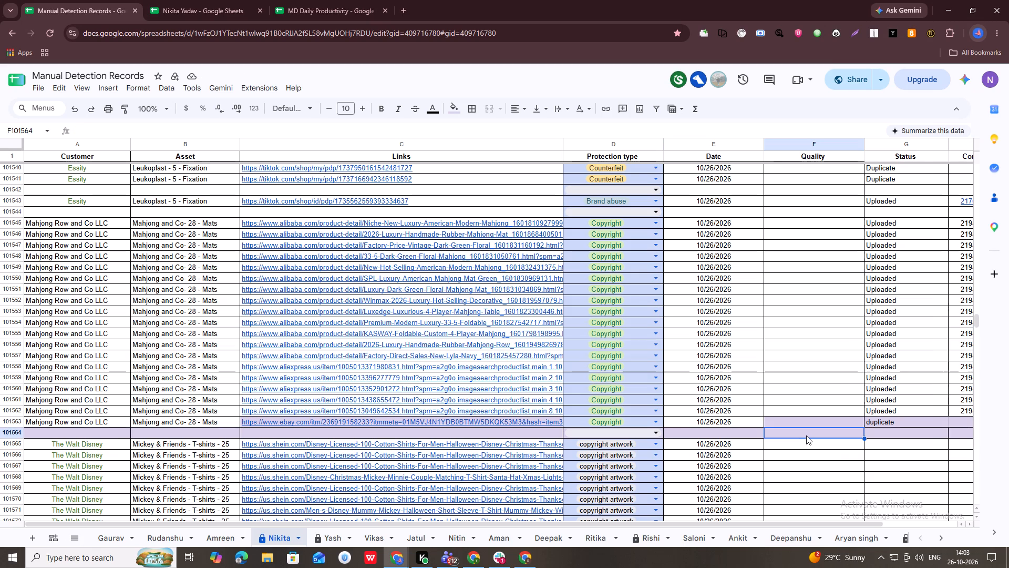
{"action": "key", "text": "ctrl+v"}
Delete the pasted header labels in row 101564 and the repeated links in the Quality column, keeping the statuses and incident IDs.
{"action": "key", "text": "Left"}
{"action": "key", "text": "Right"}
{"action": "key", "text": "shift+Right"}
{"action": "key", "text": "shift+Right"}
{"action": "key", "text": "shift+Right"}
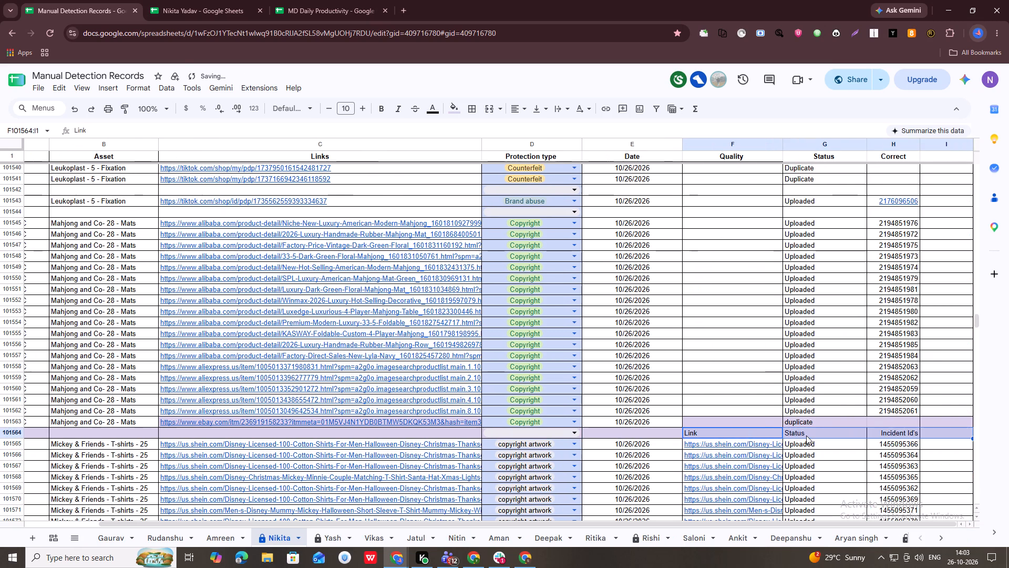
{"action": "key", "text": "shift+Left"}
{"action": "key", "text": "Delete"}
{"action": "key", "text": "Down"}
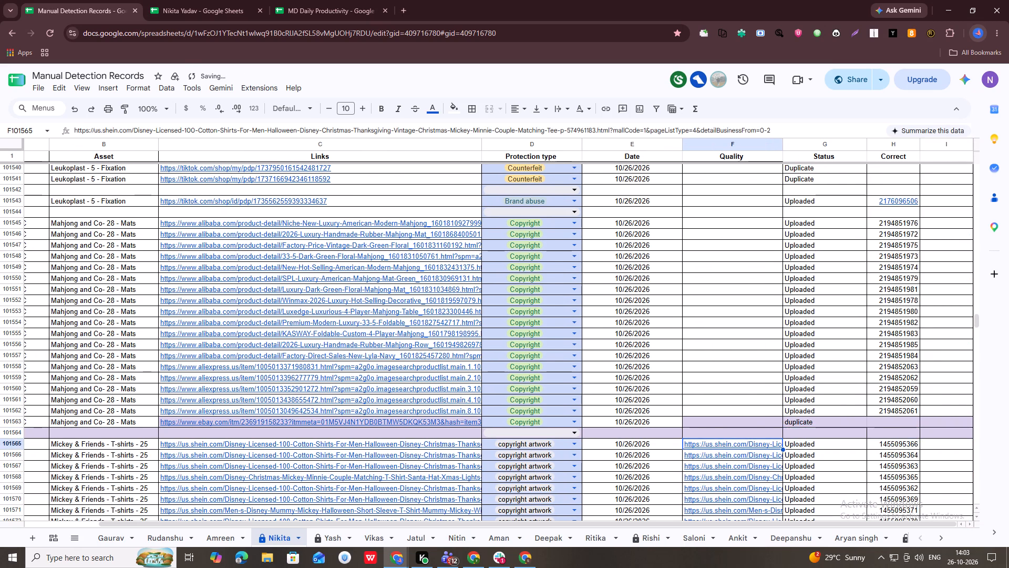
{"action": "key", "text": "ctrl+shift+Down"}
{"action": "key", "text": "Delete"}
Copy the disney tshirt links from C101613 to C101623 in the Links column.
{"action": "key", "text": "Right"}
{"action": "key", "text": "ctrl+Down"}
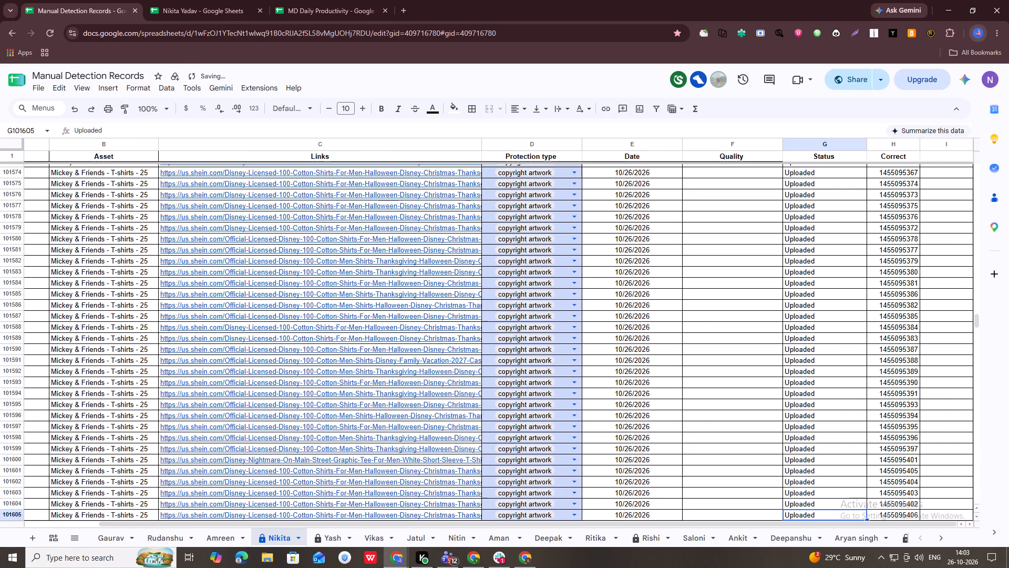
{"action": "scroll", "coordinate": [742, 421], "scroll_direction": "down", "scroll_amount": 5}
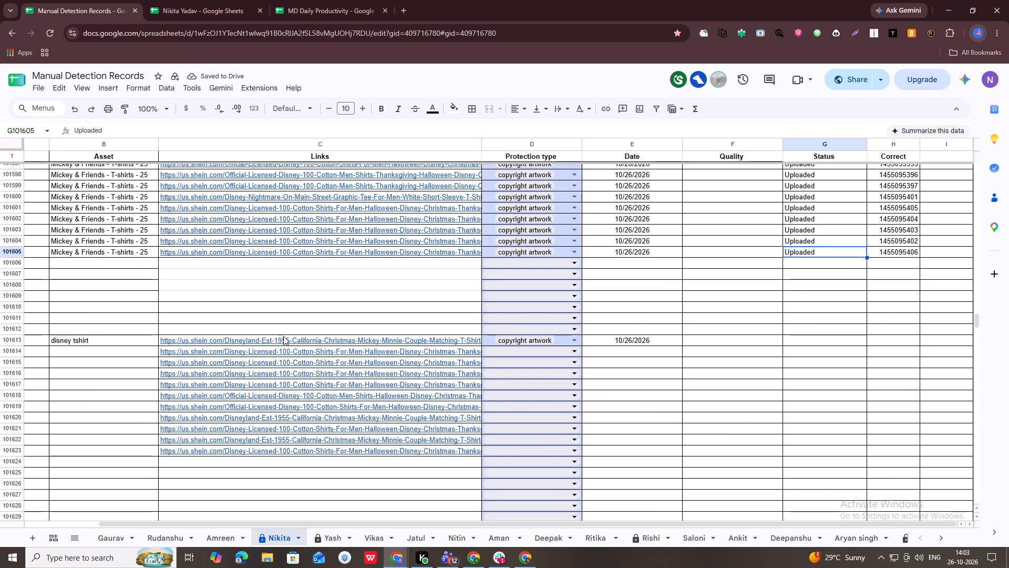
{"action": "left_click", "coordinate": [283, 336]}
{"action": "left_click", "coordinate": [390, 454], "text": "shift"}
{"action": "key", "text": "ctrl+c"}
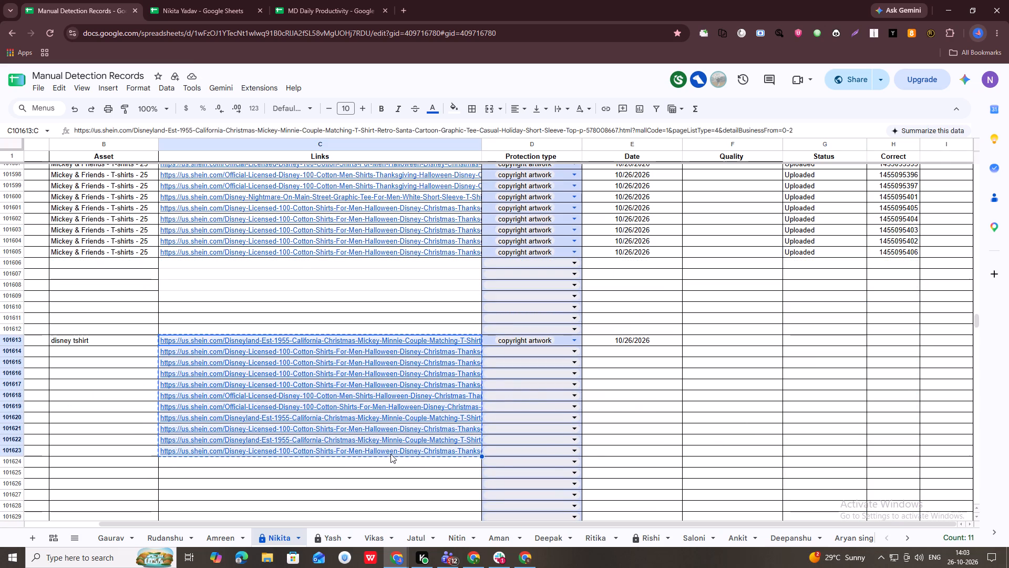
Switch to Red Points and start a new incident entry from the end of the saved batch.
{"action": "key", "text": "alt+Tab"}
{"action": "scroll", "coordinate": [338, 404], "scroll_direction": "down", "scroll_amount": 20}
{"action": "scroll", "coordinate": [338, 404], "scroll_direction": "down", "scroll_amount": 2}
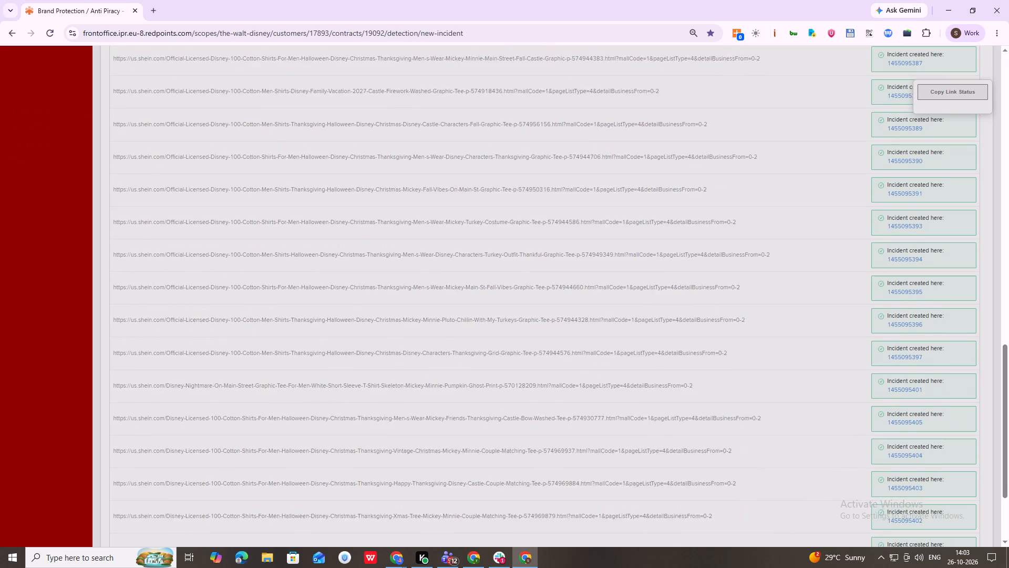
{"action": "scroll", "coordinate": [355, 420], "scroll_direction": "down", "scroll_amount": 7}
{"action": "left_click", "coordinate": [181, 477]}
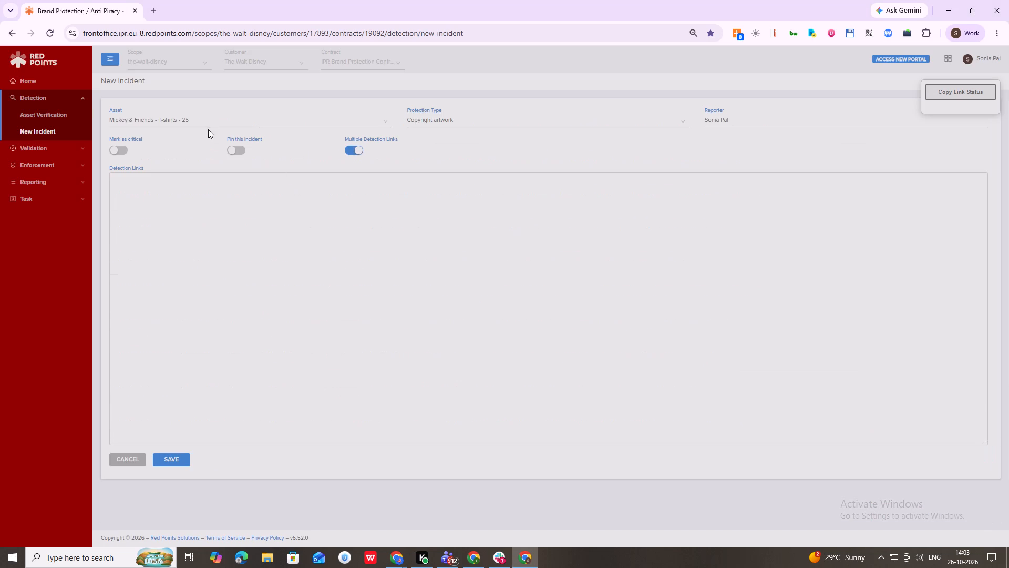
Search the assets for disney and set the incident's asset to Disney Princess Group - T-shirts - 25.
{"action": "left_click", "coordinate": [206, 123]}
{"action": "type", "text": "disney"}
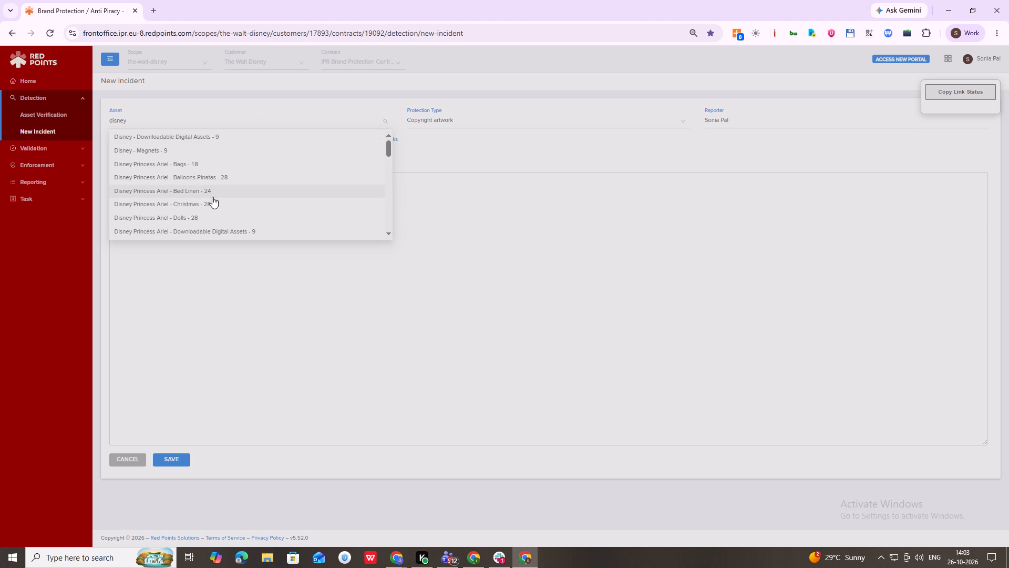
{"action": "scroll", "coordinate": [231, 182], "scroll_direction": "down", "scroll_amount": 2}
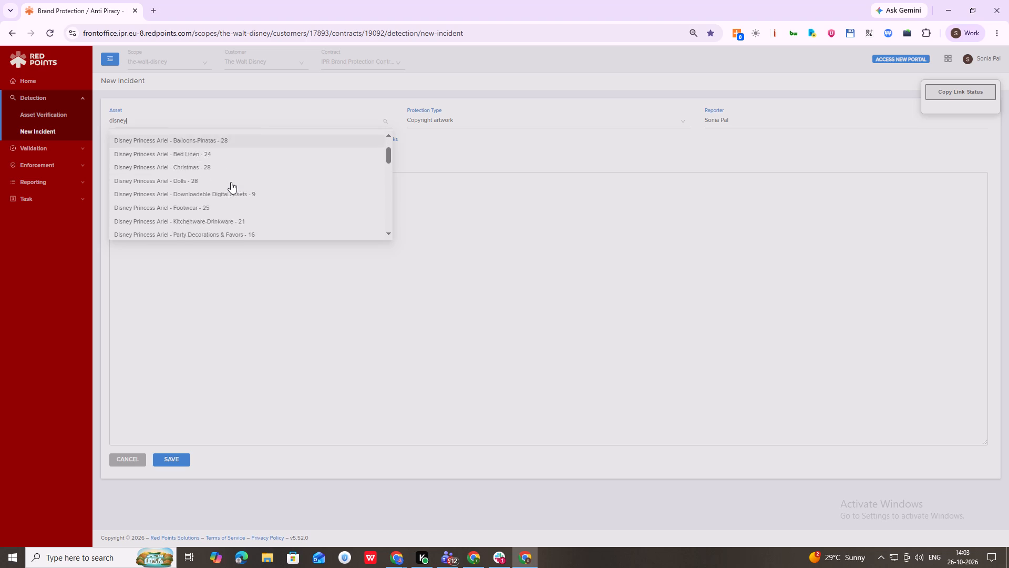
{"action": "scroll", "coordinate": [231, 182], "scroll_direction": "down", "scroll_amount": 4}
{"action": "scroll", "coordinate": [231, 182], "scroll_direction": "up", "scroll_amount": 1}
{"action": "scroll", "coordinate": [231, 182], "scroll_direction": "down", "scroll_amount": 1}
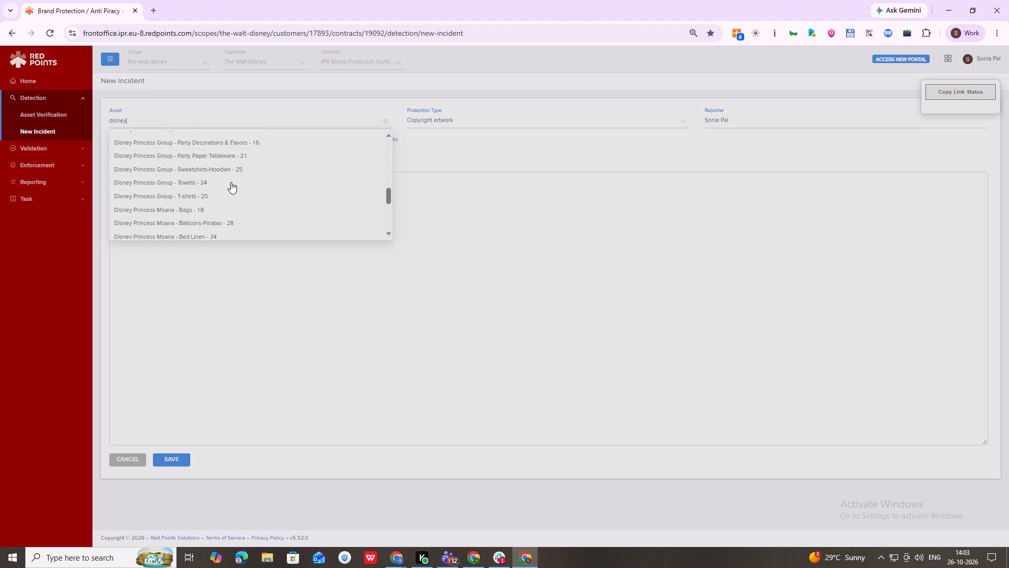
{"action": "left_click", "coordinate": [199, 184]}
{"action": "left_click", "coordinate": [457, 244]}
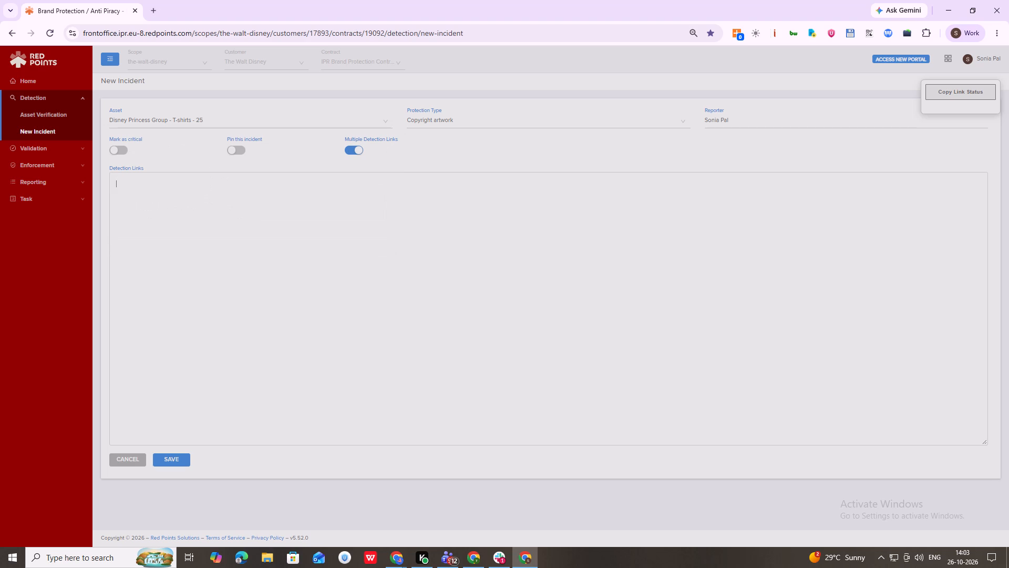
Switch to The Walt Disney page in Confluence and examine the DISNEY brand's asset names and logo validation rules.
{"action": "key", "text": "alt+Tab"}
{"action": "left_click", "coordinate": [215, 343], "text": "alt"}
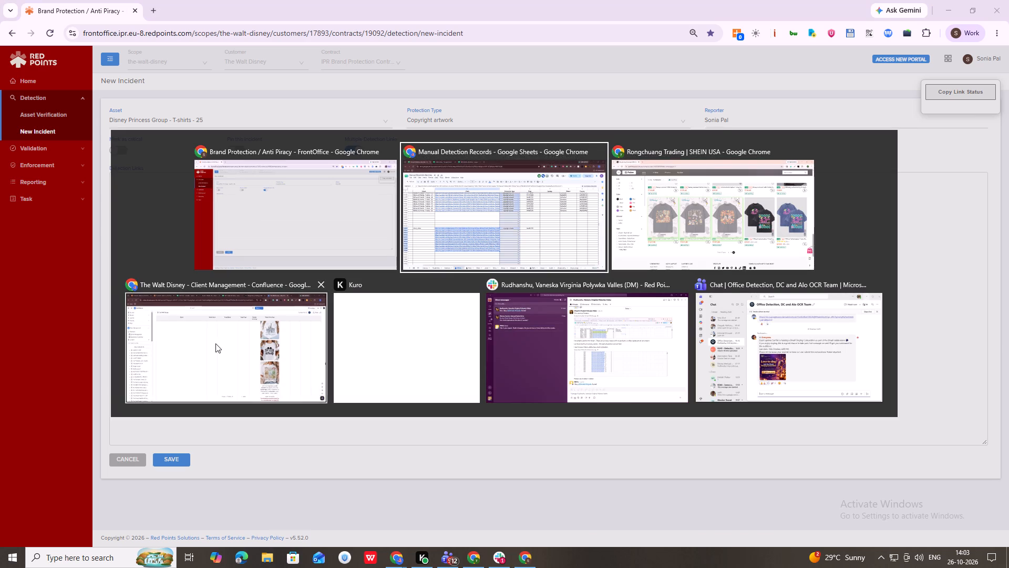
{"action": "scroll", "coordinate": [799, 360], "scroll_direction": "up", "scroll_amount": 3}
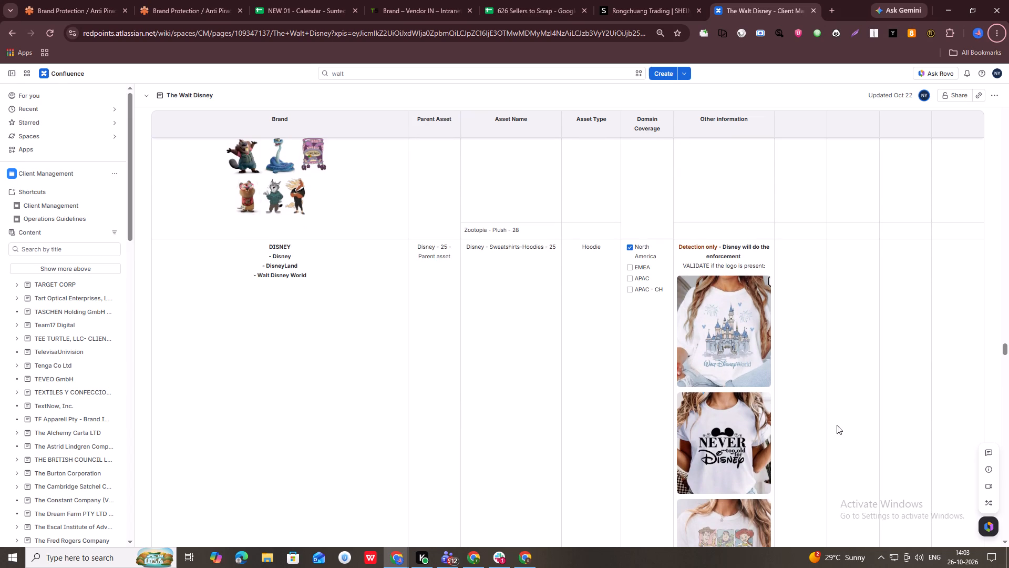
{"action": "scroll", "coordinate": [727, 414], "scroll_direction": "down", "scroll_amount": 3}
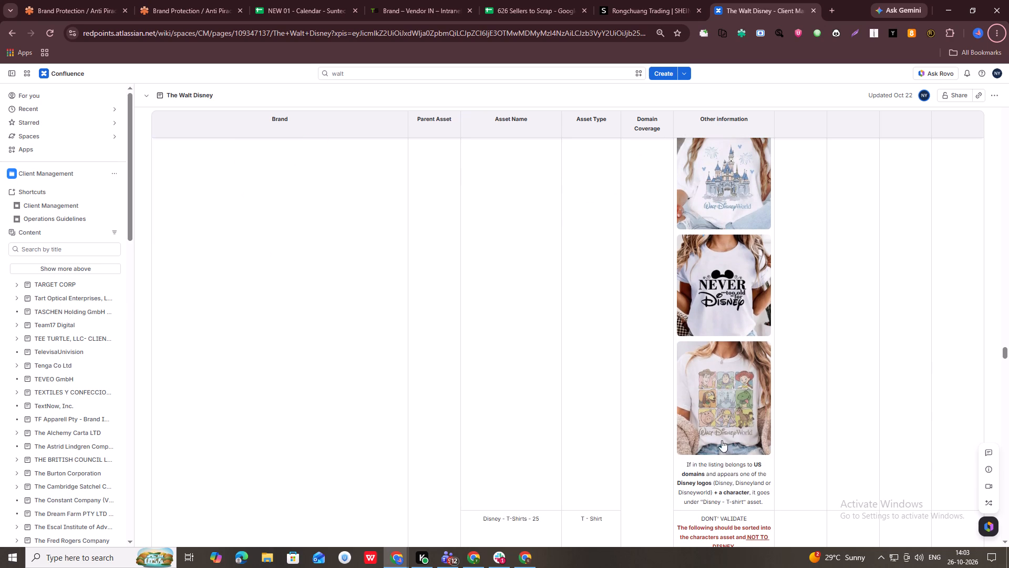
{"action": "scroll", "coordinate": [755, 426], "scroll_direction": "up", "scroll_amount": 3}
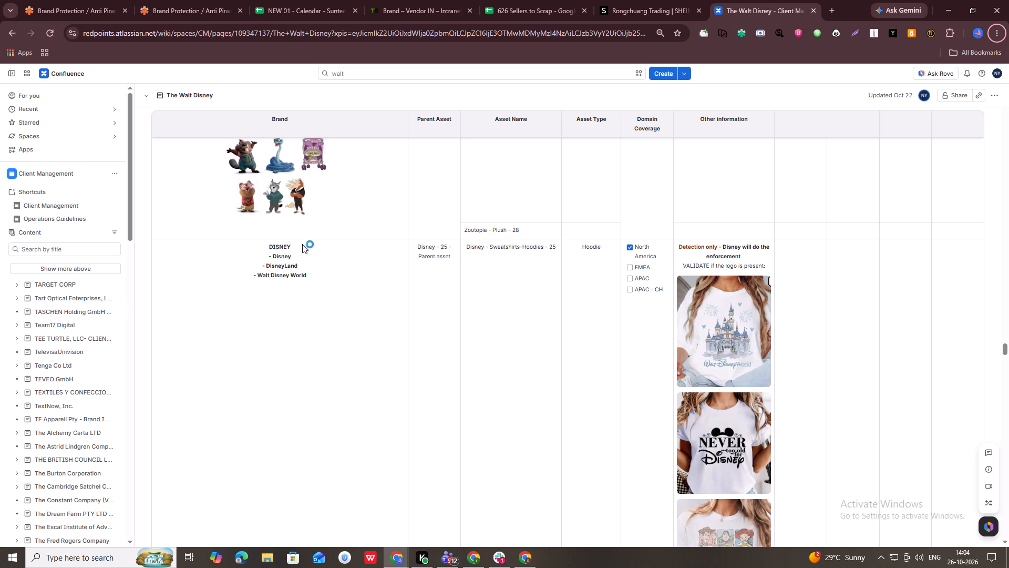
Return to the new incident in Red Points and set its asset to Disney - T-Shirts - 25.
{"action": "key", "text": "alt+Tab"}
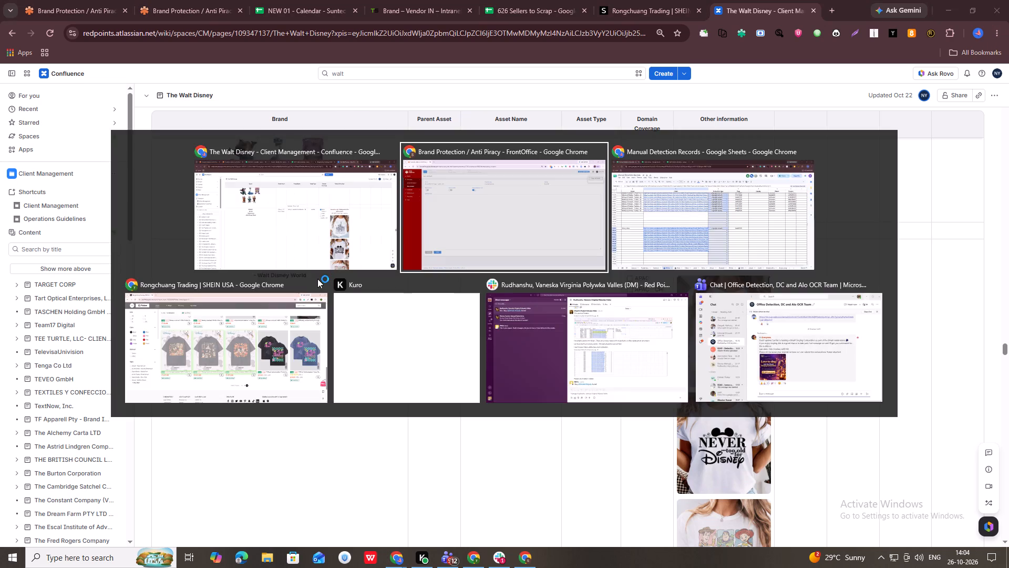
{"action": "left_click", "coordinate": [194, 121]}
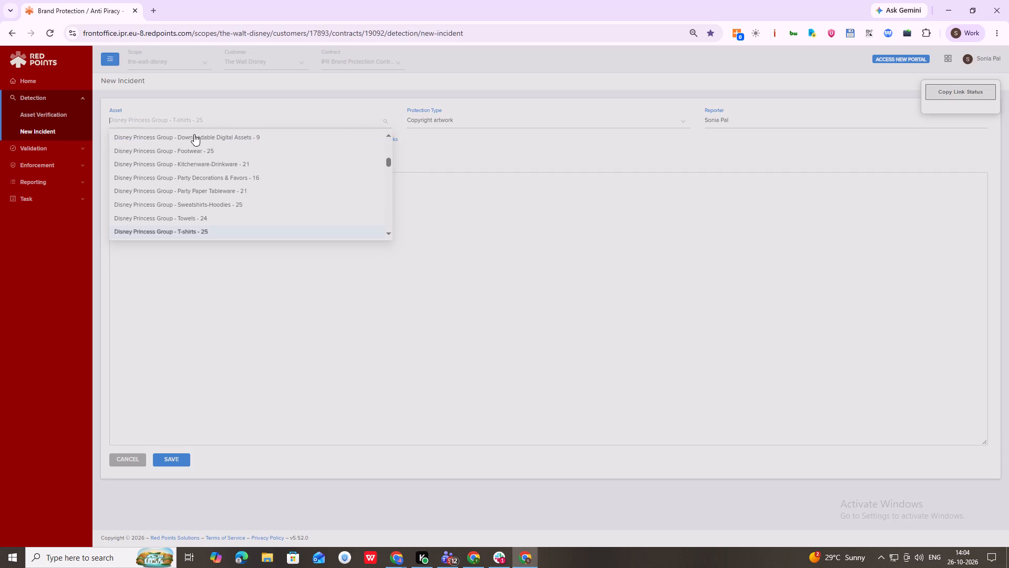
{"action": "scroll", "coordinate": [208, 176], "scroll_direction": "up", "scroll_amount": 4}
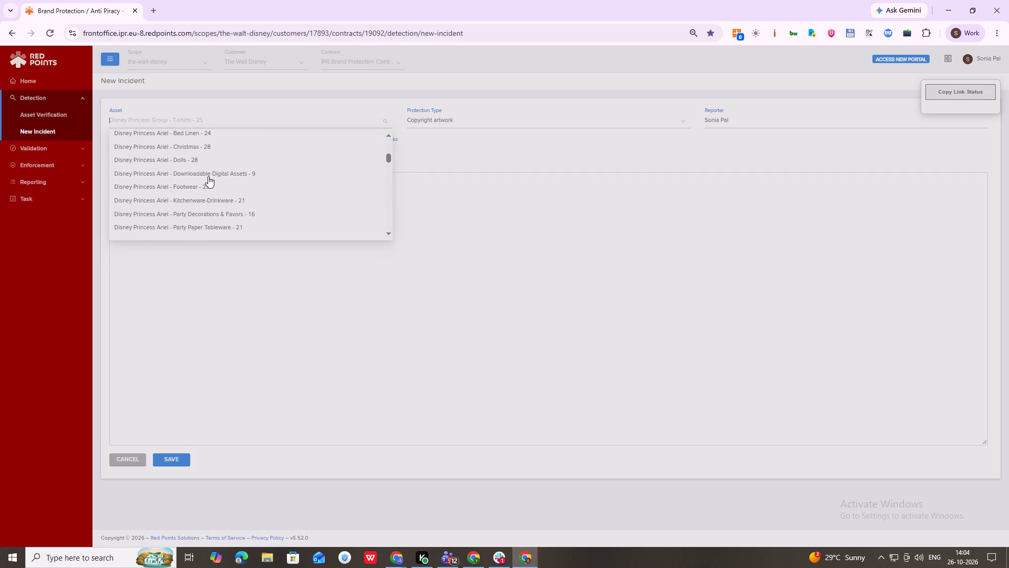
{"action": "scroll", "coordinate": [208, 176], "scroll_direction": "up", "scroll_amount": 1}
{"action": "scroll", "coordinate": [208, 176], "scroll_direction": "down", "scroll_amount": 2}
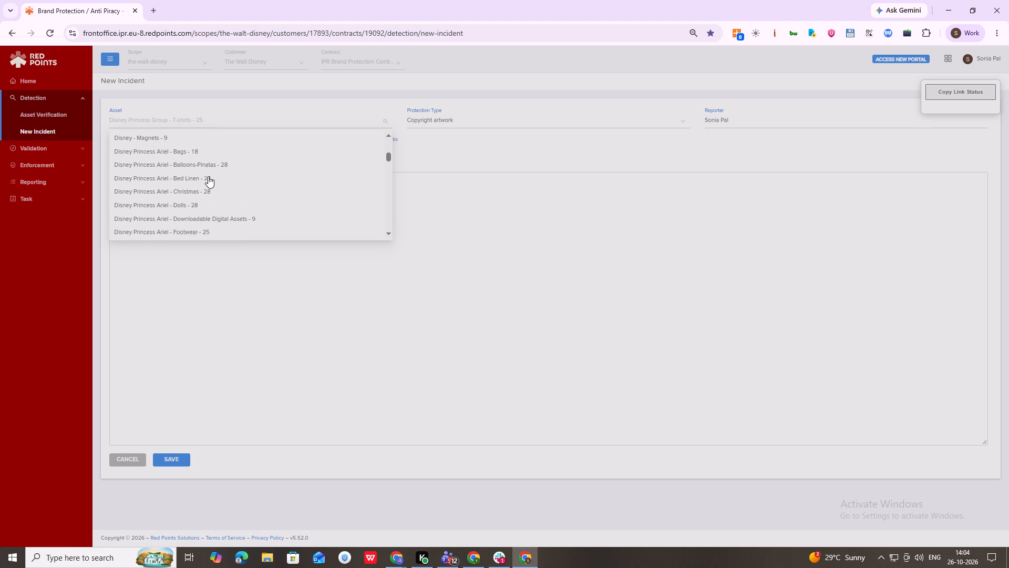
{"action": "scroll", "coordinate": [208, 176], "scroll_direction": "down", "scroll_amount": 6}
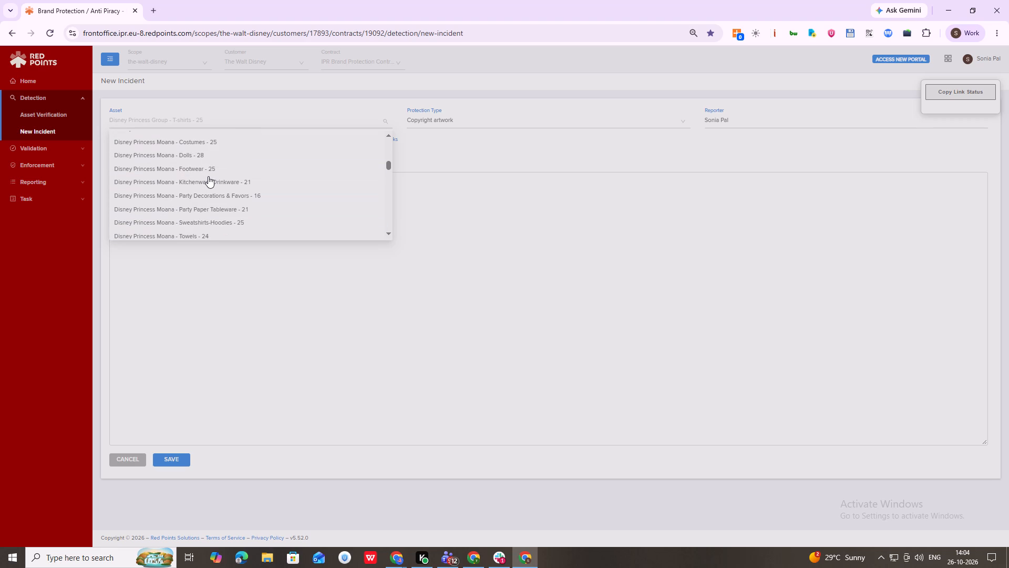
{"action": "scroll", "coordinate": [208, 176], "scroll_direction": "down", "scroll_amount": 2}
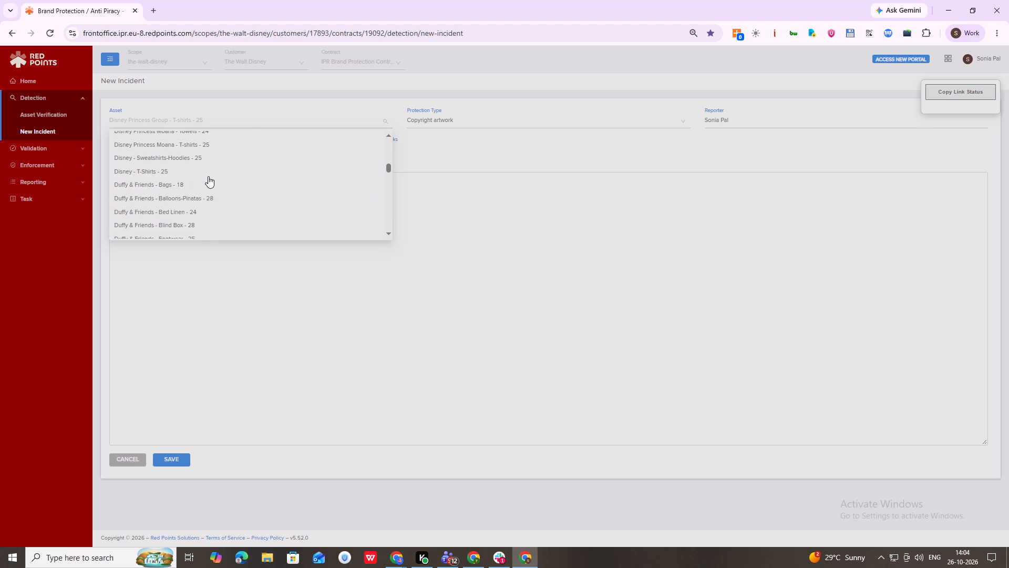
{"action": "scroll", "coordinate": [208, 176], "scroll_direction": "down", "scroll_amount": 1}
{"action": "scroll", "coordinate": [208, 176], "scroll_direction": "up", "scroll_amount": 1}
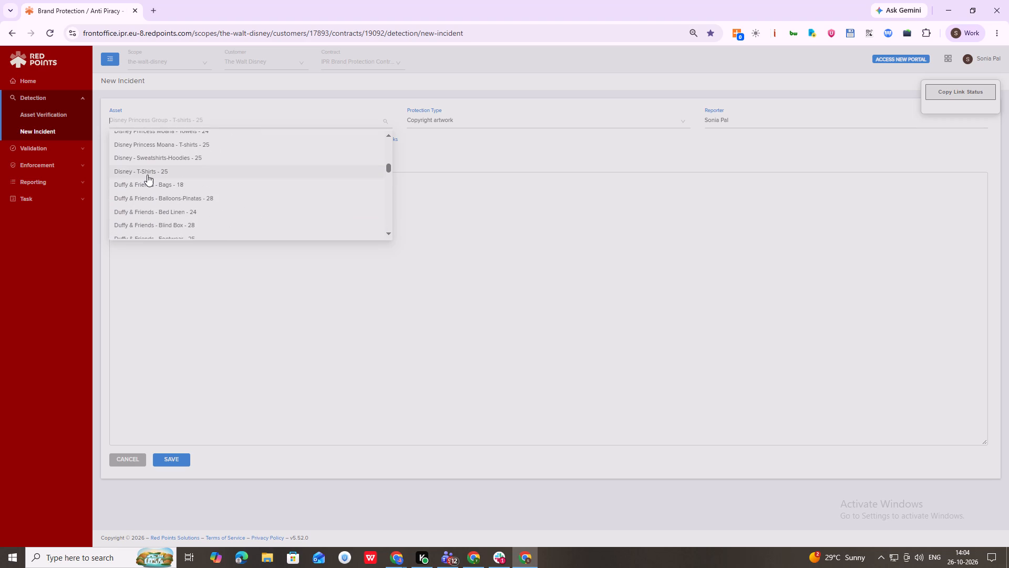
{"action": "left_click", "coordinate": [147, 175]}
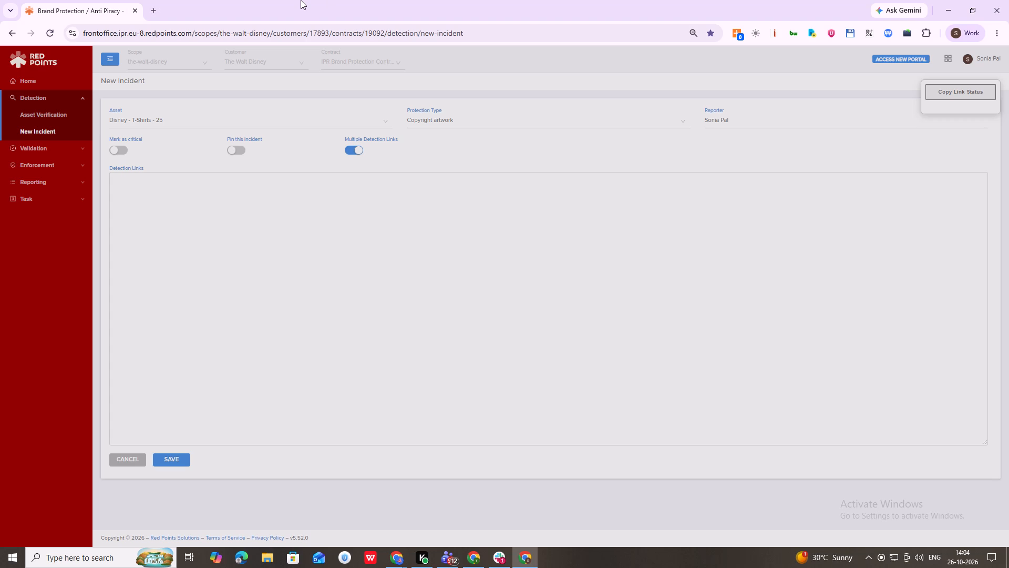
Copy the links in C101613 to C101623 from the spreadsheet into the incident's Detection Links and save the incidents.
{"action": "left_click", "coordinate": [282, 261]}
{"action": "key", "text": "alt+Tab"}
{"action": "key", "text": "alt+Tab"}
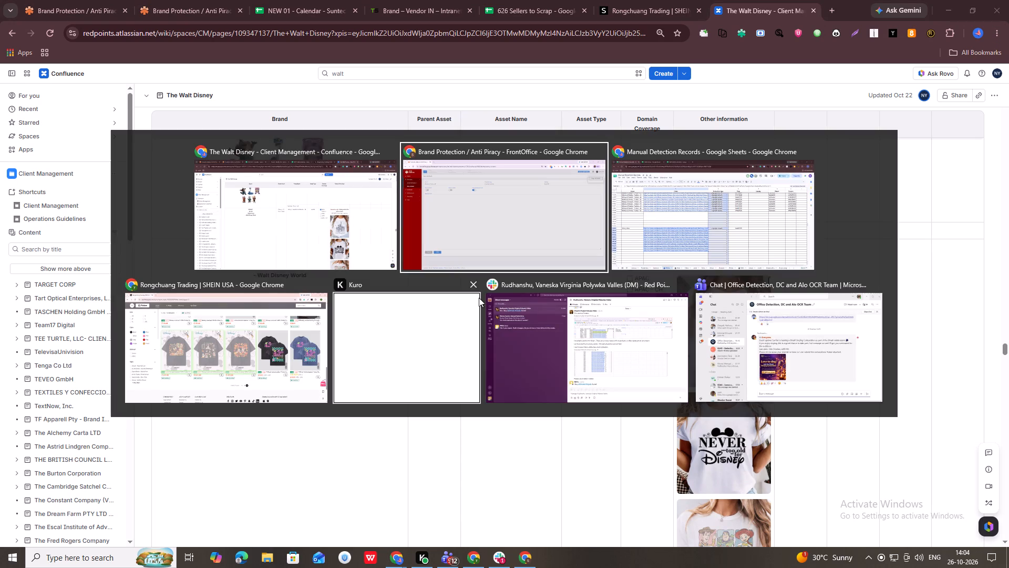
{"action": "key", "text": "alt+Tab"}
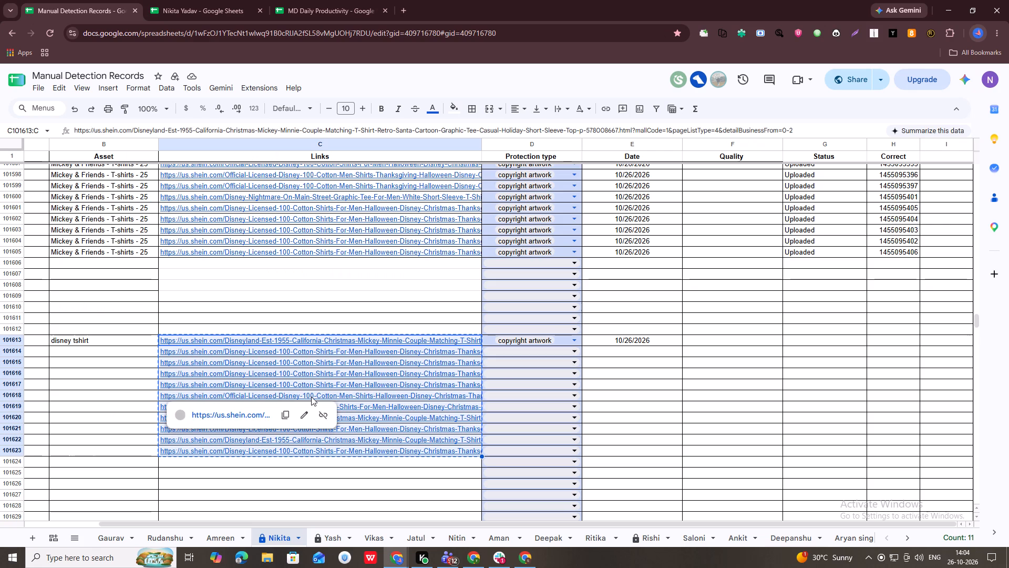
{"action": "key", "text": "ctrl+c"}
{"action": "key", "text": "alt+Tab"}
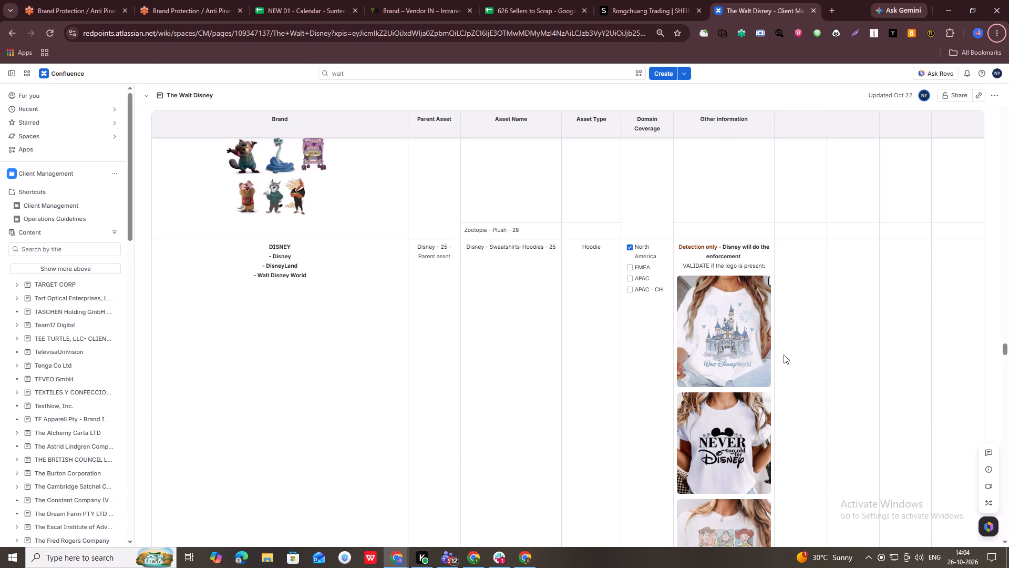
{"action": "key", "text": "alt+Tab"}
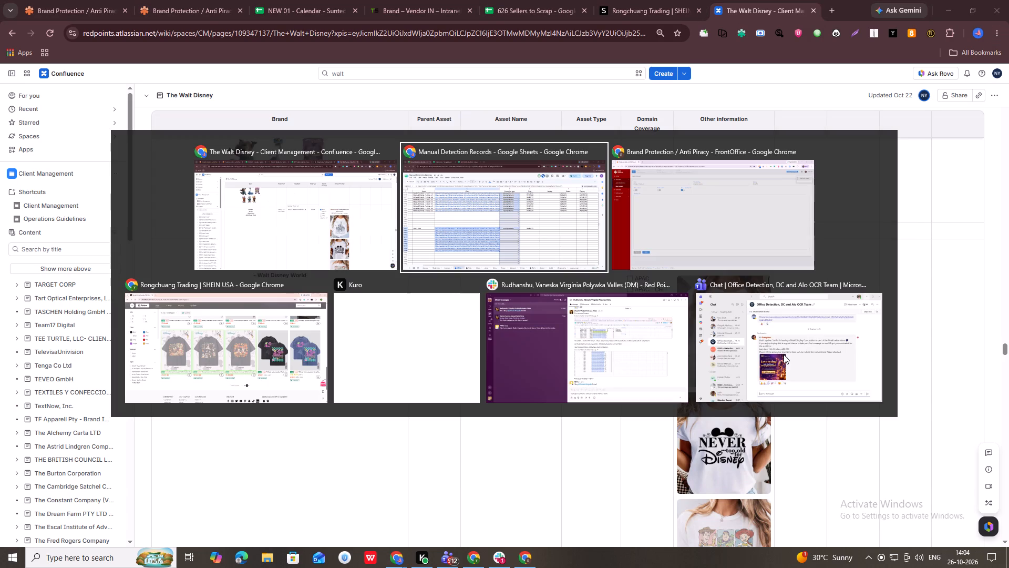
{"action": "key", "text": "alt+Tab"}
{"action": "key", "text": "ctrl+v"}
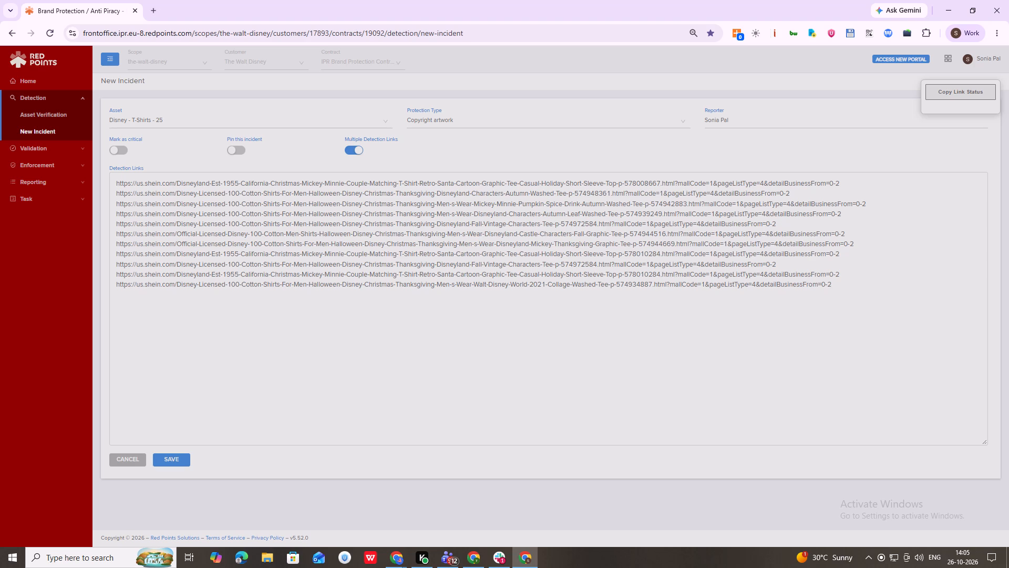
{"action": "left_click", "coordinate": [181, 459]}
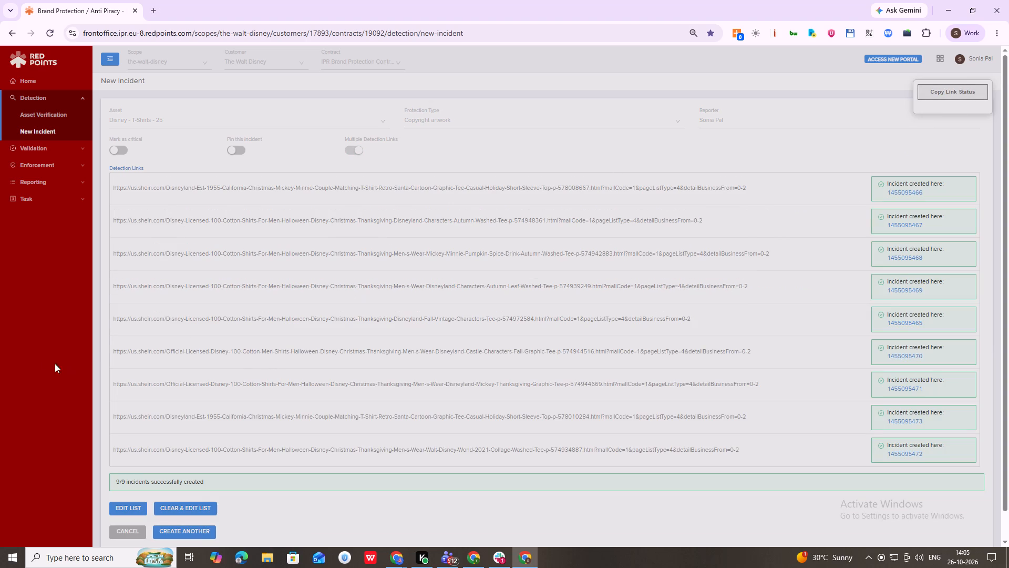
Copy the asset name Disney - T-Shirts - 25 from Red Points into B101613 and fill Customer and Asset down to row 101623.
{"action": "left_click", "coordinate": [189, 121], "text": "alt"}
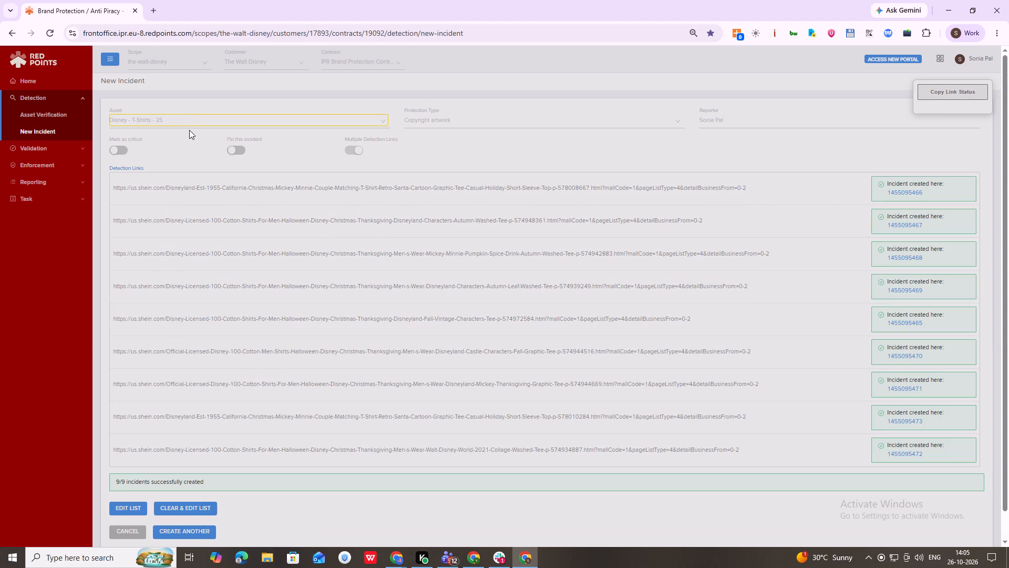
{"action": "key", "text": "alt+Tab"}
{"action": "key", "text": "alt+Tab"}
{"action": "key", "text": "alt+Tab"}
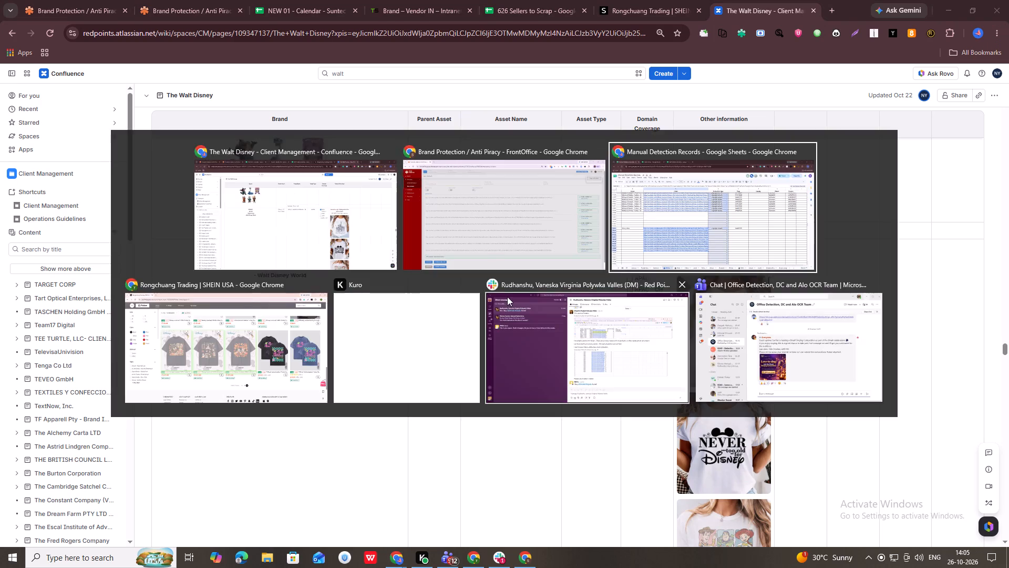
{"action": "left_click", "coordinate": [121, 342]}
{"action": "key", "text": "ctrl+v"}
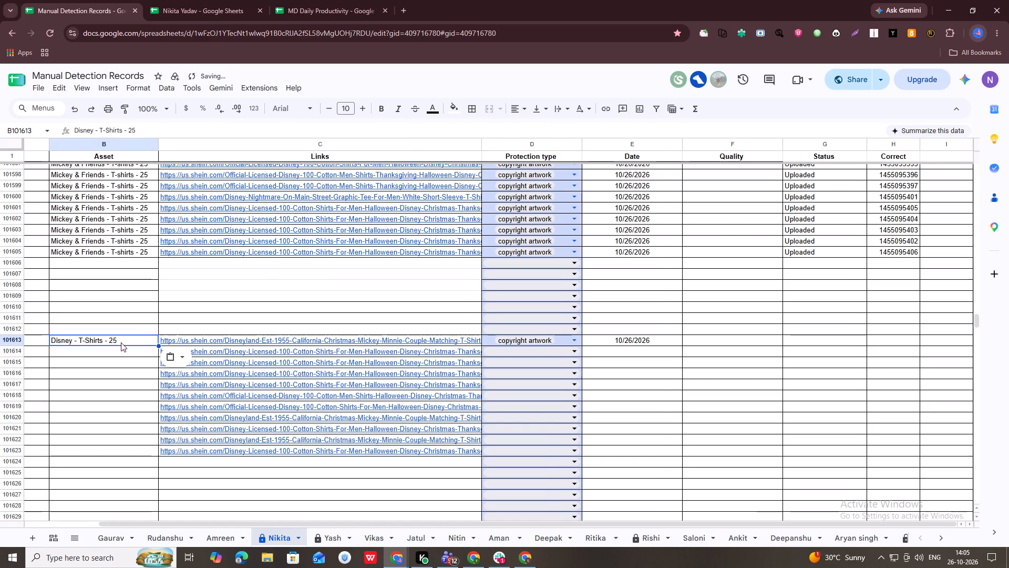
{"action": "key", "text": "shift+Left"}
{"action": "key", "text": "ctrl+space"}
{"action": "key", "text": "ctrl+d"}
Fill the copyright artwork protection type and the date 10/26/2026 from row 101613 down to row 101623.
{"action": "key", "text": "Right"}
{"action": "key", "text": "Right"}
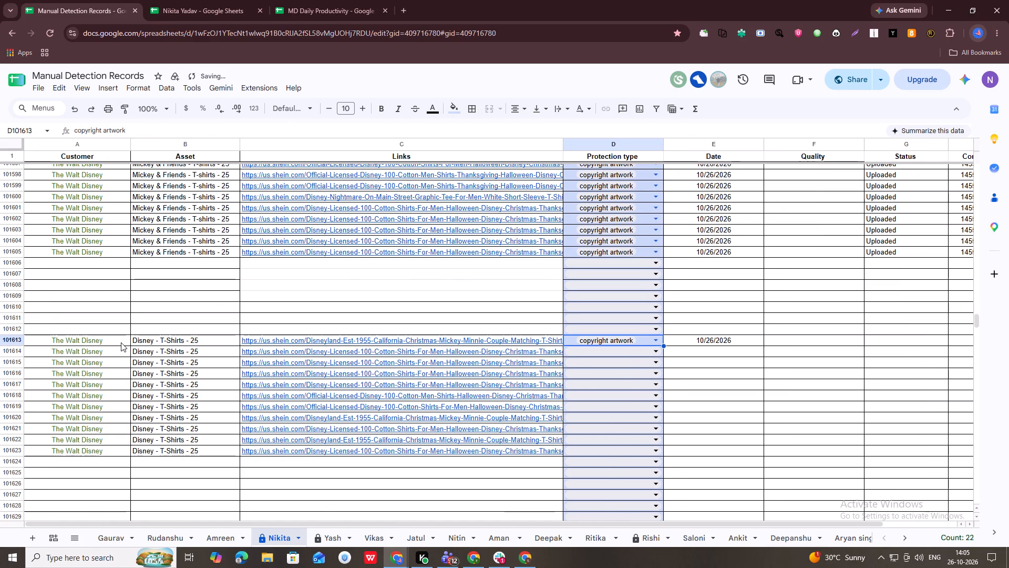
{"action": "key", "text": "shift+Right"}
{"action": "key", "text": "ctrl+space"}
{"action": "key", "text": "ctrl+d"}
{"action": "key", "text": "Right"}
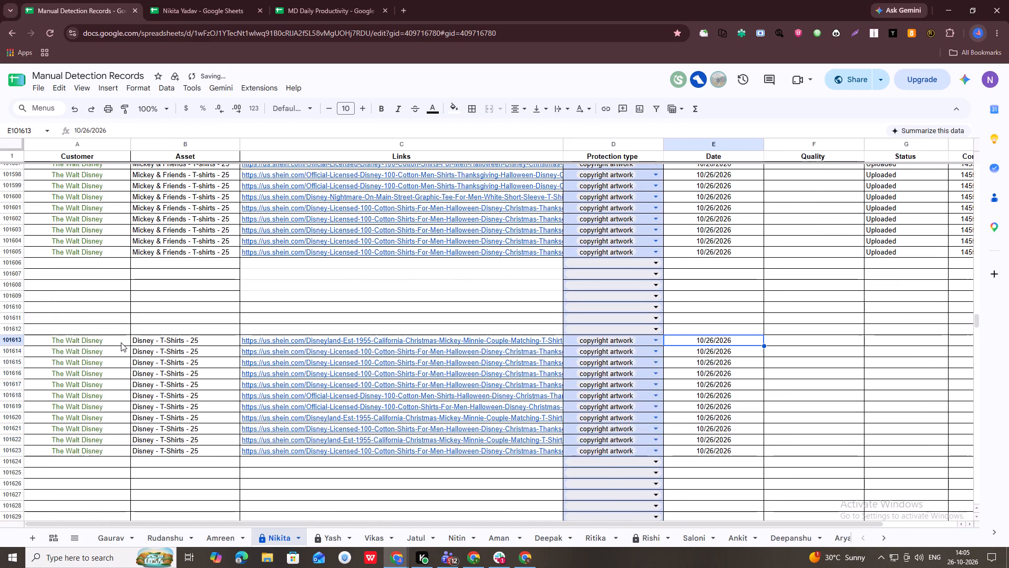
Copy the link statuses of the saved incidents from Red Points and paste them into the spreadsheet starting at F101612.
{"action": "key", "text": "alt+Tab"}
{"action": "key", "text": "alt+Tab"}
{"action": "key", "text": "alt+Tab"}
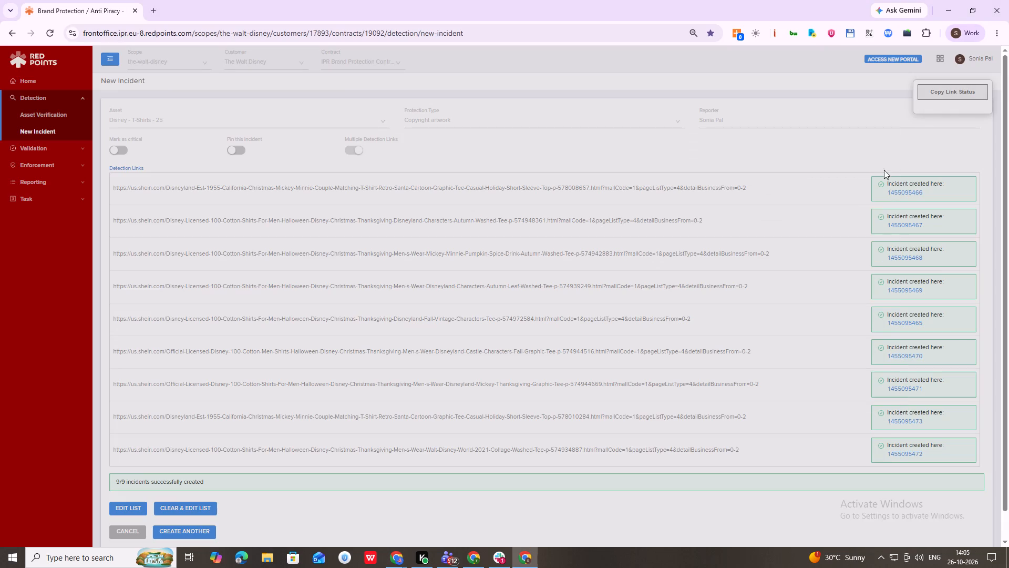
{"action": "left_click", "coordinate": [946, 96]}
{"action": "key", "text": "alt+Tab"}
{"action": "key", "text": "alt+Tab"}
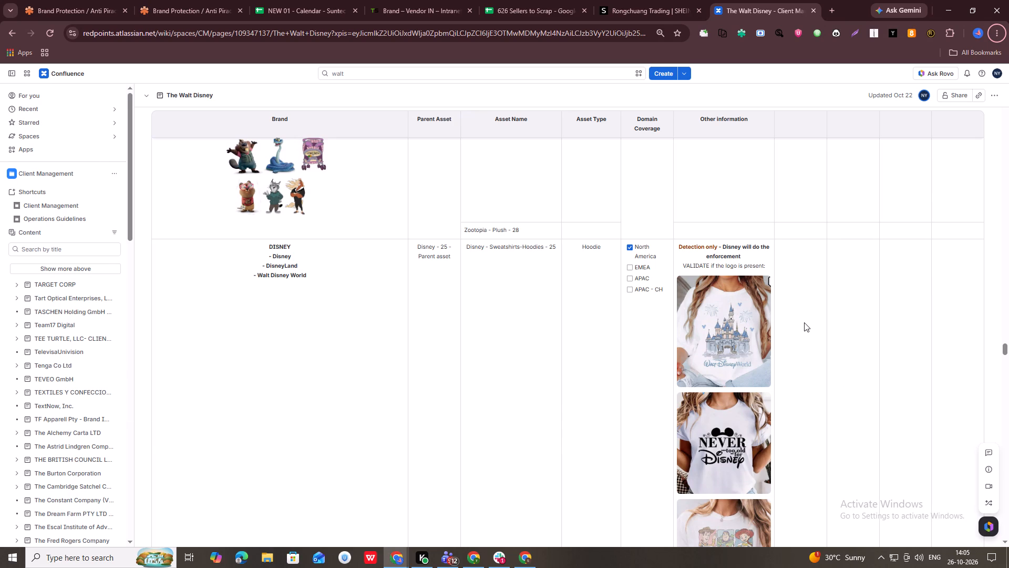
{"action": "key", "text": "alt+Tab"}
{"action": "left_click", "coordinate": [817, 329]}
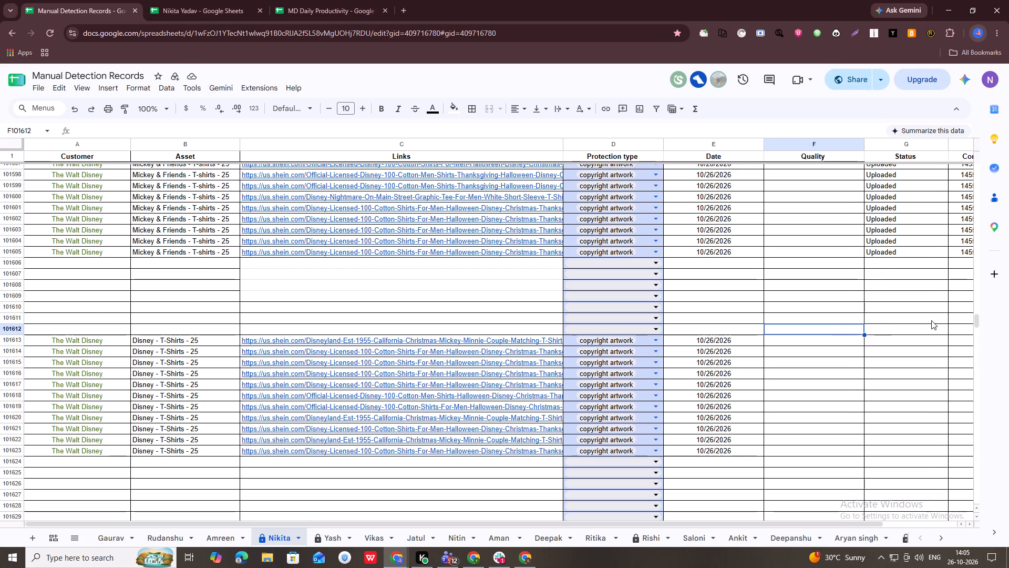
{"action": "key", "text": "ctrl+v"}
Delete the pasted header labels in F101612 to H101612.
{"action": "key", "text": "Left"}
{"action": "key", "text": "shift+Right"}
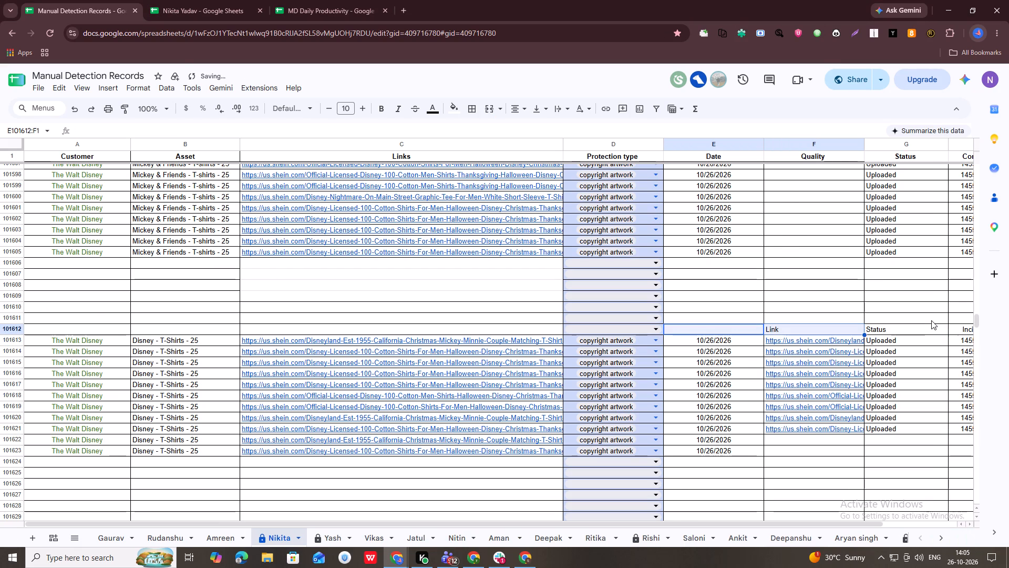
{"action": "key", "text": "Right"}
{"action": "key", "text": "shift+Right"}
{"action": "key", "text": "shift+Right"}
{"action": "key", "text": "Delete"}
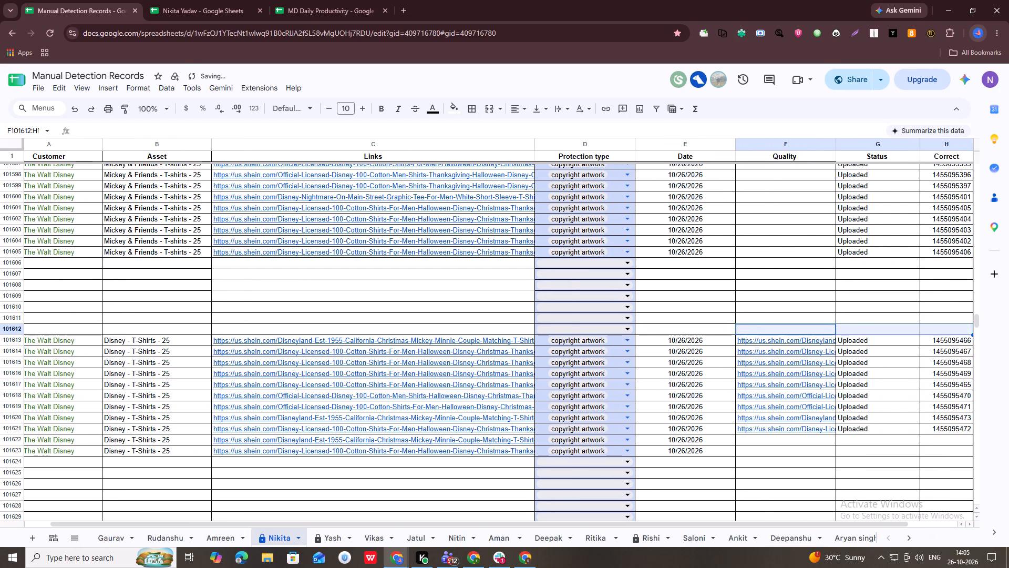
Remove duplicate links from C101613 to C101623 in the Links column, without expanding the range to other columns.
{"action": "key", "text": "Left"}
{"action": "key", "text": "Left"}
{"action": "key", "text": "Down"}
{"action": "key", "text": "Left"}
{"action": "key", "text": "ctrl+shift+Down"}
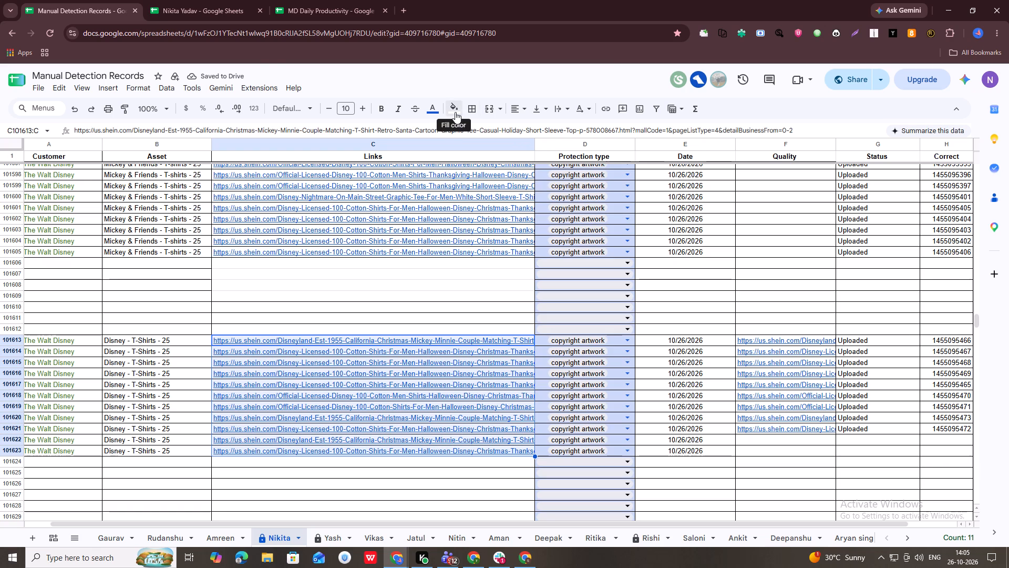
{"action": "left_click", "coordinate": [164, 88]}
{"action": "left_click", "coordinate": [214, 374]}
{"action": "left_click", "coordinate": [350, 399]}
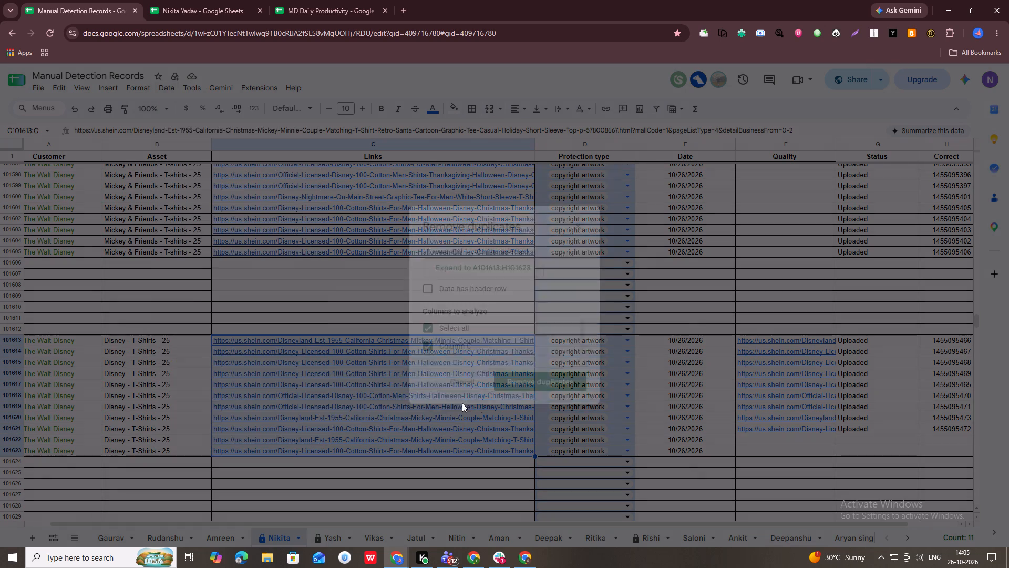
{"action": "left_click", "coordinate": [554, 387]}
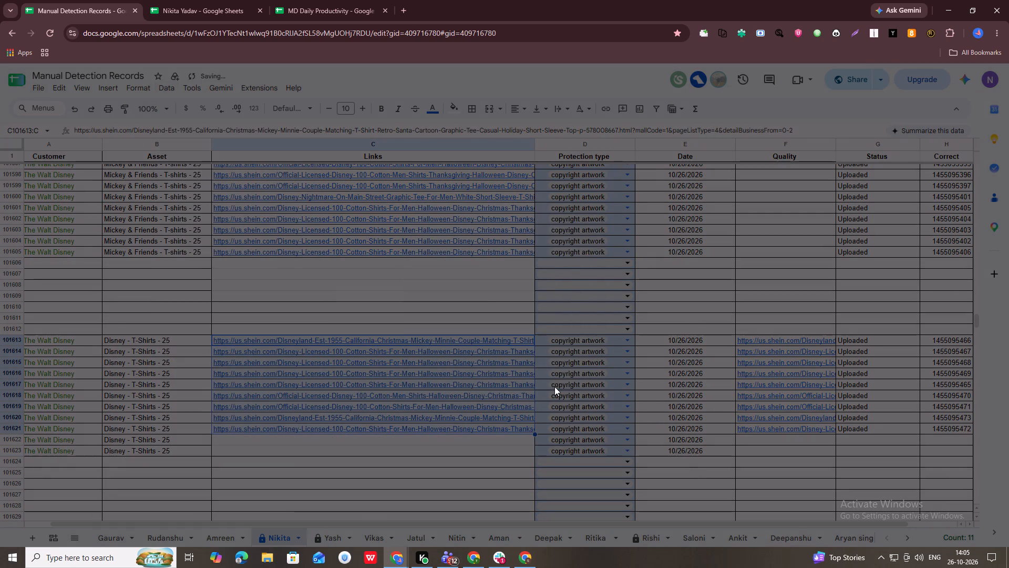
{"action": "left_click", "coordinate": [612, 341]}
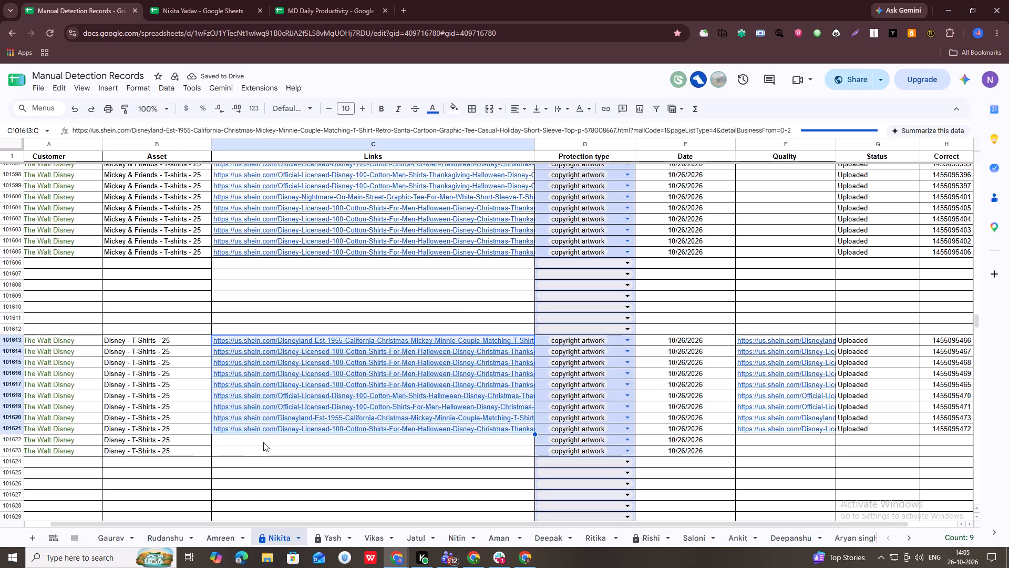
{"action": "left_click", "coordinate": [263, 442]}
Delete the pasted SHEIN links from the Quality column, from F101613 down to F101622.
{"action": "scroll", "coordinate": [957, 410], "scroll_direction": "up", "scroll_amount": 6}
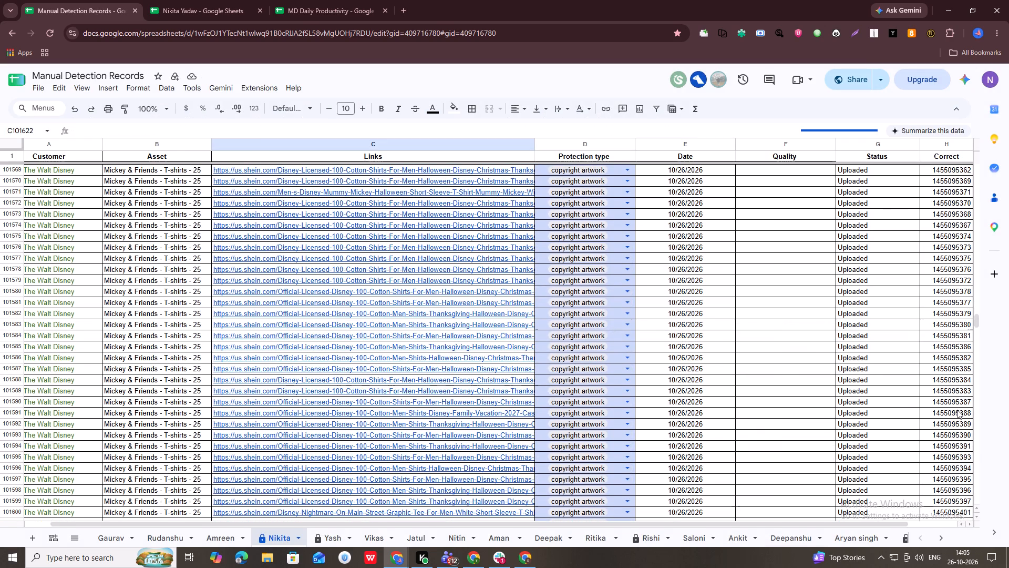
{"action": "scroll", "coordinate": [957, 410], "scroll_direction": "up", "scroll_amount": 6}
{"action": "scroll", "coordinate": [957, 410], "scroll_direction": "down", "scroll_amount": 3}
{"action": "scroll", "coordinate": [957, 410], "scroll_direction": "up", "scroll_amount": 4}
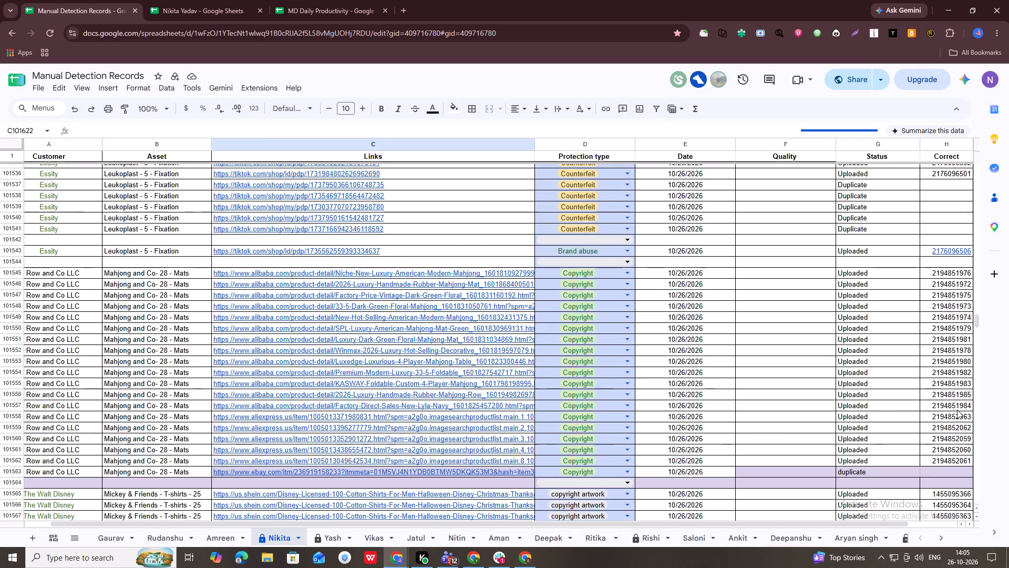
{"action": "scroll", "coordinate": [957, 410], "scroll_direction": "down", "scroll_amount": 15}
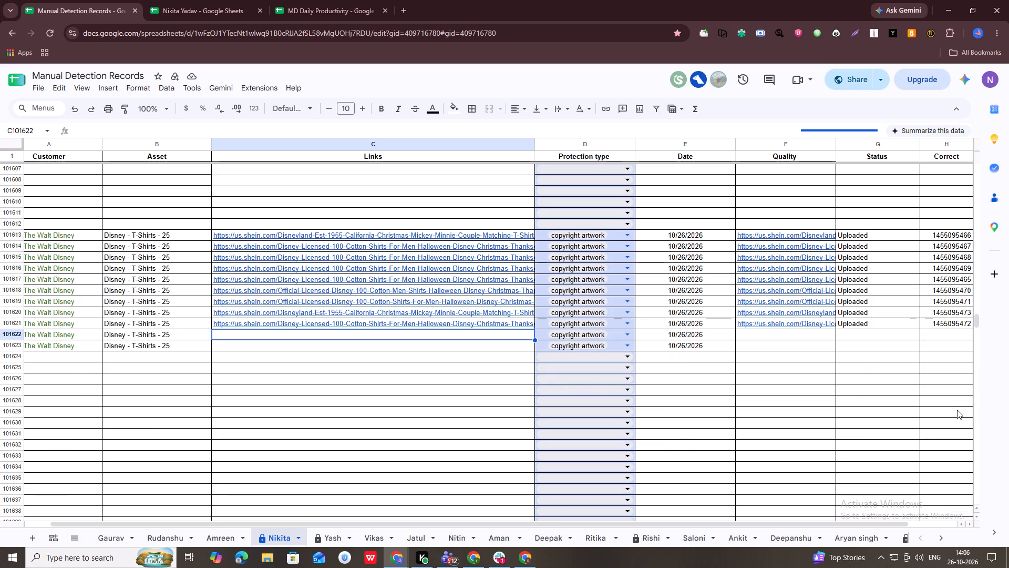
{"action": "left_click", "coordinate": [809, 234]}
{"action": "left_click", "coordinate": [789, 330], "text": "shift"}
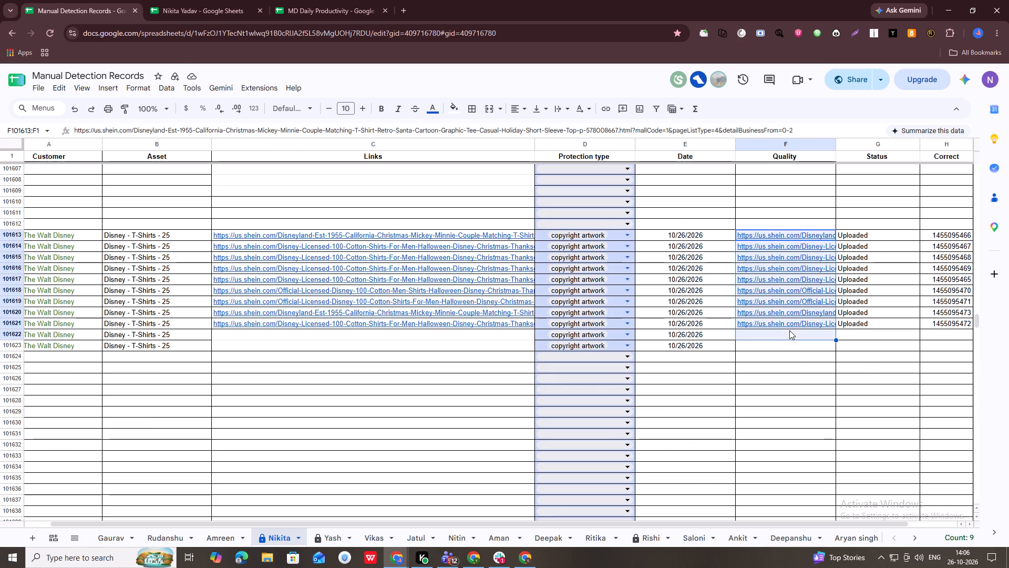
{"action": "key", "text": "Delete"}
{"action": "left_click", "coordinate": [439, 440]}
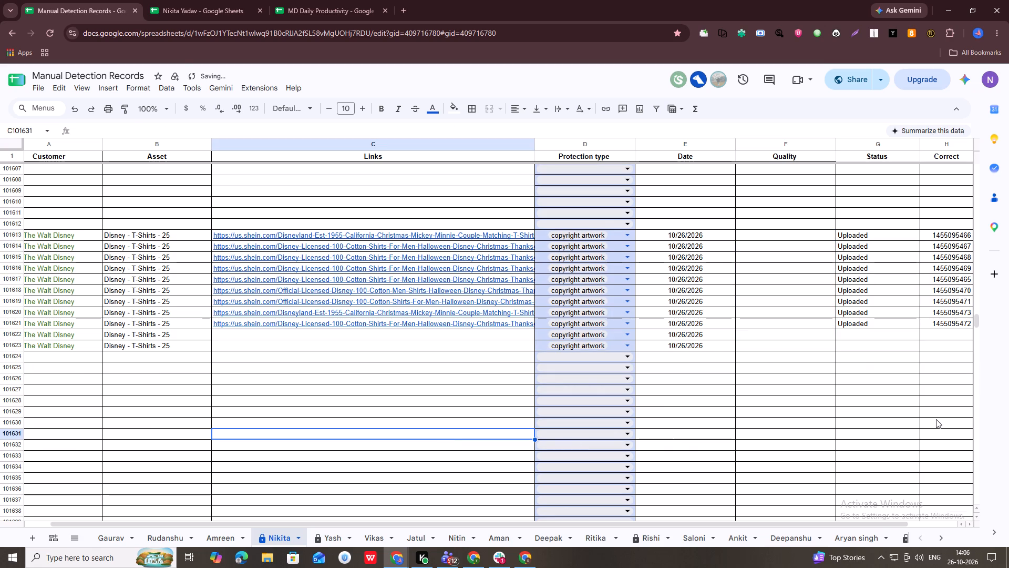
Switch to the Rongchuang Trading store on SHEIN and look through its page 2 listings for Disney shirts.
{"action": "key", "text": "alt+Tab"}
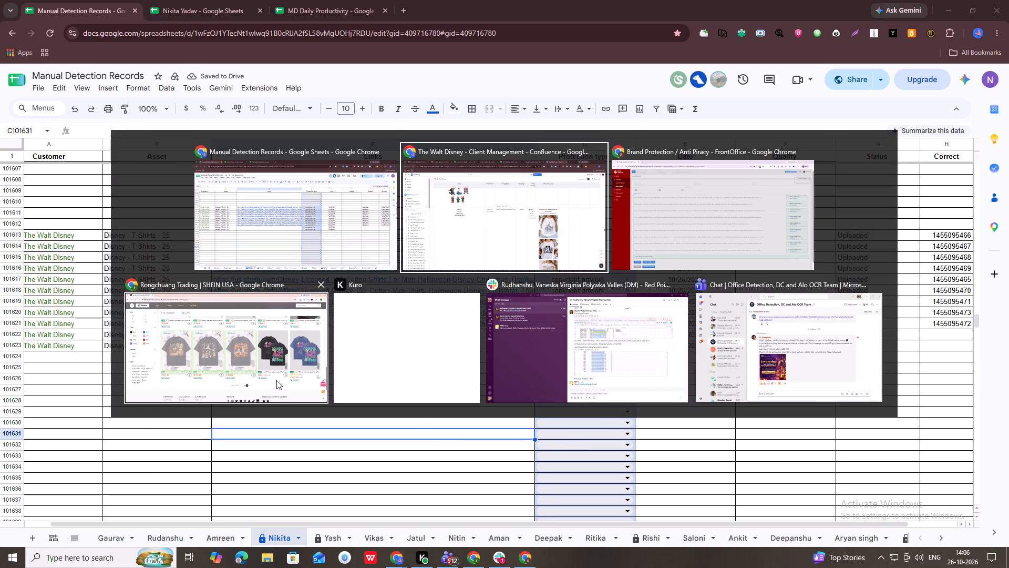
{"action": "left_click", "coordinate": [258, 347], "text": "alt"}
{"action": "scroll", "coordinate": [715, 449], "scroll_direction": "up", "scroll_amount": 5}
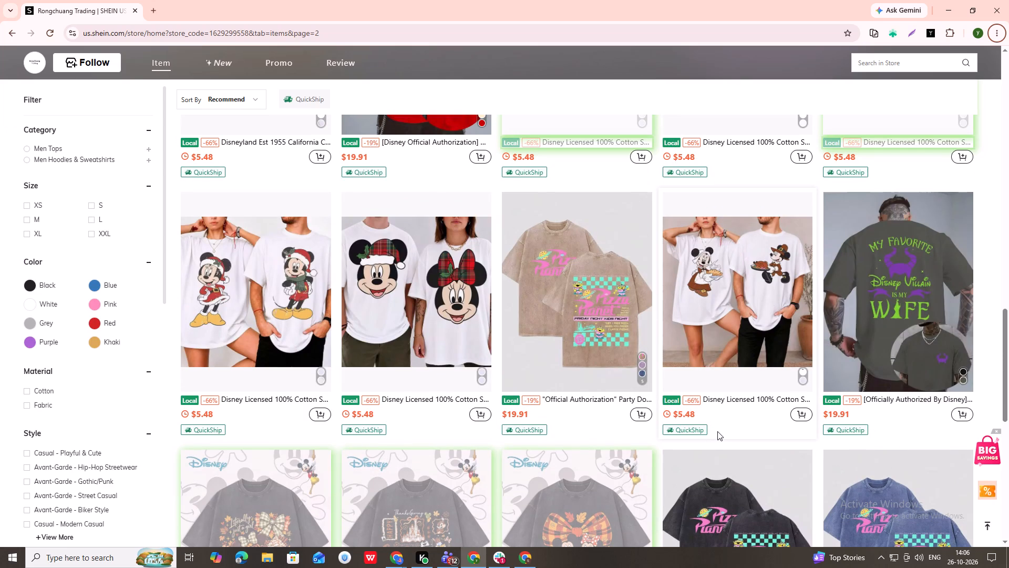
{"action": "scroll", "coordinate": [717, 431], "scroll_direction": "up", "scroll_amount": 1}
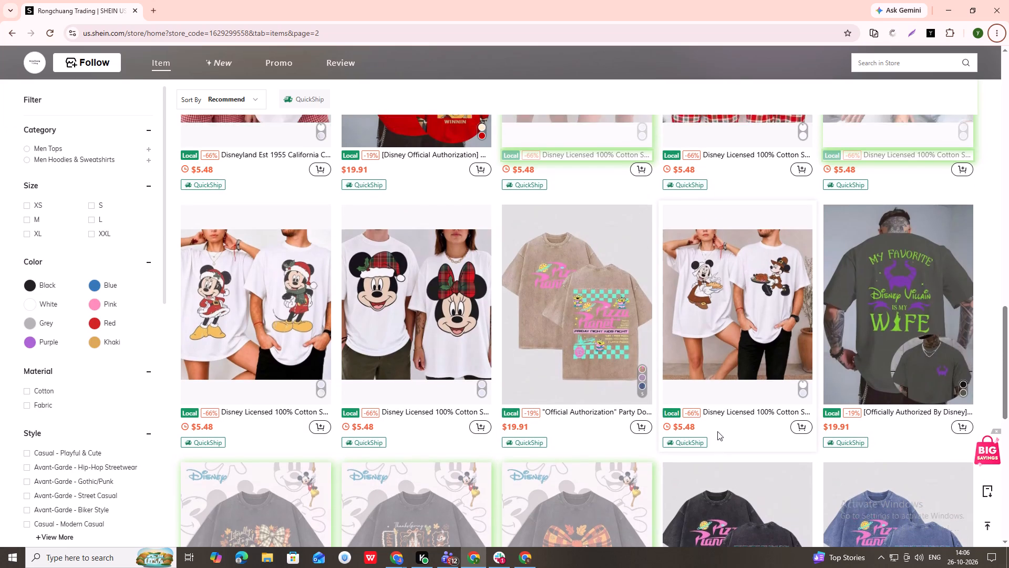
{"action": "scroll", "coordinate": [717, 431], "scroll_direction": "up", "scroll_amount": 5}
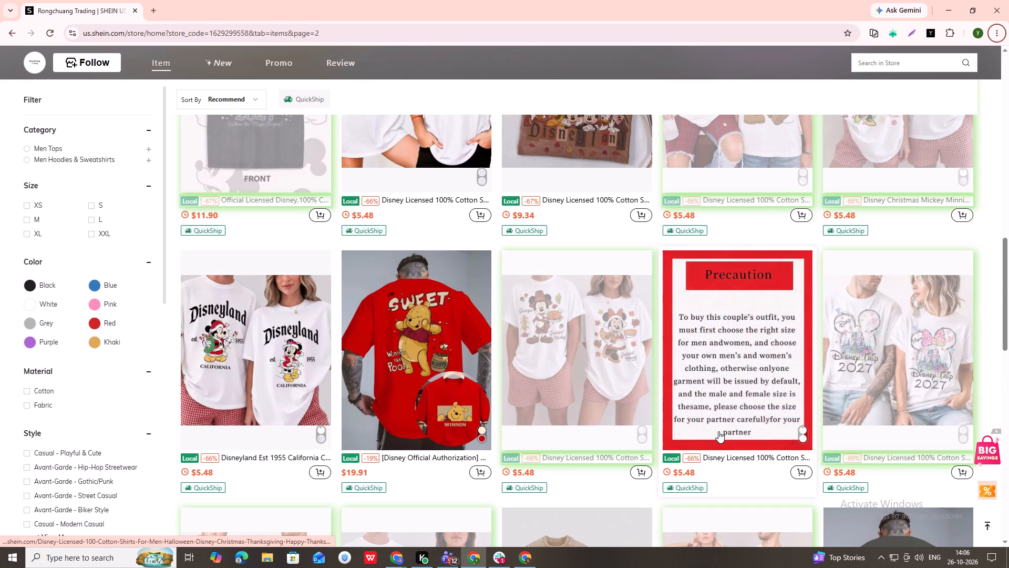
{"action": "scroll", "coordinate": [719, 422], "scroll_direction": "up", "scroll_amount": 6}
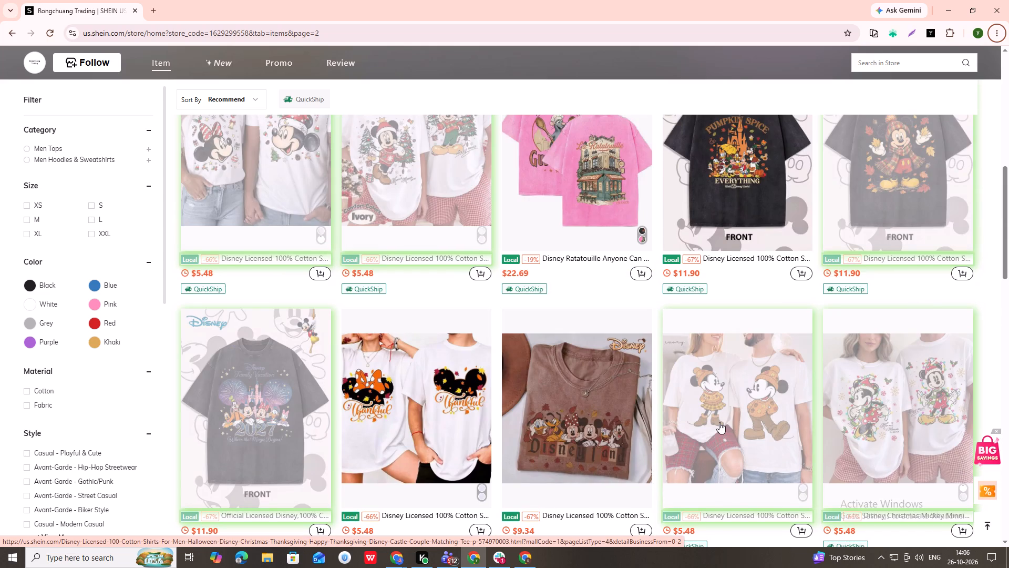
{"action": "scroll", "coordinate": [719, 422], "scroll_direction": "up", "scroll_amount": 7}
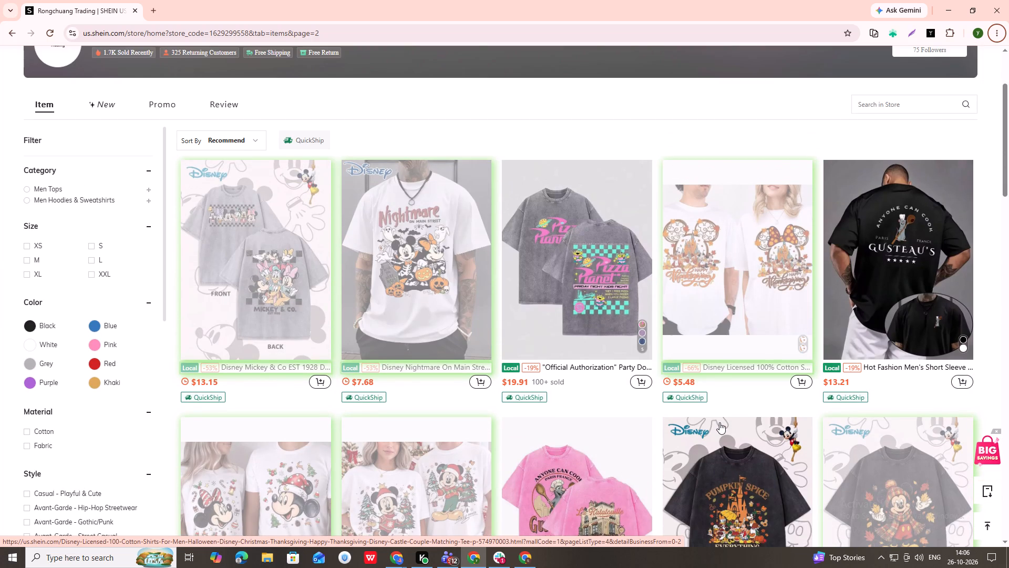
Switch to Red Points and clear the submitted detection links from the New Incident form for editing.
{"action": "key", "text": "alt+Tab"}
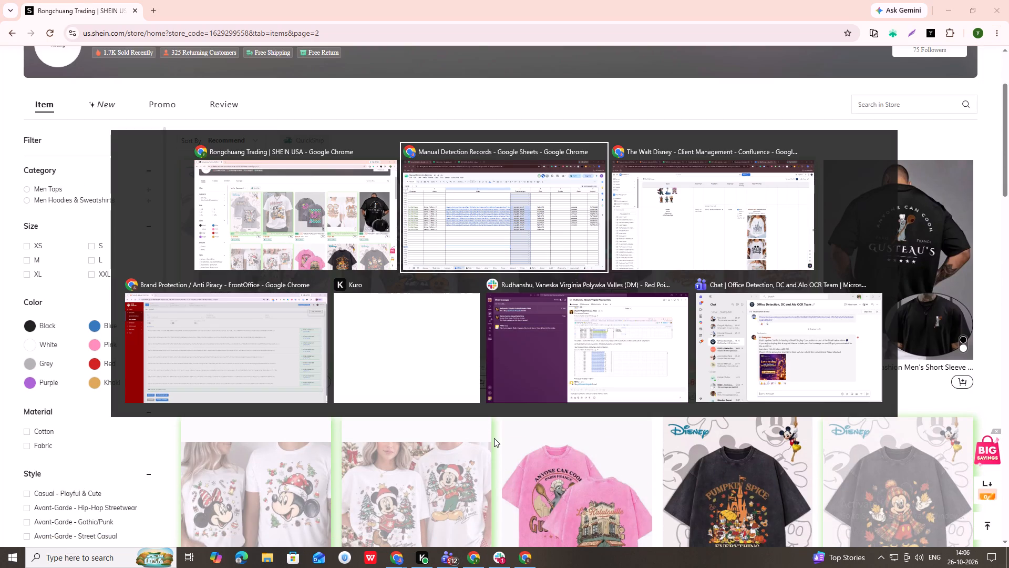
{"action": "left_click", "coordinate": [259, 350], "text": "alt"}
{"action": "left_click", "coordinate": [184, 513]}
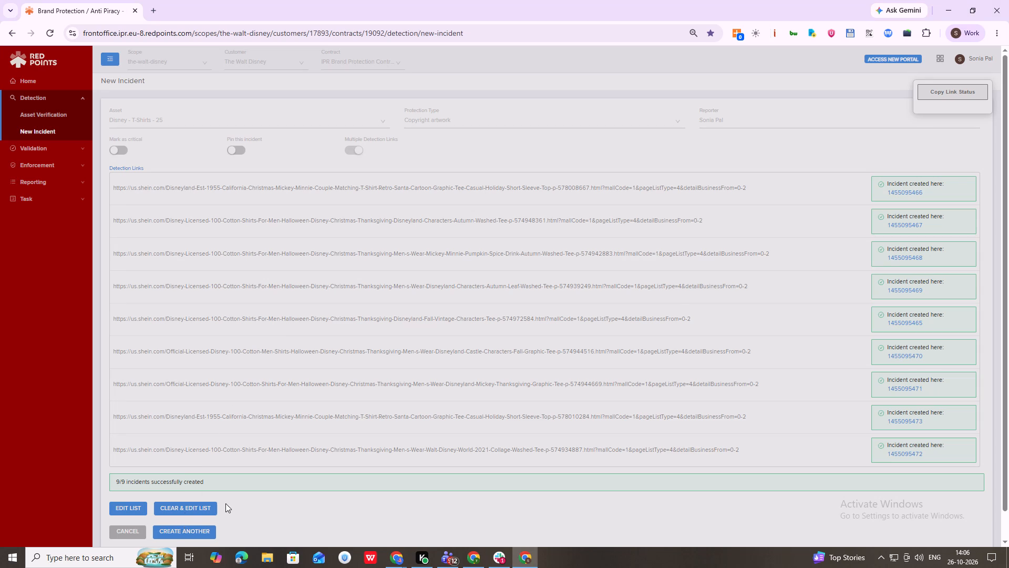
Open the 626 Sellers to Scrap spreadsheet and enter yes under Available for the Rongchuang Trading seller.
{"action": "key", "text": "alt+Tab"}
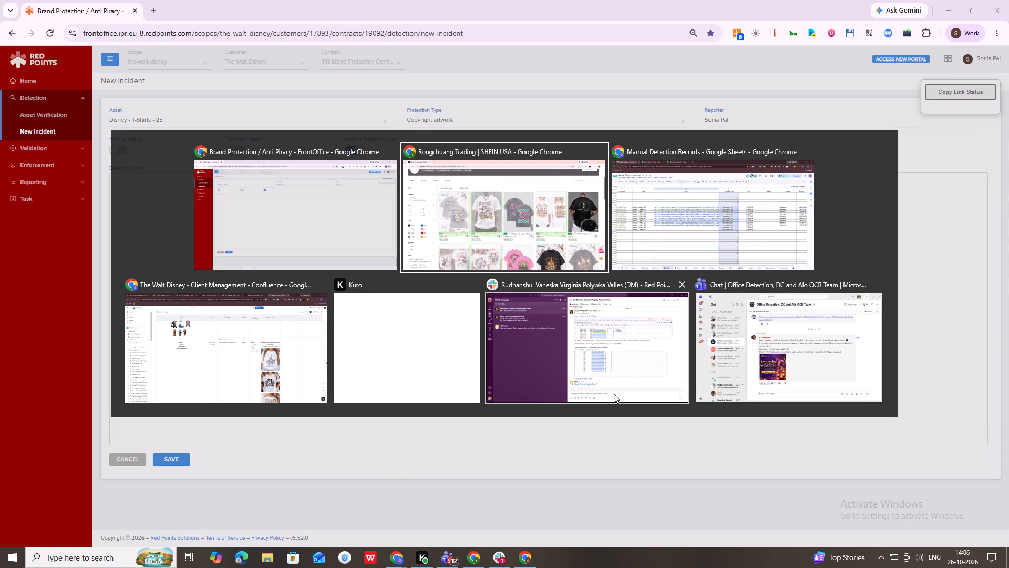
{"action": "left_click", "coordinate": [290, 371], "text": "alt"}
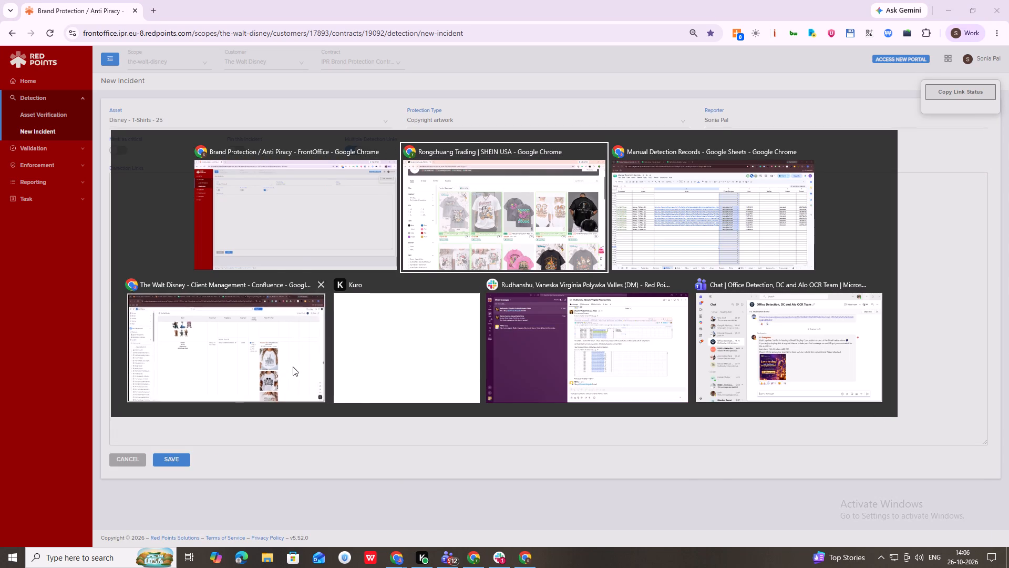
{"action": "left_click", "coordinate": [536, 0]}
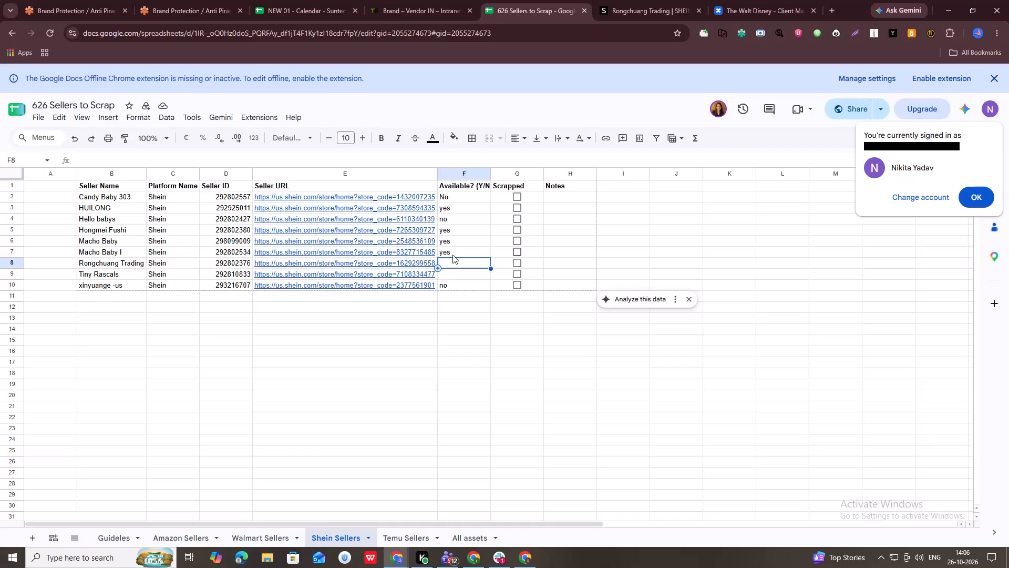
{"action": "type", "text": "yes"}
{"action": "key", "text": "Right"}
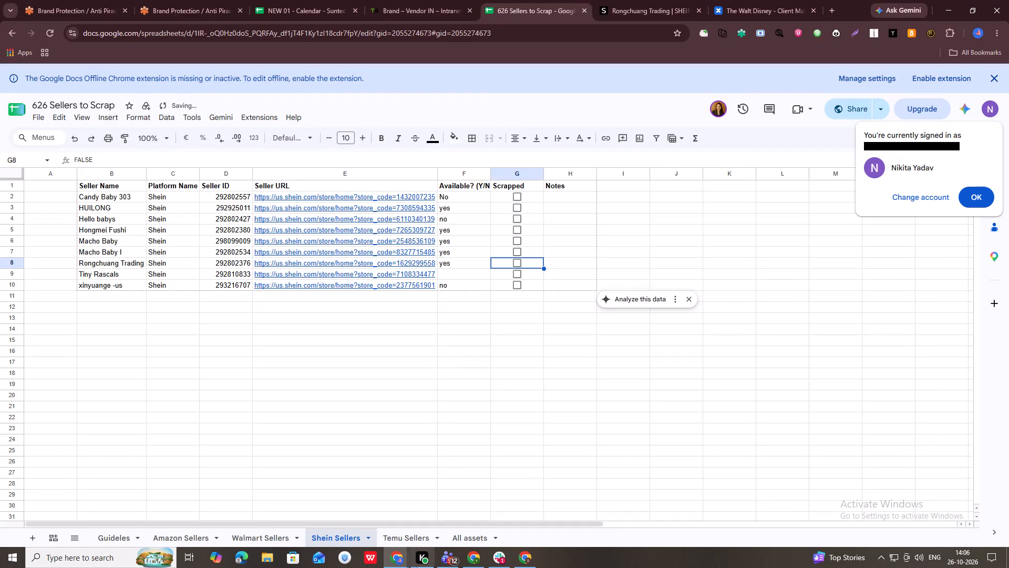
Examine the availability, scrapped and notes entries on the Amazon Sellers and Walmart Sellers sheets against the Shein Sellers sheet.
{"action": "left_click", "coordinate": [169, 539]}
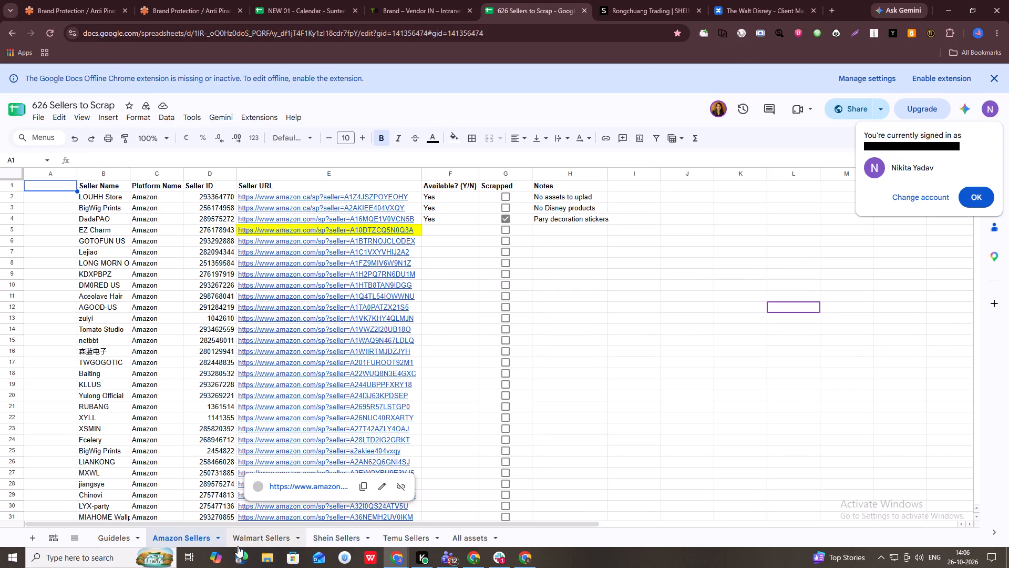
{"action": "left_click", "coordinate": [253, 541]}
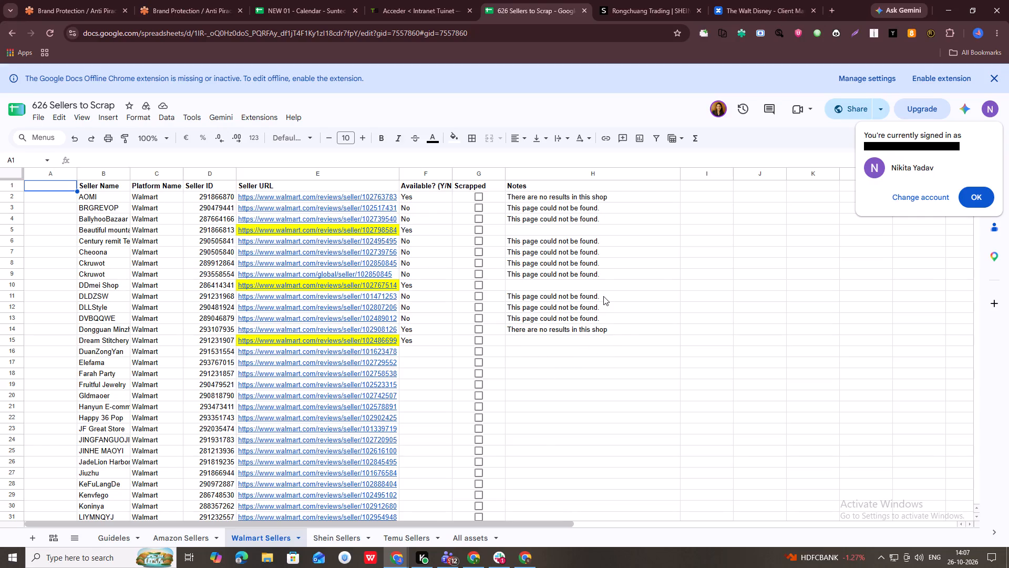
{"action": "key", "text": "alt+Tab"}
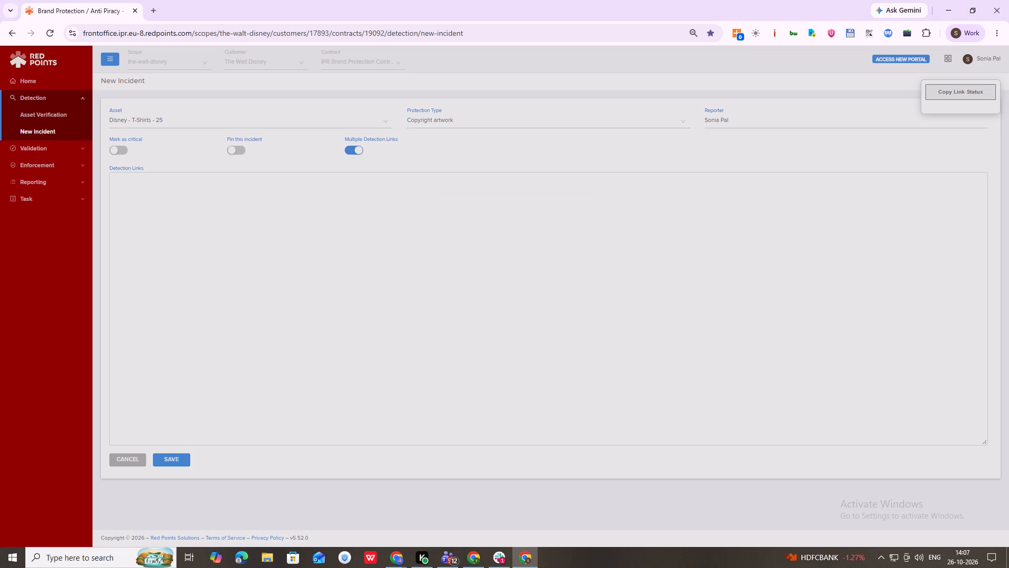
{"action": "key", "text": "alt+Tab"}
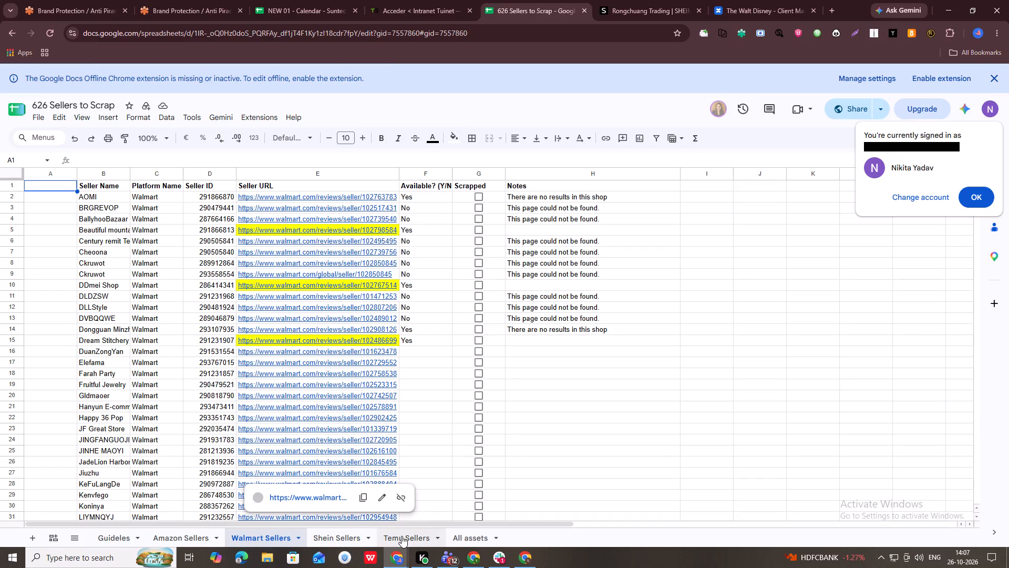
{"action": "left_click", "coordinate": [335, 534]}
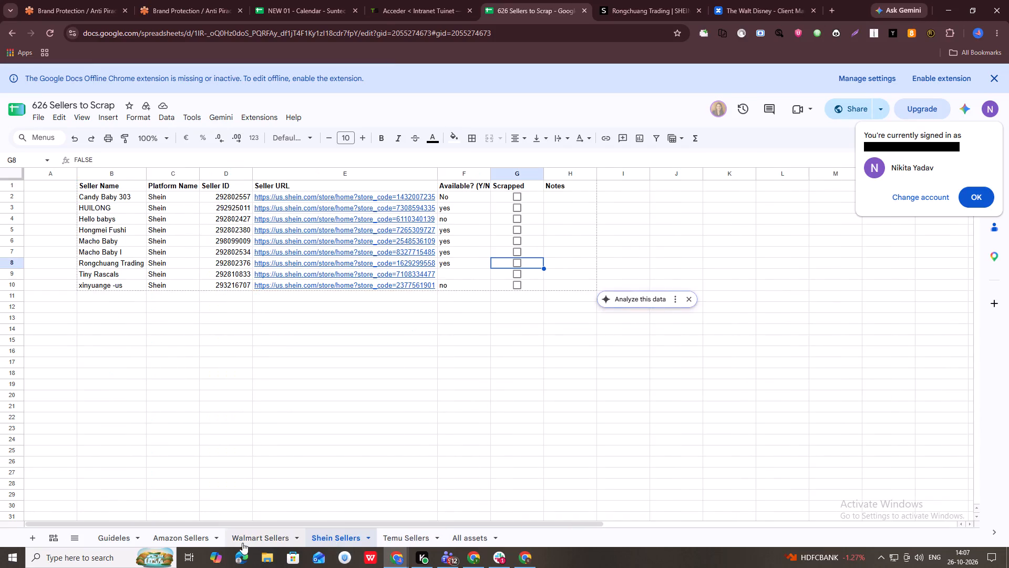
{"action": "left_click", "coordinate": [243, 539]}
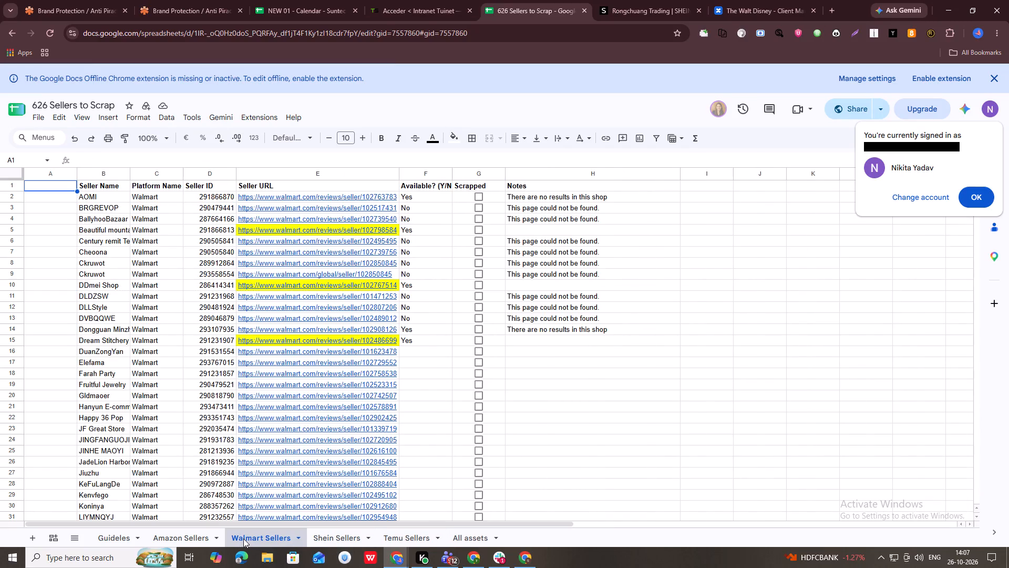
{"action": "left_click", "coordinate": [341, 533]}
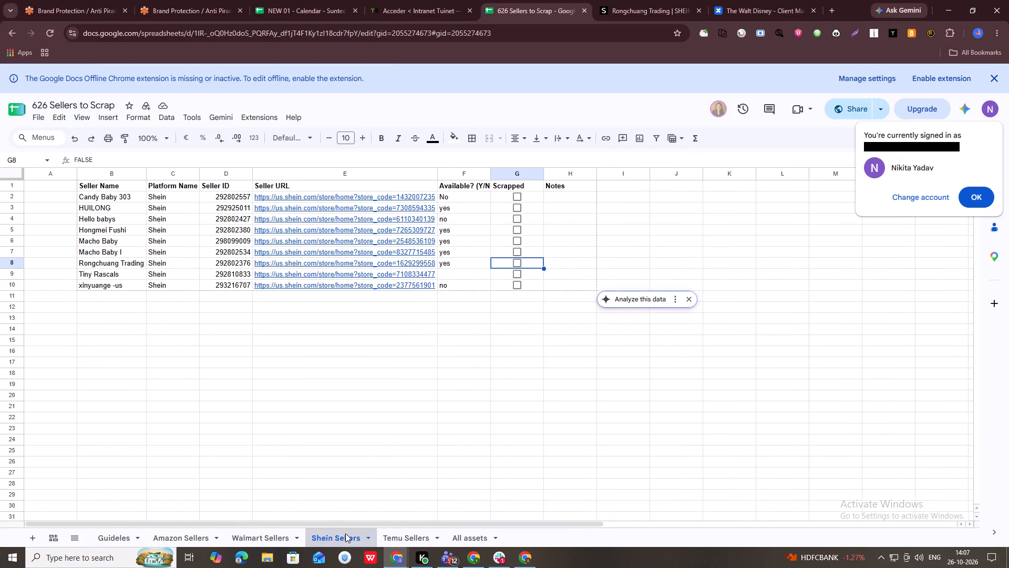
Open the Candy Baby 303 store link to check its page, close the Rongchuang Trading page, and return to the sellers spreadsheet.
{"action": "left_click", "coordinate": [392, 200]}
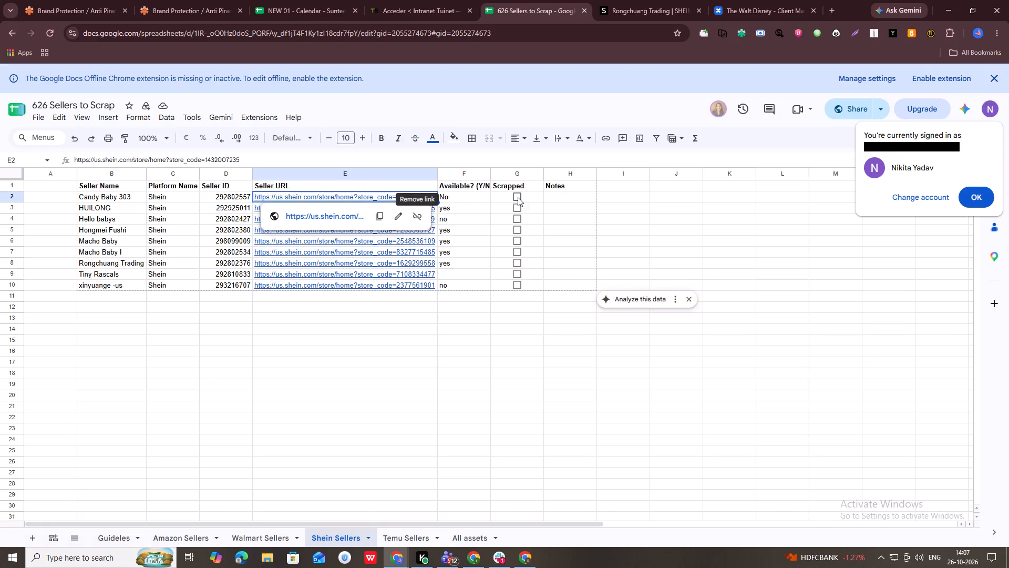
{"action": "left_click", "coordinate": [327, 217]}
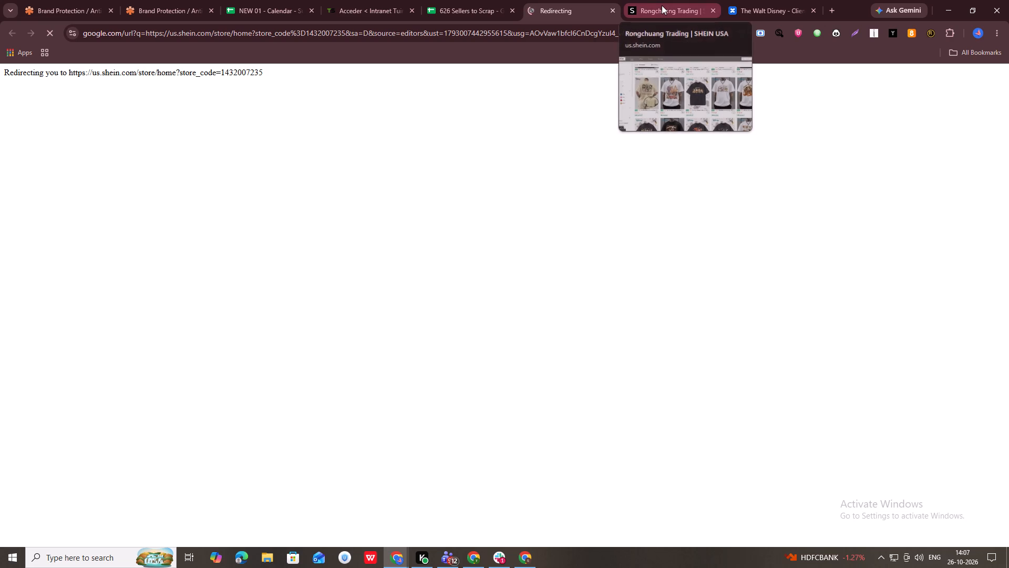
{"action": "middle_click", "coordinate": [662, 5]}
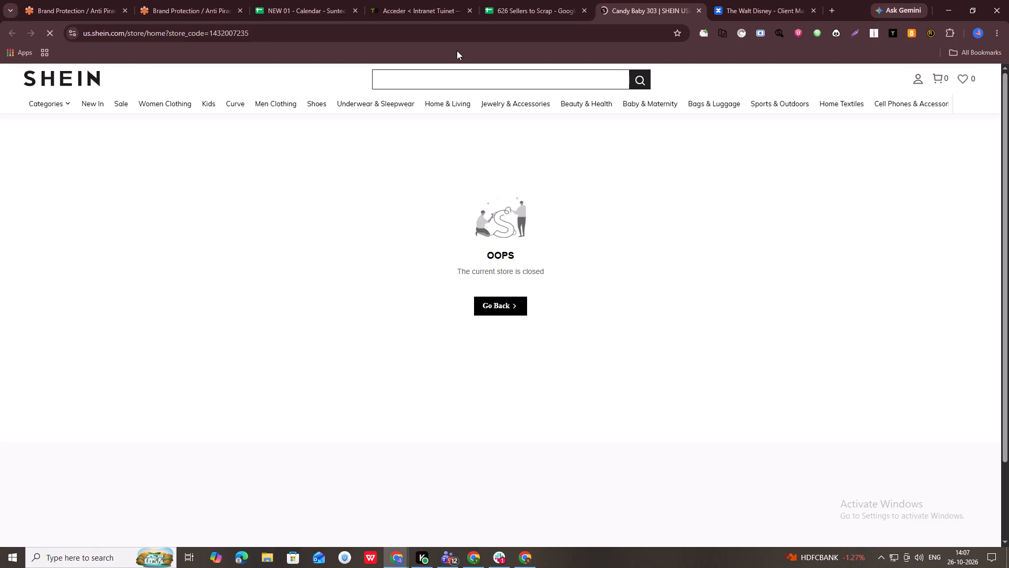
{"action": "left_click", "coordinate": [510, 0]}
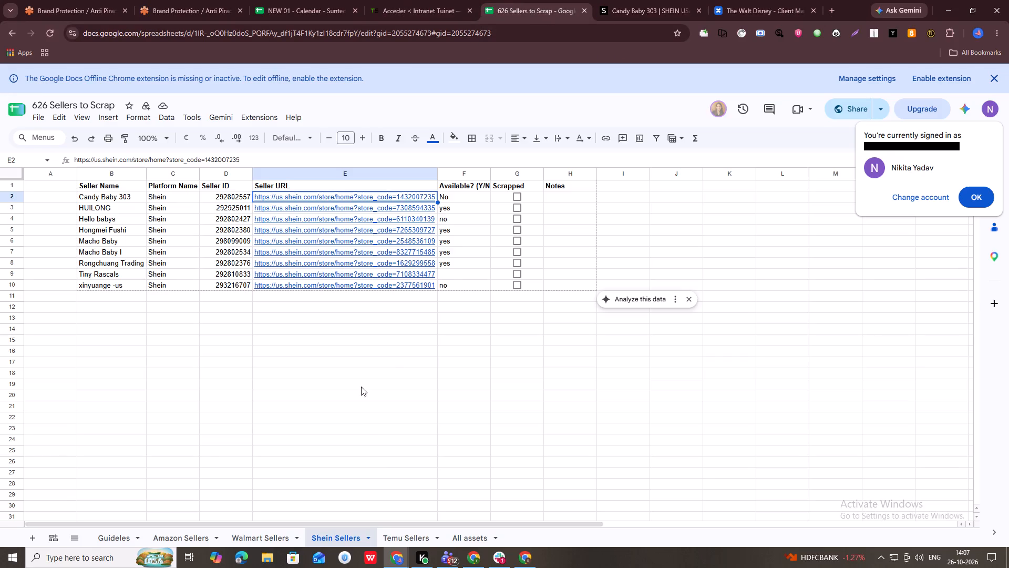
Open the seller link in row 6 of the Walmart Sellers sheet to check its store page.
{"action": "left_click", "coordinate": [266, 543]}
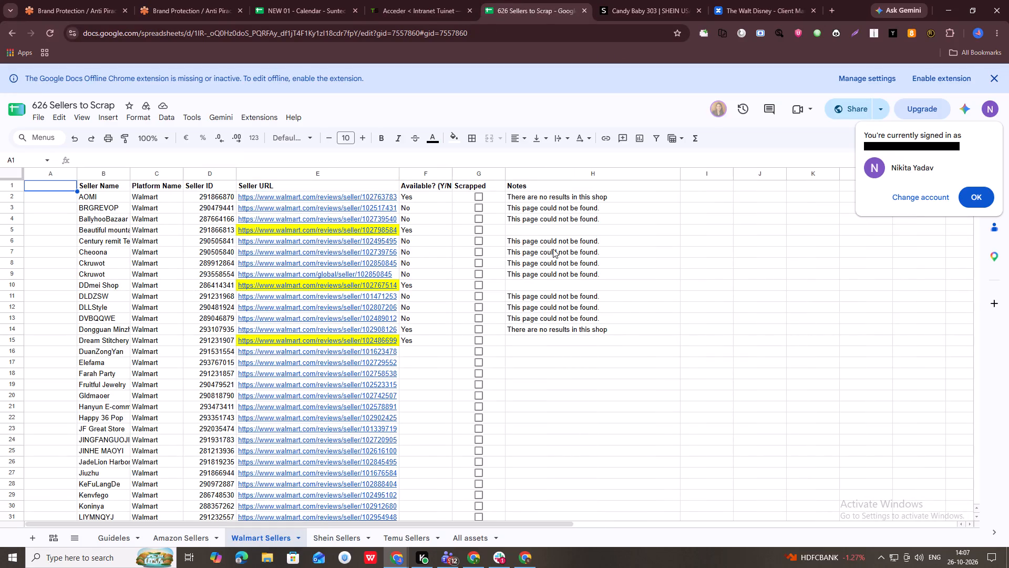
{"action": "left_click", "coordinate": [368, 239]}
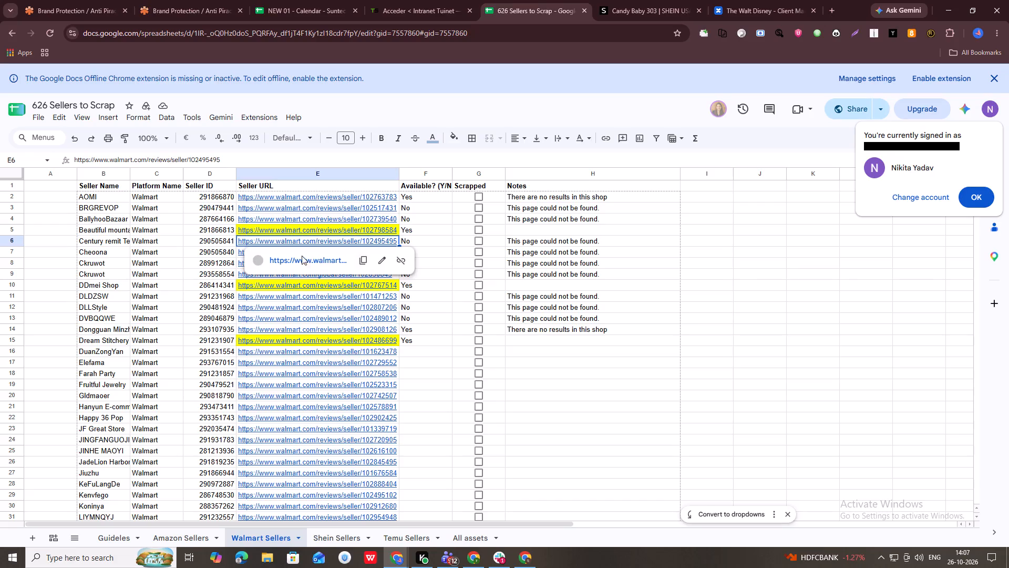
{"action": "left_click", "coordinate": [297, 259]}
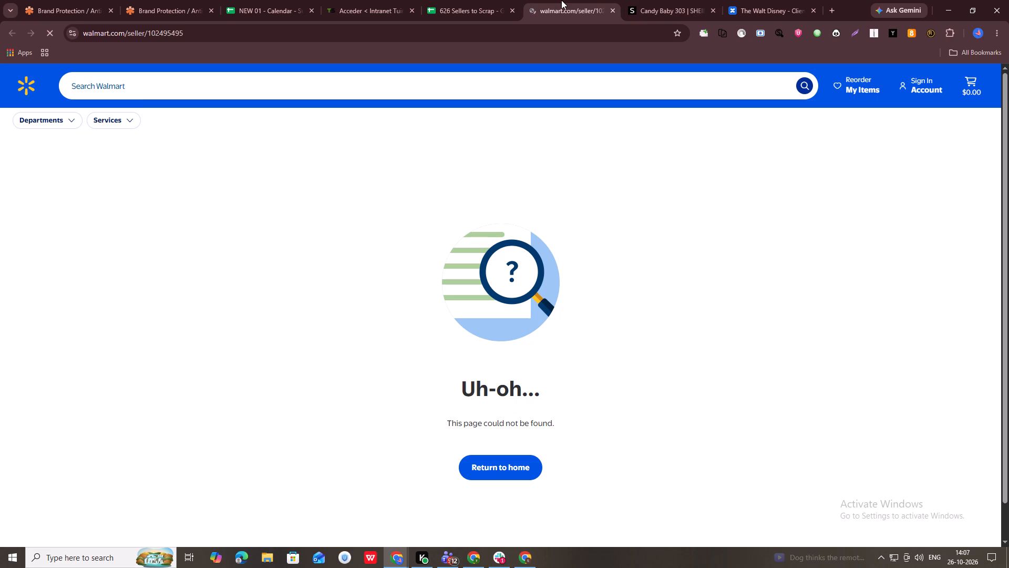
Copy the note "This page could not be found." from row 6 of Walmart Sellers into Candy Baby 303's Notes on Shein Sellers.
{"action": "left_click", "coordinate": [496, 0]}
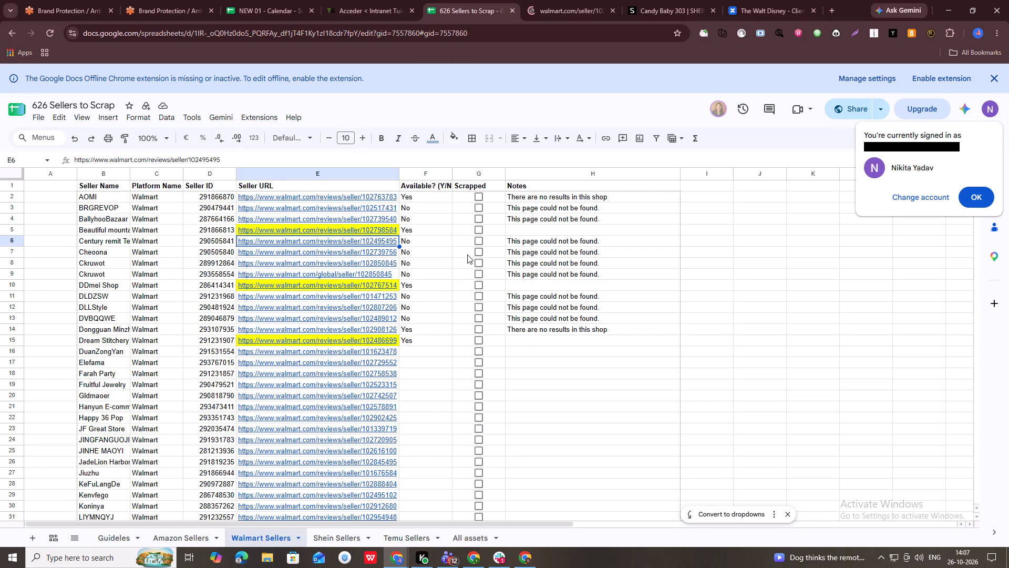
{"action": "left_click", "coordinate": [528, 244]}
{"action": "key", "text": "ctrl+c"}
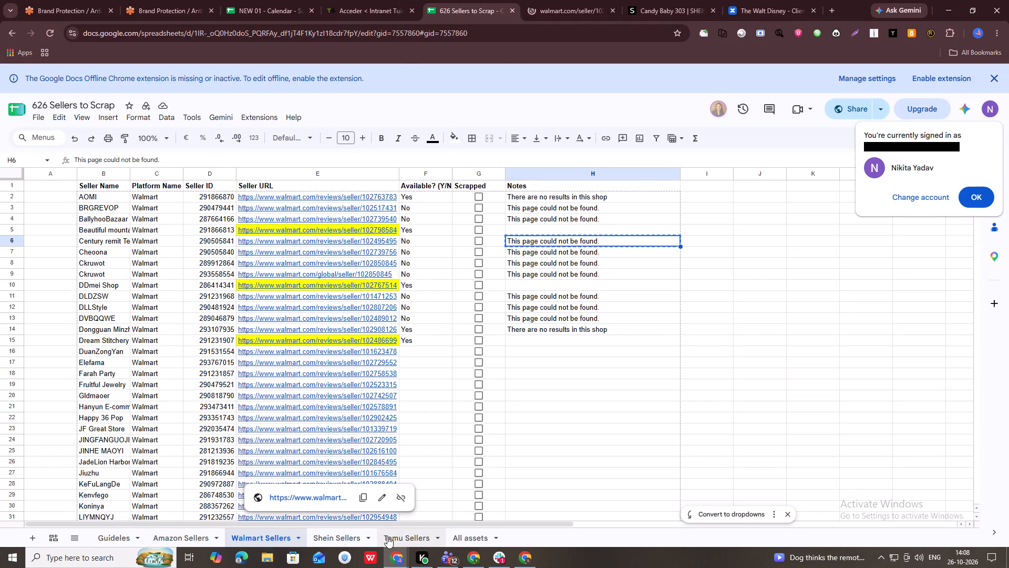
{"action": "left_click", "coordinate": [365, 539]}
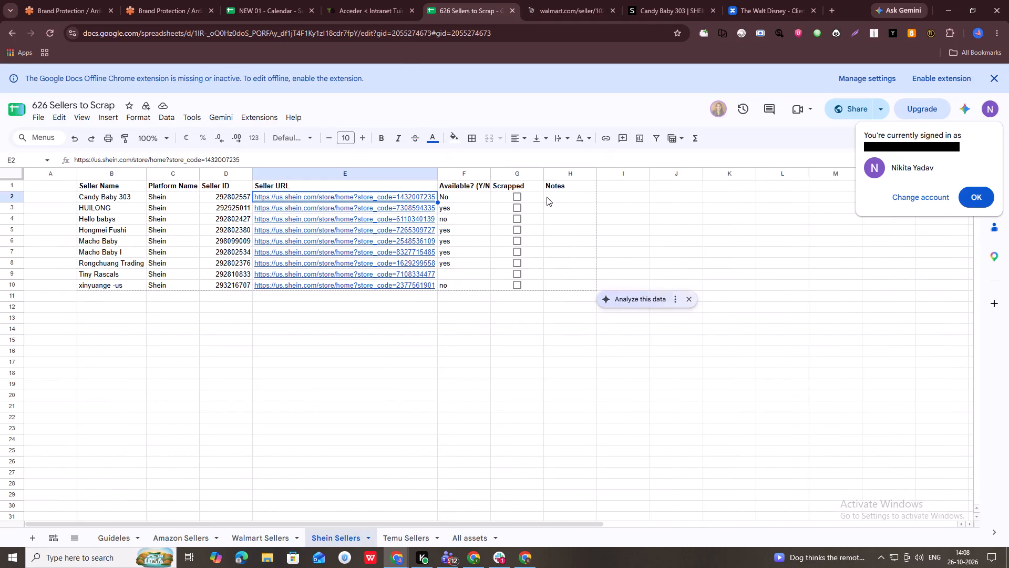
{"action": "left_click", "coordinate": [553, 197]}
{"action": "key", "text": "ctrl+v"}
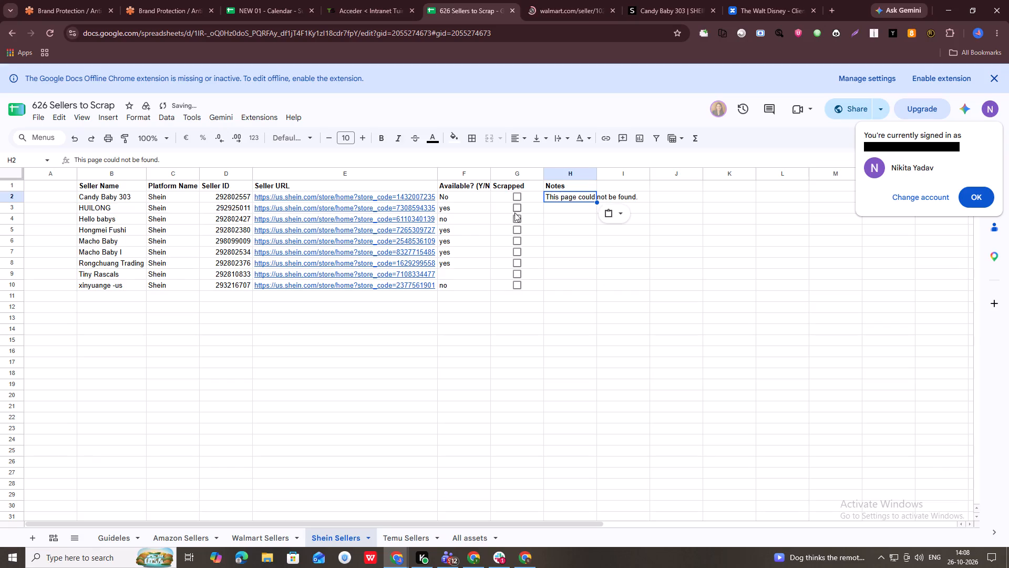
Mark all five sellers available as yes as Scrapped, and add the note "This page could not be found." for Hello babys and xinyuange -us.
{"action": "left_click", "coordinate": [515, 207]}
{"action": "left_click", "coordinate": [555, 217]}
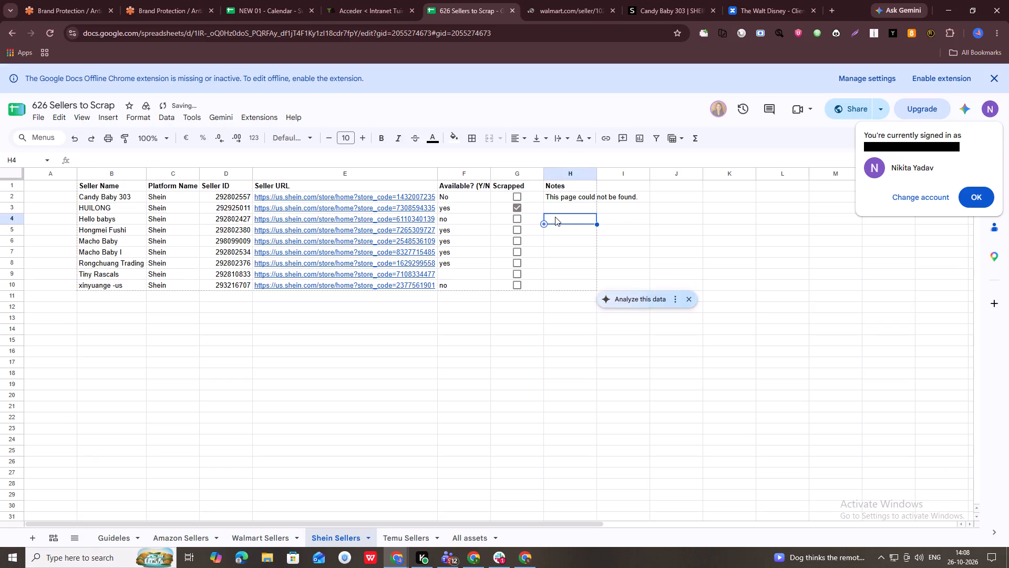
{"action": "key", "text": "ctrl+v"}
{"action": "left_click", "coordinate": [516, 228]}
{"action": "left_click", "coordinate": [516, 242]}
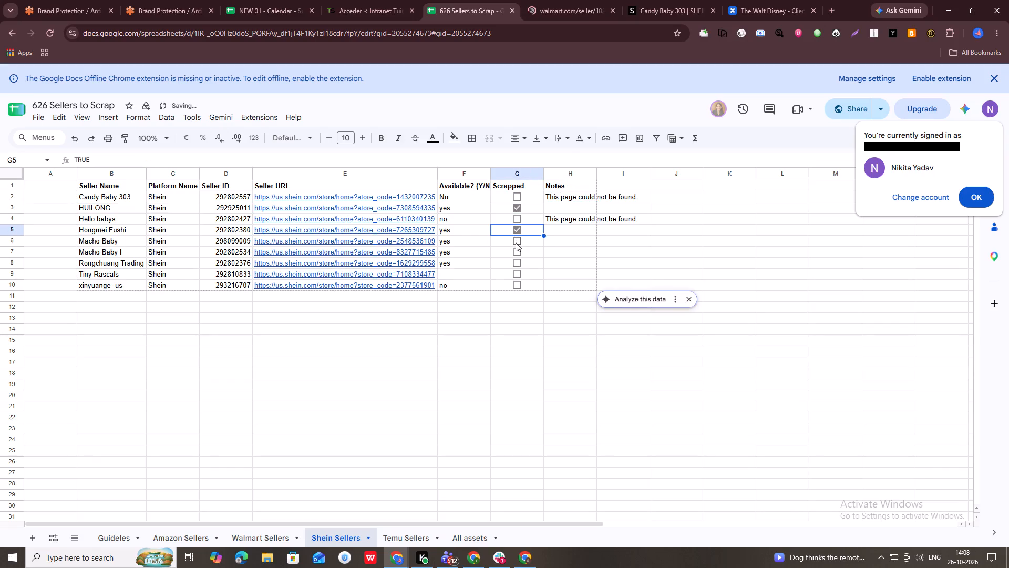
{"action": "left_click", "coordinate": [515, 251]}
{"action": "left_click", "coordinate": [515, 263]}
{"action": "left_click", "coordinate": [559, 289]}
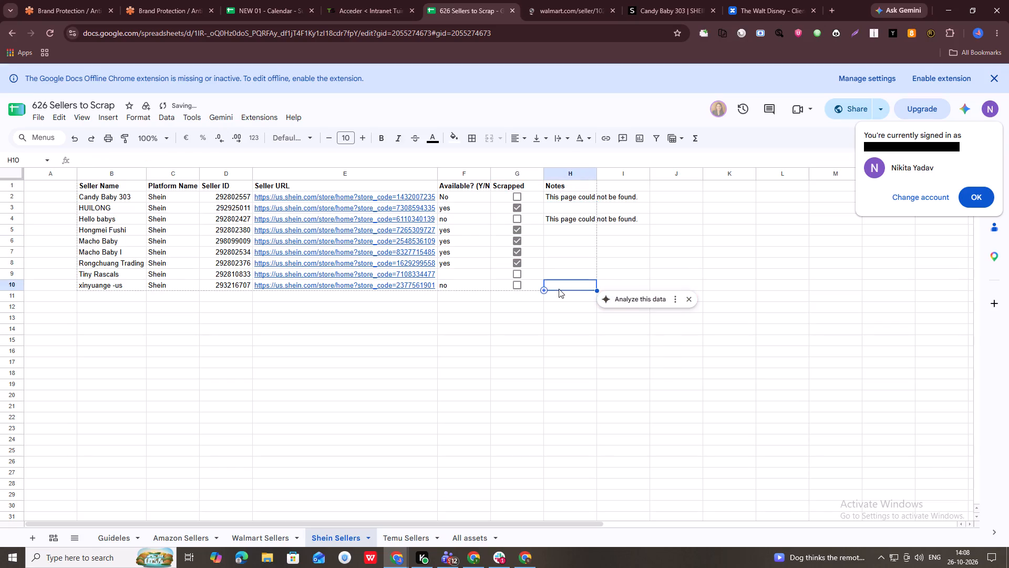
{"action": "key", "text": "ctrl+v"}
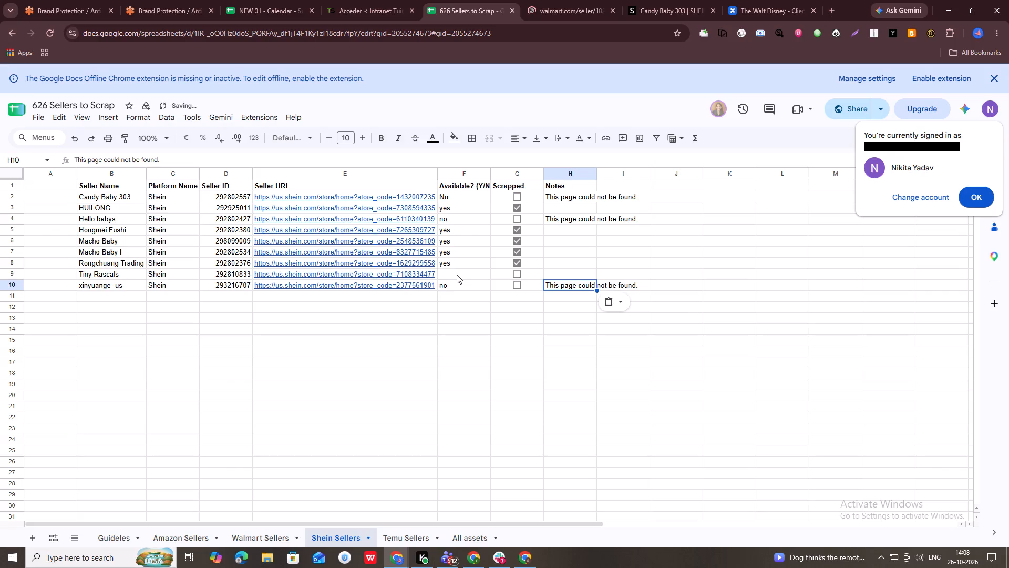
Close the Walmart and Candy Baby 303 pages, and load the Tiny Rascals seller URL in the window showing the Rongchuang Trading store.
{"action": "left_click", "coordinate": [457, 275]}
{"action": "left_click", "coordinate": [388, 279]}
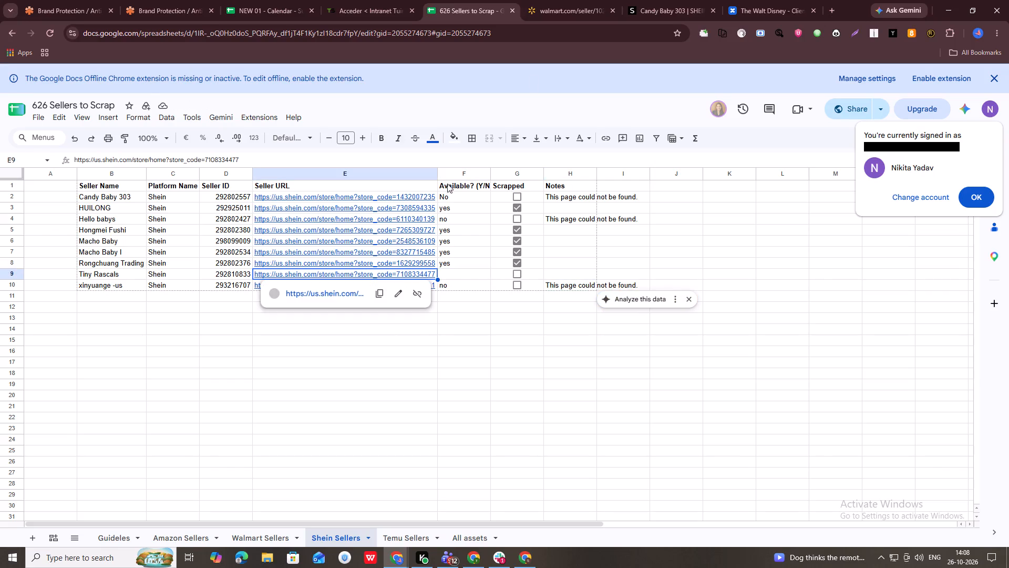
{"action": "middle_click", "coordinate": [558, 0]}
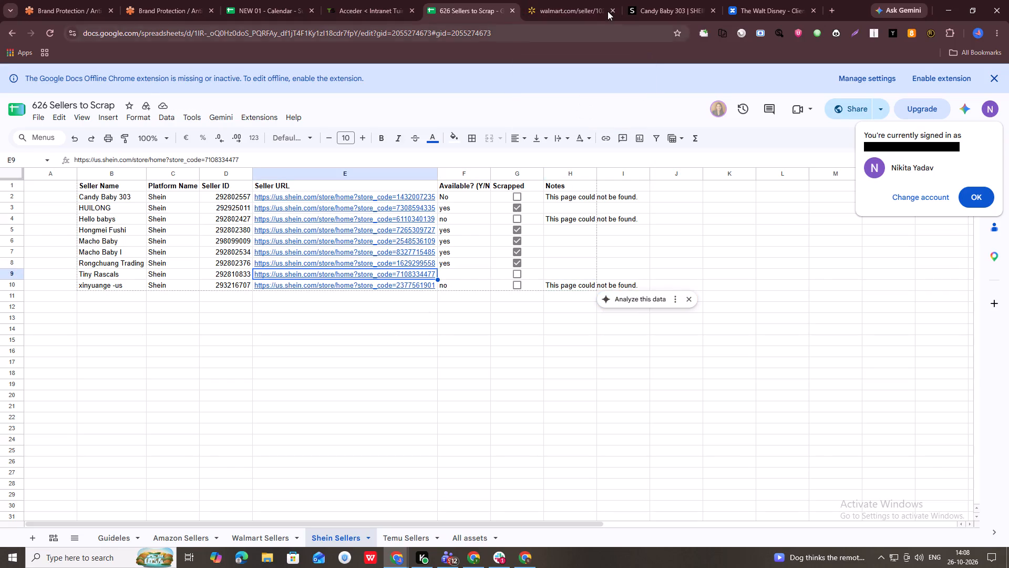
{"action": "middle_click", "coordinate": [590, 0]}
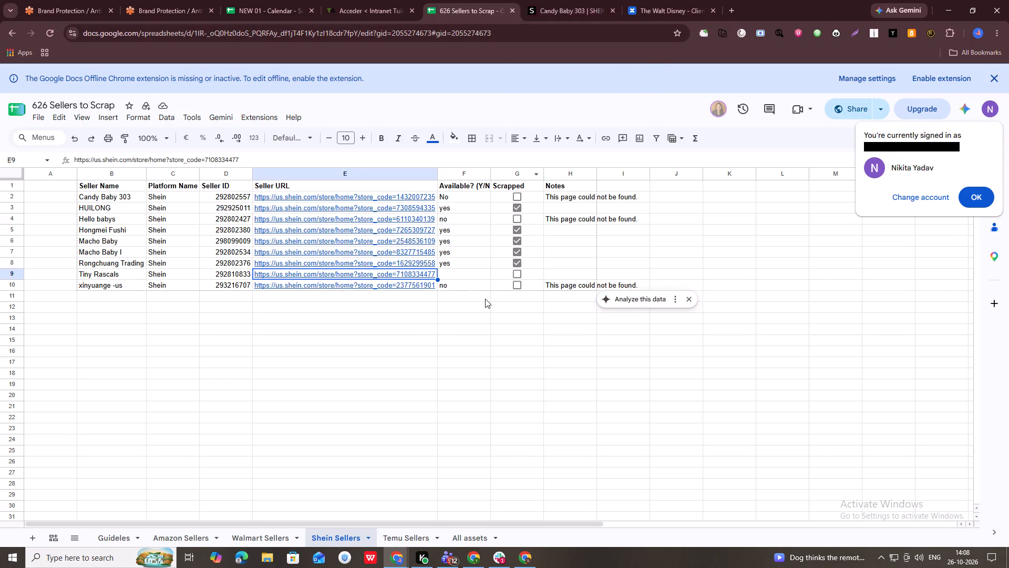
{"action": "key", "text": "ctrl+c"}
{"action": "key", "text": "alt+Tab"}
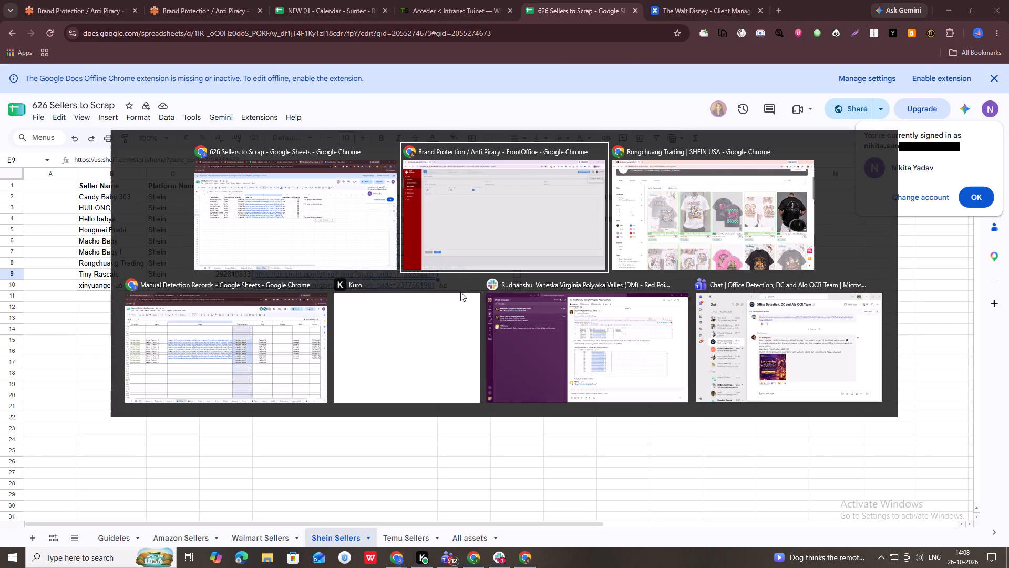
{"action": "left_click", "coordinate": [760, 174], "text": "alt"}
{"action": "left_click", "coordinate": [187, 27]}
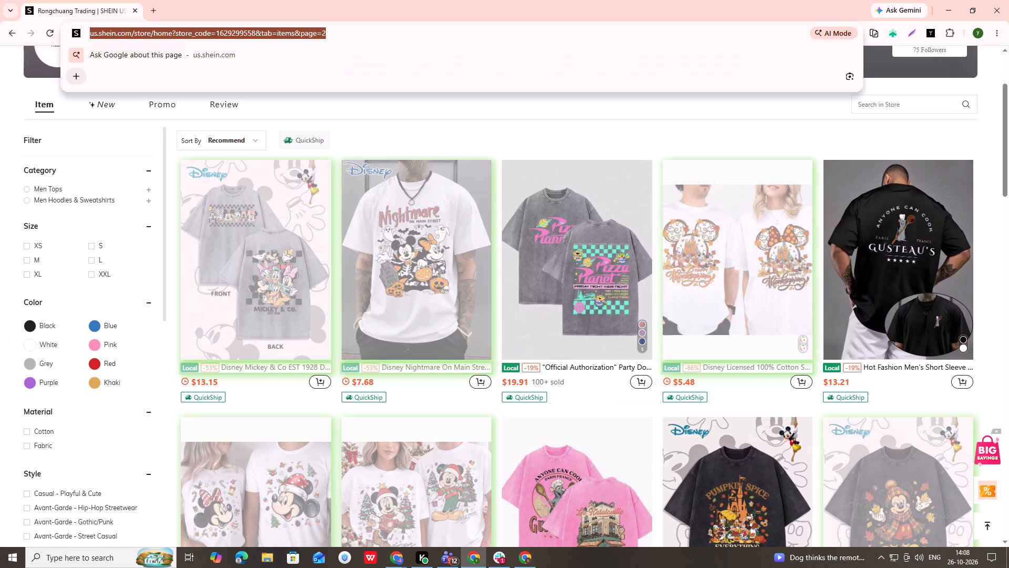
{"action": "key", "text": "ctrl+v"}
{"action": "key", "text": "Return"}
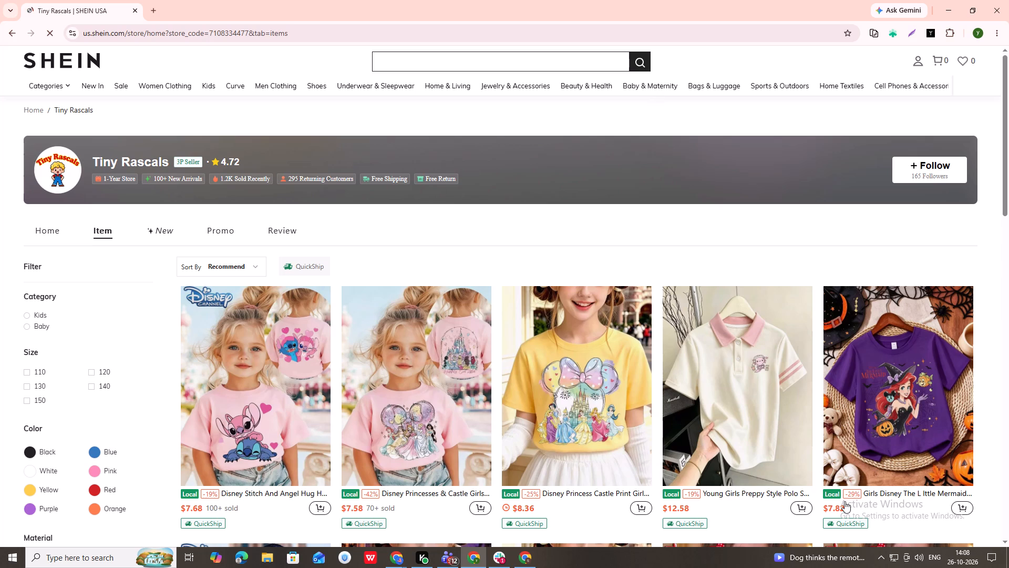
Examine the Tiny Rascals store's item listings for Disney-branded shirts.
{"action": "scroll", "coordinate": [625, 424], "scroll_direction": "down", "scroll_amount": 6}
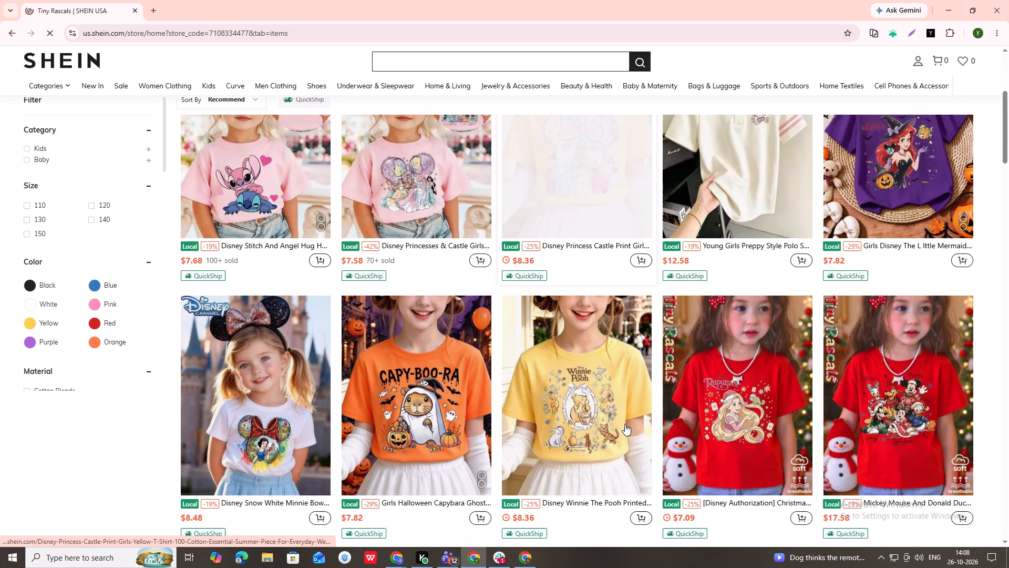
{"action": "scroll", "coordinate": [625, 424], "scroll_direction": "down", "scroll_amount": 7}
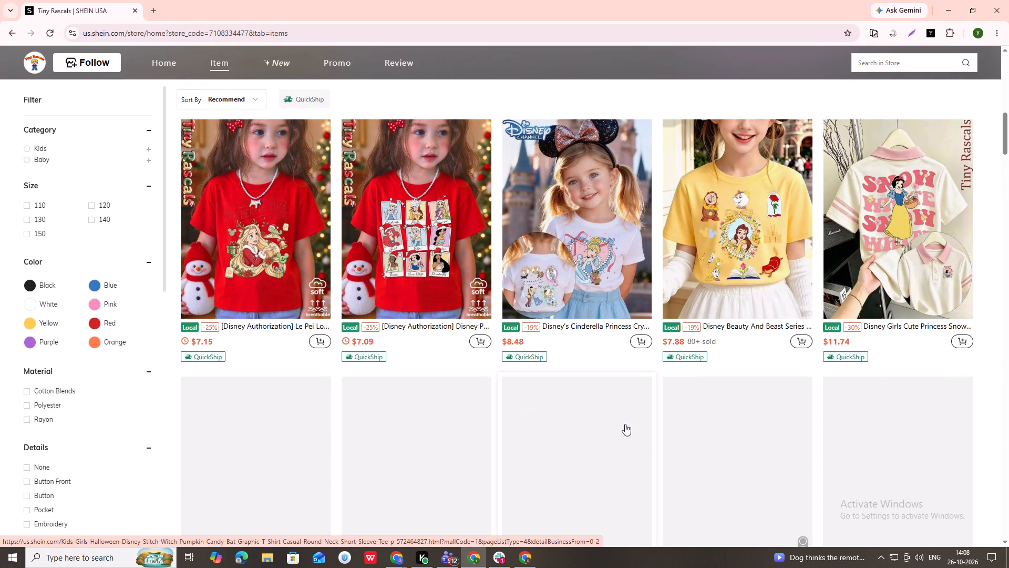
{"action": "scroll", "coordinate": [625, 424], "scroll_direction": "down", "scroll_amount": 7}
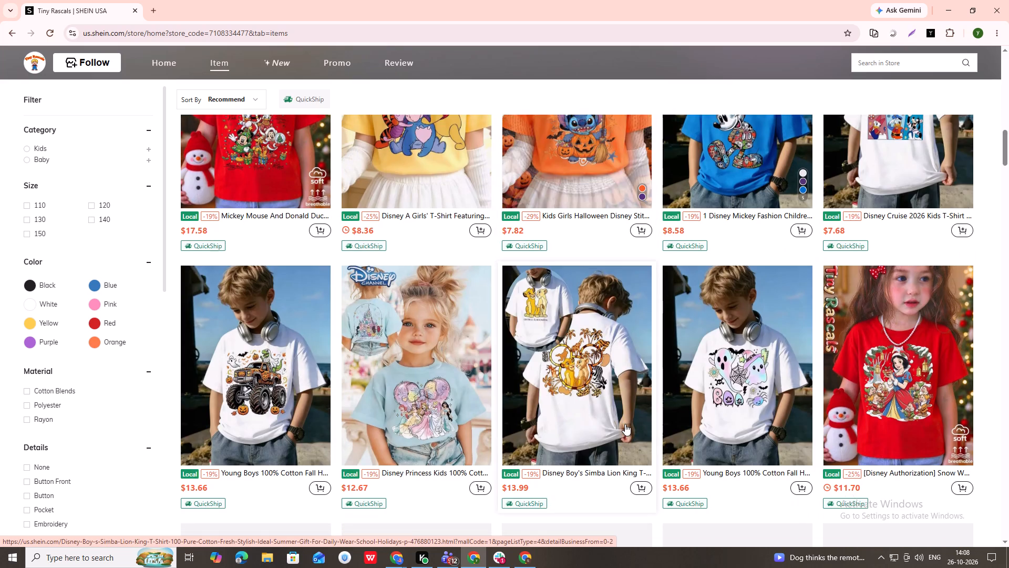
{"action": "scroll", "coordinate": [625, 424], "scroll_direction": "down", "scroll_amount": 15}
{"action": "scroll", "coordinate": [624, 422], "scroll_direction": "down", "scroll_amount": 7}
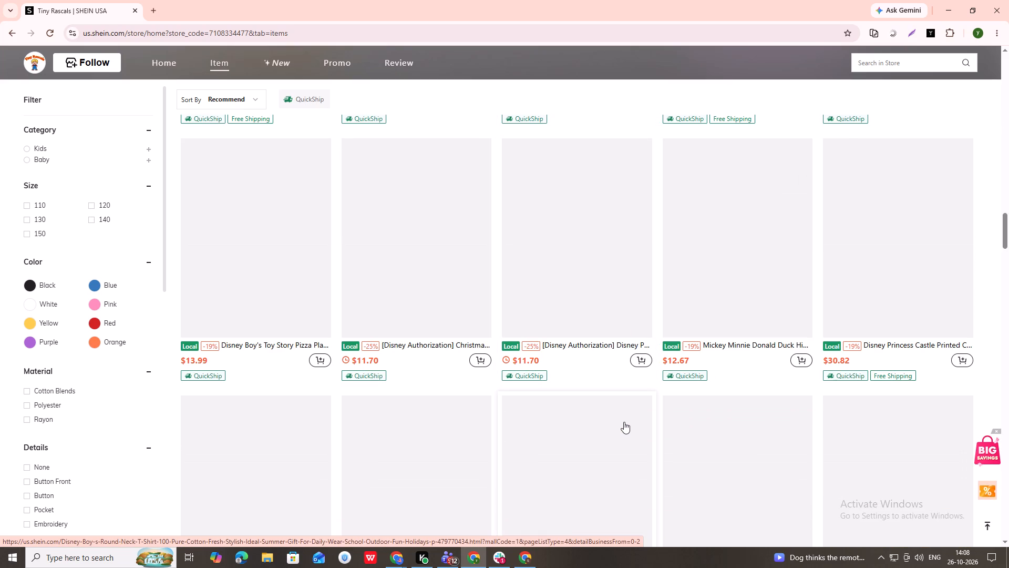
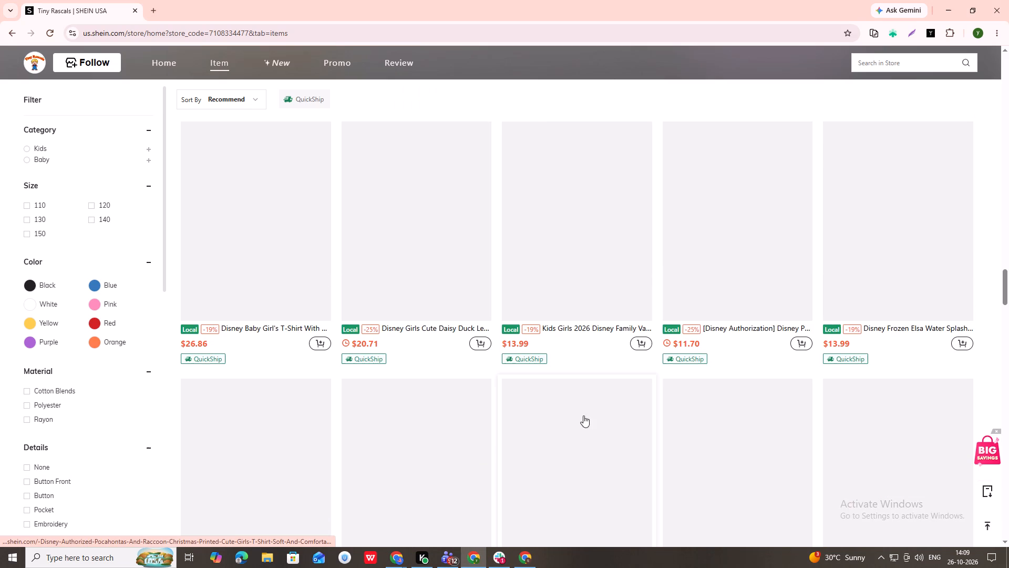
Examine the rest of the Tiny Rascals store's first page of items for Disney-branded shirts.
{"action": "scroll", "coordinate": [794, 421], "scroll_direction": "down", "scroll_amount": 9}
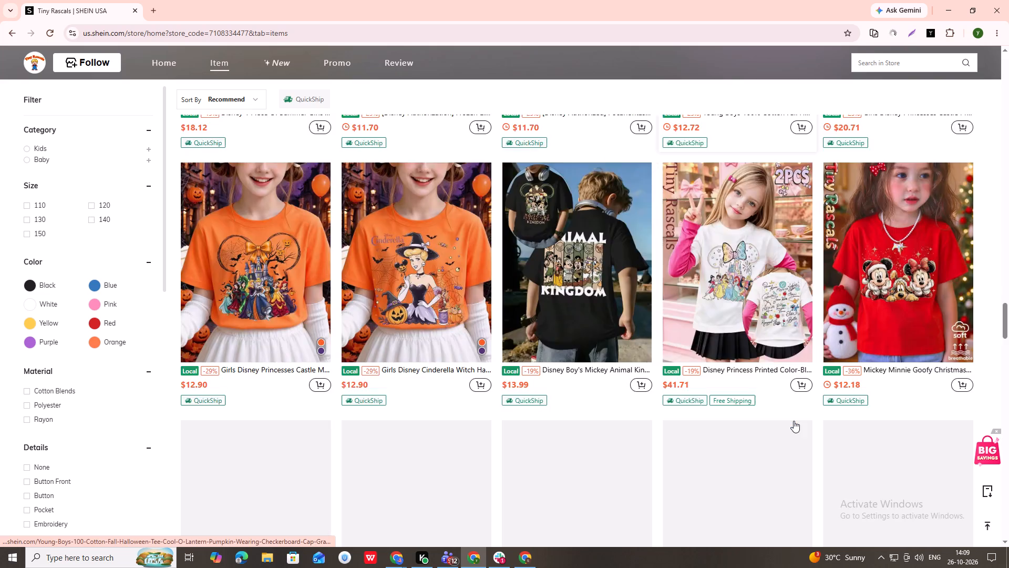
{"action": "scroll", "coordinate": [794, 421], "scroll_direction": "down", "scroll_amount": 20}
{"action": "scroll", "coordinate": [794, 421], "scroll_direction": "down", "scroll_amount": 20}
{"action": "scroll", "coordinate": [794, 421], "scroll_direction": "down", "scroll_amount": 20}
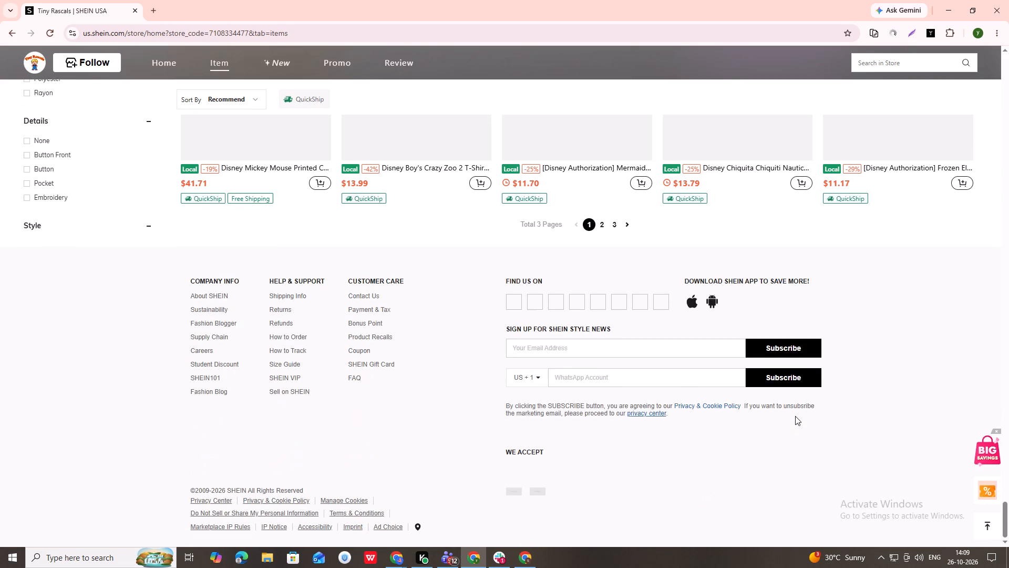
{"action": "scroll", "coordinate": [795, 416], "scroll_direction": "up", "scroll_amount": 5}
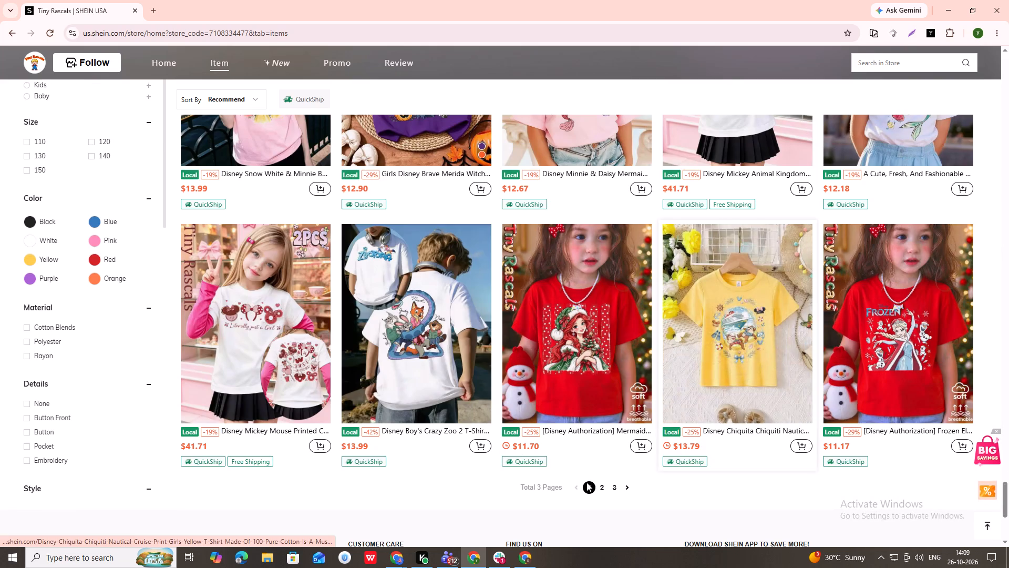
{"action": "scroll", "coordinate": [537, 475], "scroll_direction": "up", "scroll_amount": 6}
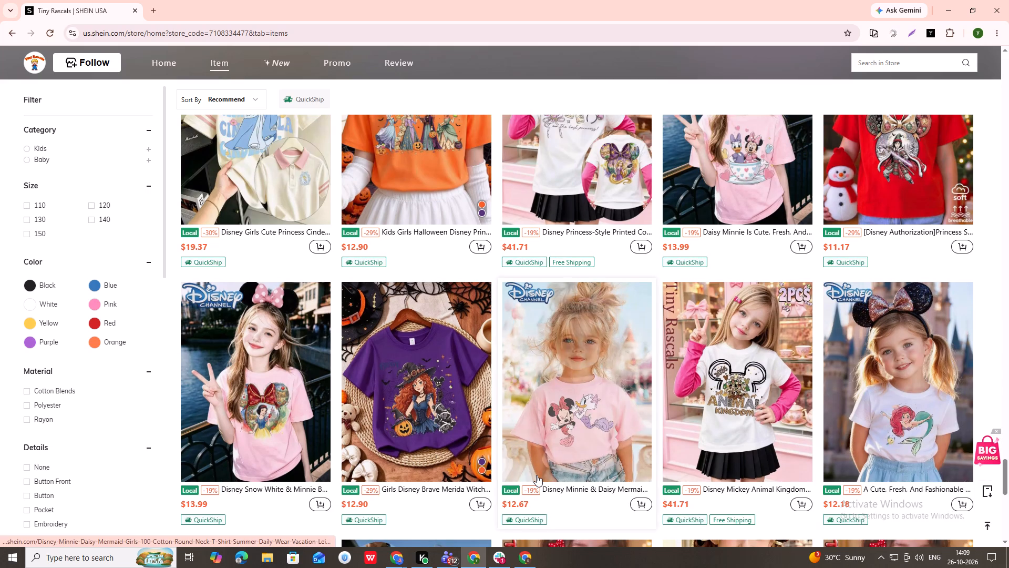
{"action": "scroll", "coordinate": [537, 475], "scroll_direction": "up", "scroll_amount": 20}
{"action": "scroll", "coordinate": [537, 475], "scroll_direction": "up", "scroll_amount": 16}
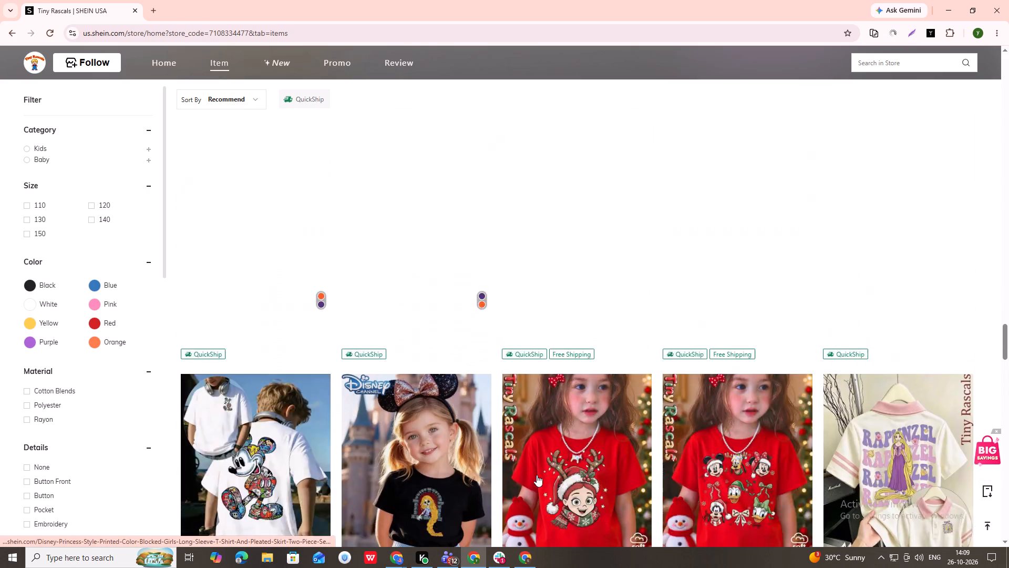
{"action": "scroll", "coordinate": [537, 475], "scroll_direction": "up", "scroll_amount": 20}
{"action": "scroll", "coordinate": [537, 475], "scroll_direction": "up", "scroll_amount": 20}
{"action": "scroll", "coordinate": [537, 475], "scroll_direction": "up", "scroll_amount": 11}
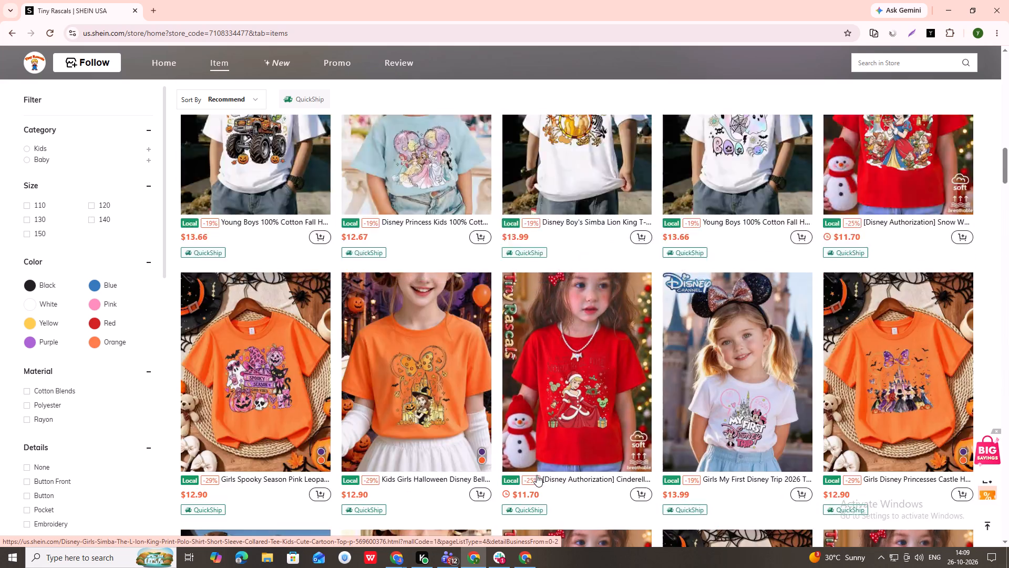
{"action": "scroll", "coordinate": [537, 475], "scroll_direction": "up", "scroll_amount": 16}
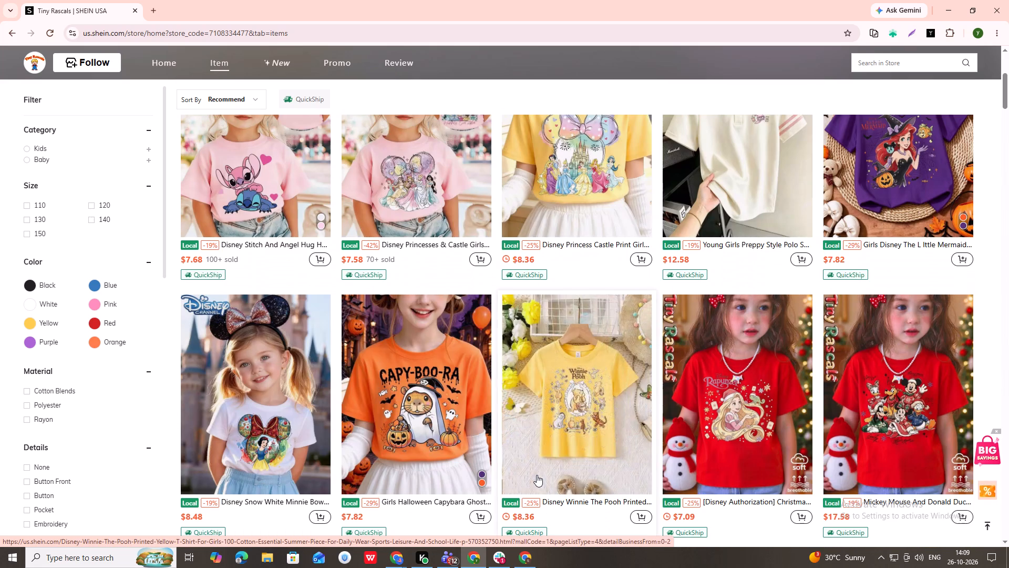
{"action": "scroll", "coordinate": [537, 475], "scroll_direction": "up", "scroll_amount": 8}
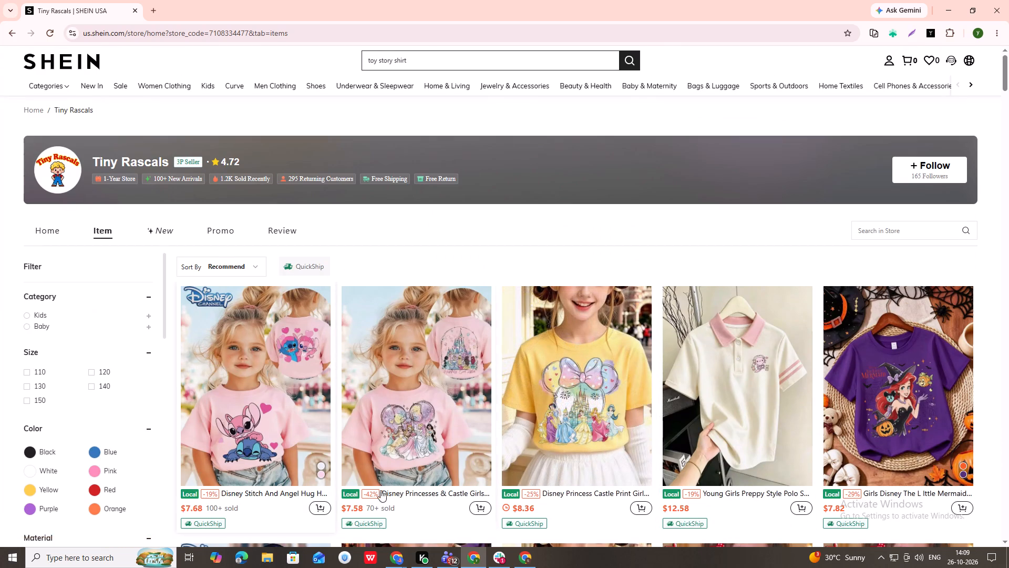
Open the Disney Princesses & Castle, yellow Disney Princess Castle Print and Disney Snow White Minnie Bow shirt listings in separate tabs.
{"action": "scroll", "coordinate": [383, 489], "scroll_direction": "down", "scroll_amount": 2}
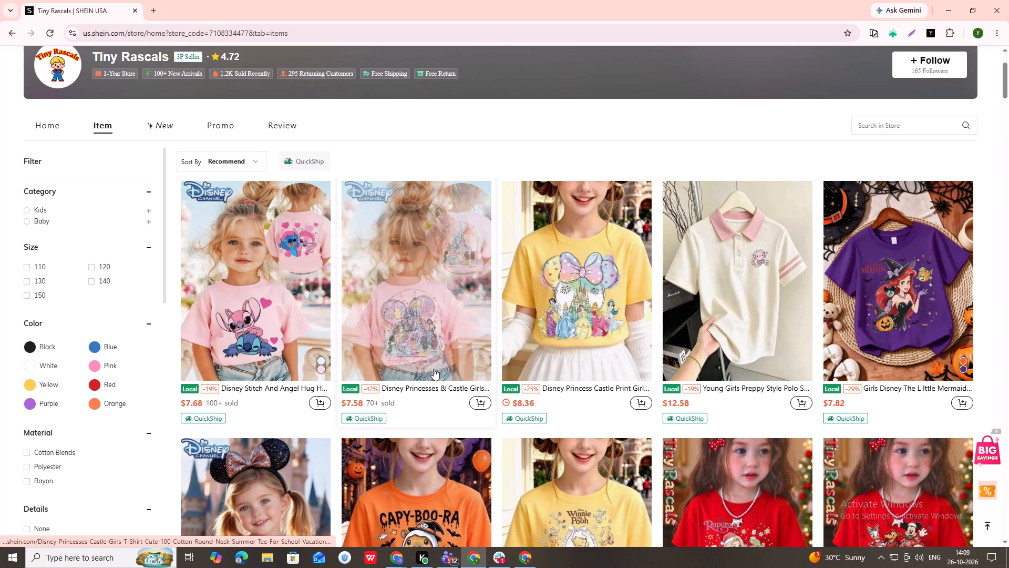
{"action": "left_click", "coordinate": [431, 339], "text": "ctrl"}
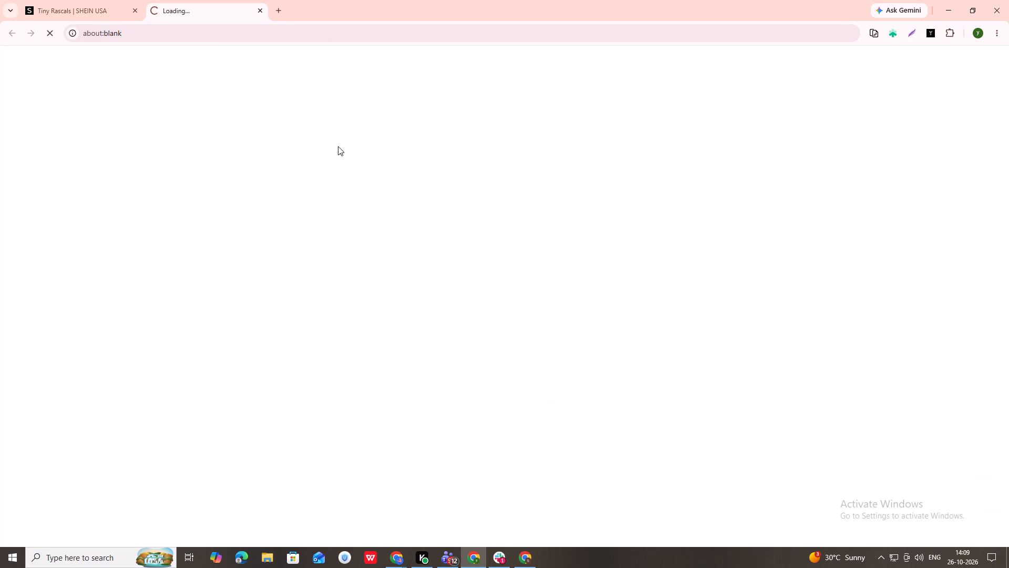
{"action": "left_click", "coordinate": [39, 0]}
{"action": "middle_click", "coordinate": [596, 307]}
{"action": "scroll", "coordinate": [652, 363], "scroll_direction": "down", "scroll_amount": 4}
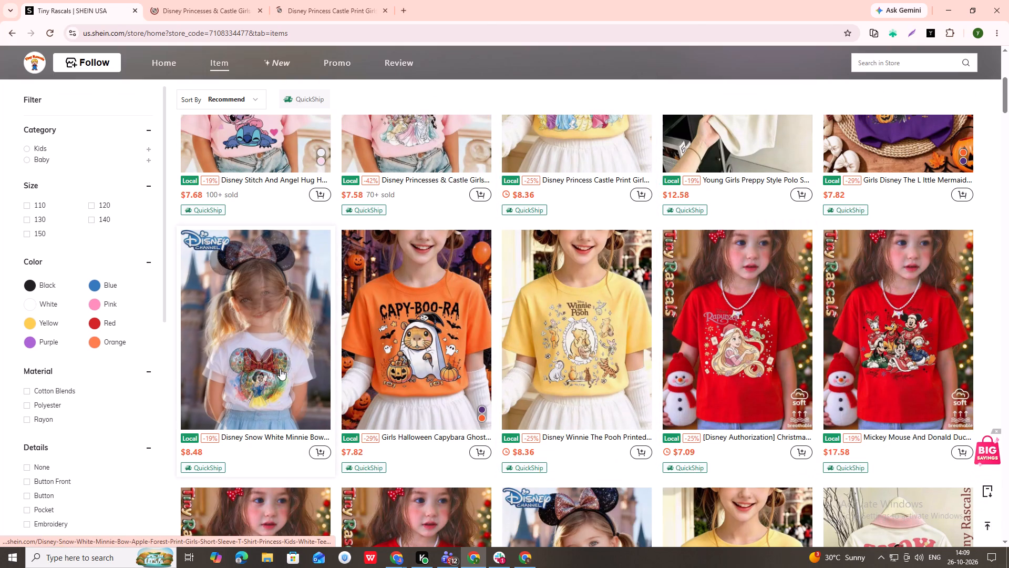
{"action": "middle_click", "coordinate": [280, 368]}
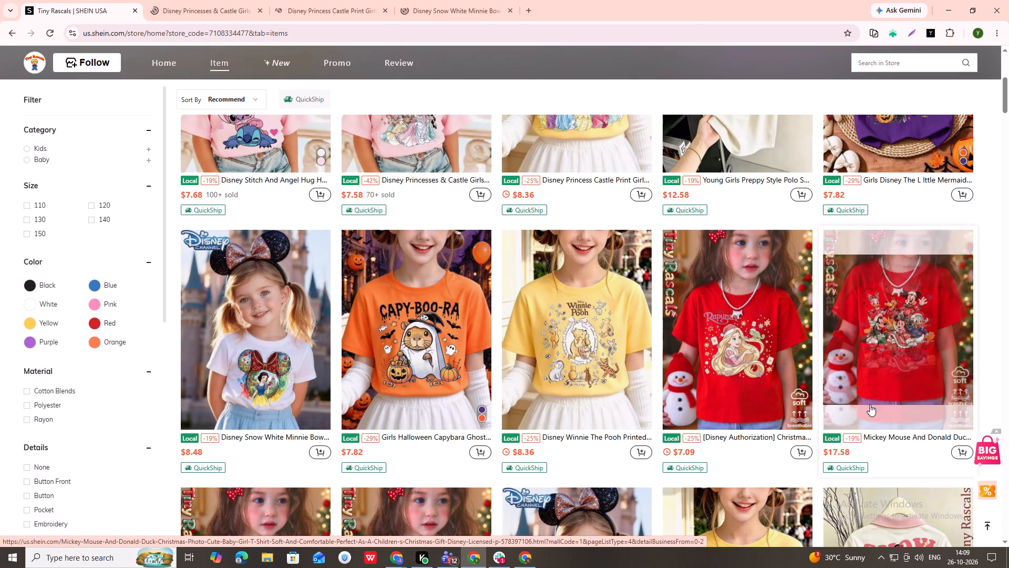
Copy the $17.58 Mickey Mouse and Donald Duck Christmas Photo shirt's link into Links cell C101606 of the Manual Detection Records spreadsheet.
{"action": "scroll", "coordinate": [898, 425], "scroll_direction": "down", "scroll_amount": 1}
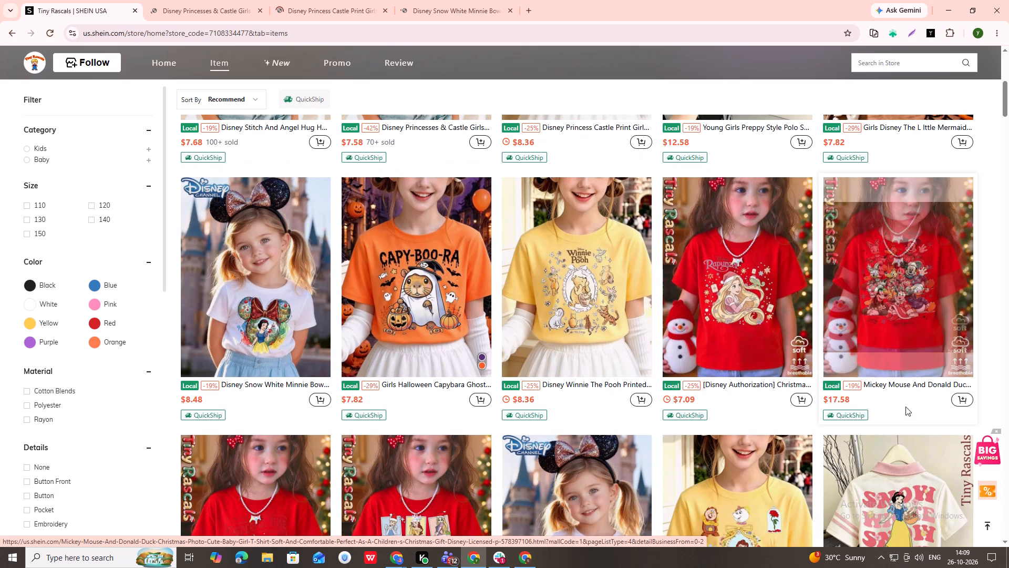
{"action": "right_click", "coordinate": [905, 385]}
{"action": "left_click", "coordinate": [827, 323]}
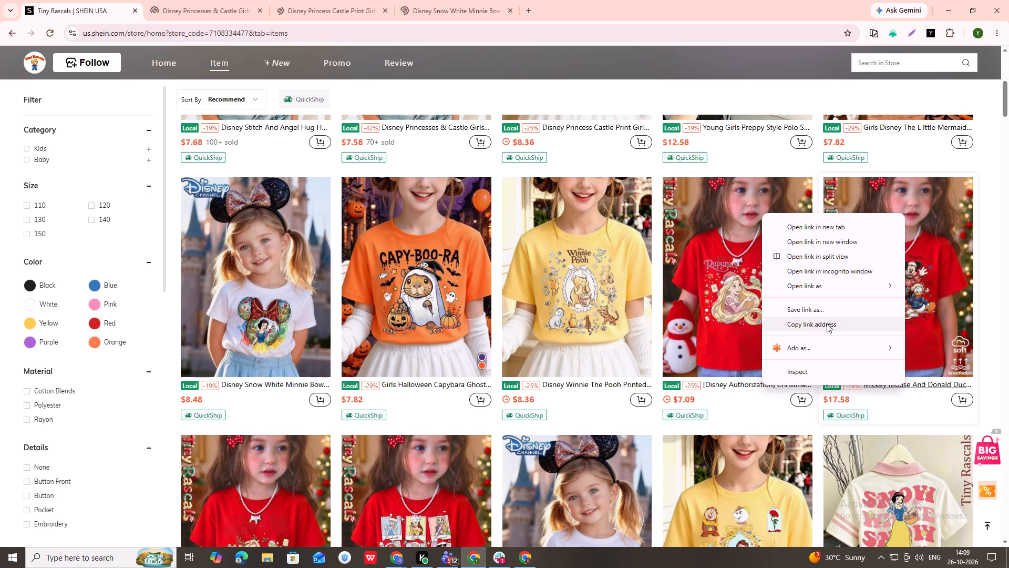
{"action": "key", "text": "alt+Tab"}
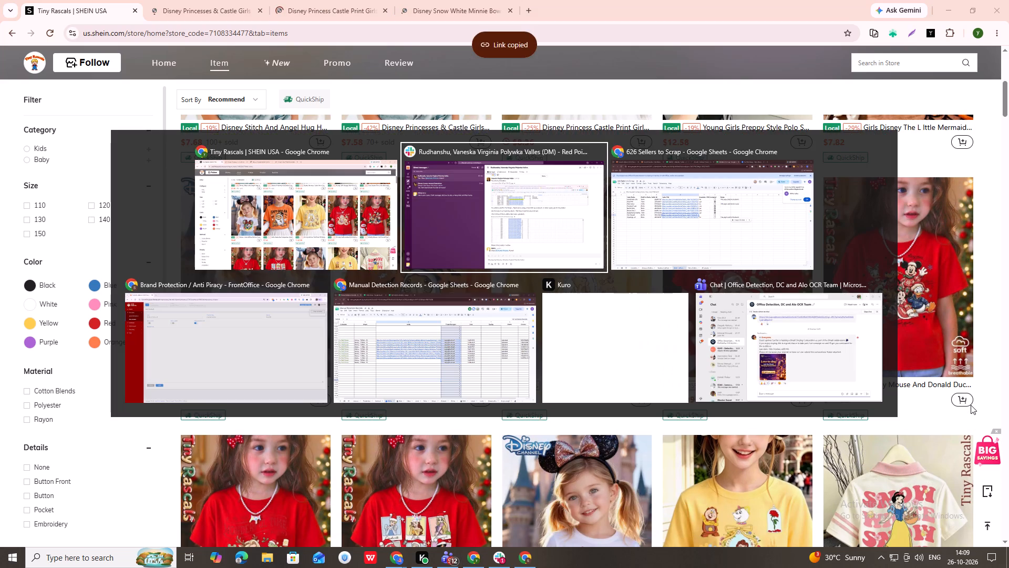
{"action": "key", "text": "alt+Right"}
{"action": "key", "text": "alt+Down"}
{"action": "key", "text": "alt+Left"}
{"action": "key", "text": "alt+Left"}
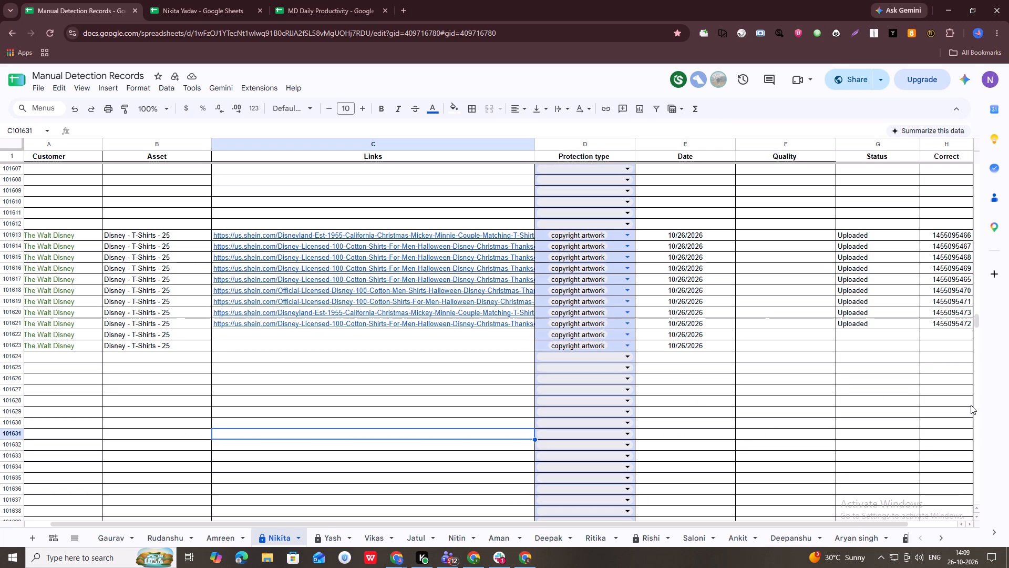
{"action": "scroll", "coordinate": [617, 430], "scroll_direction": "up", "scroll_amount": 3}
{"action": "left_click", "coordinate": [358, 315]}
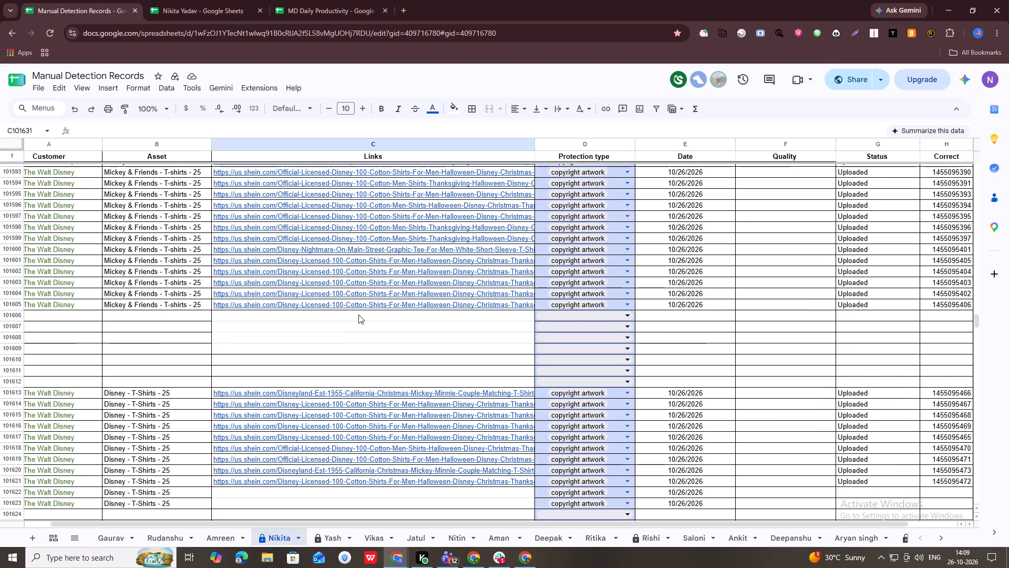
{"action": "key", "text": "ctrl+v"}
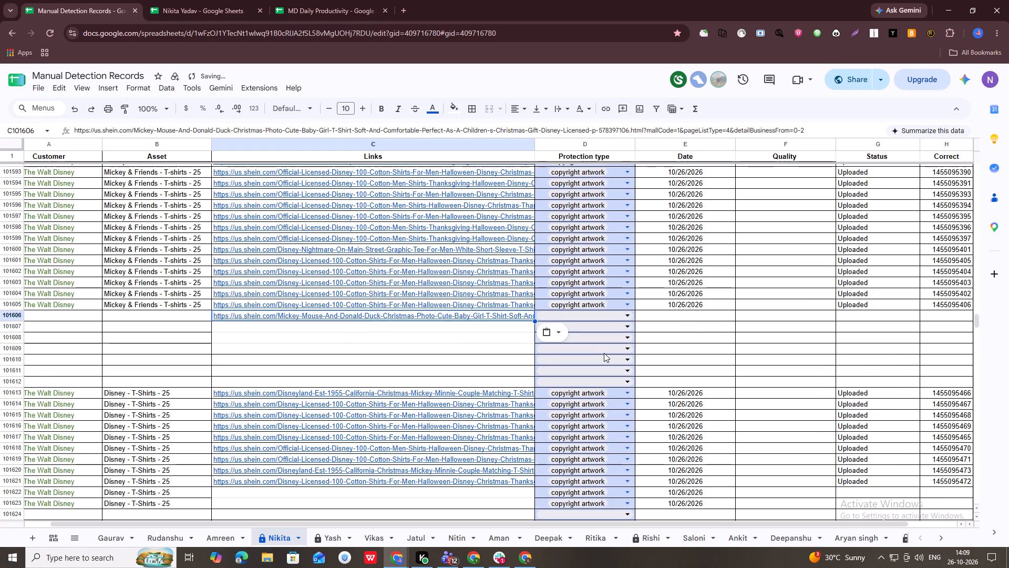
Back in the Tiny Rascals store, open the Disney Princess photo-frame, Beauty And Beast and Snow White polo listings in separate tabs.
{"action": "key", "text": "alt+Tab"}
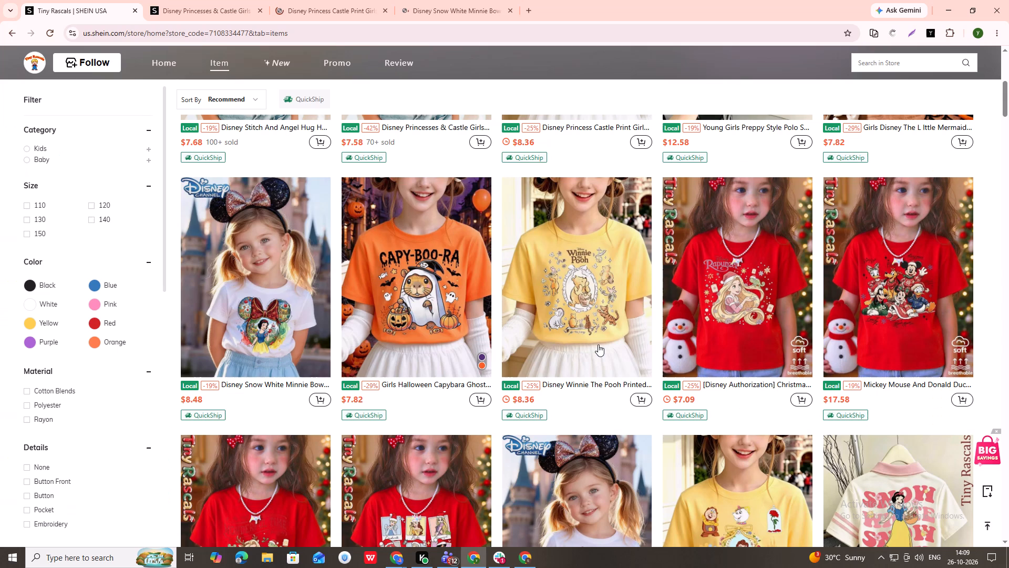
{"action": "scroll", "coordinate": [802, 415], "scroll_direction": "down", "scroll_amount": 3}
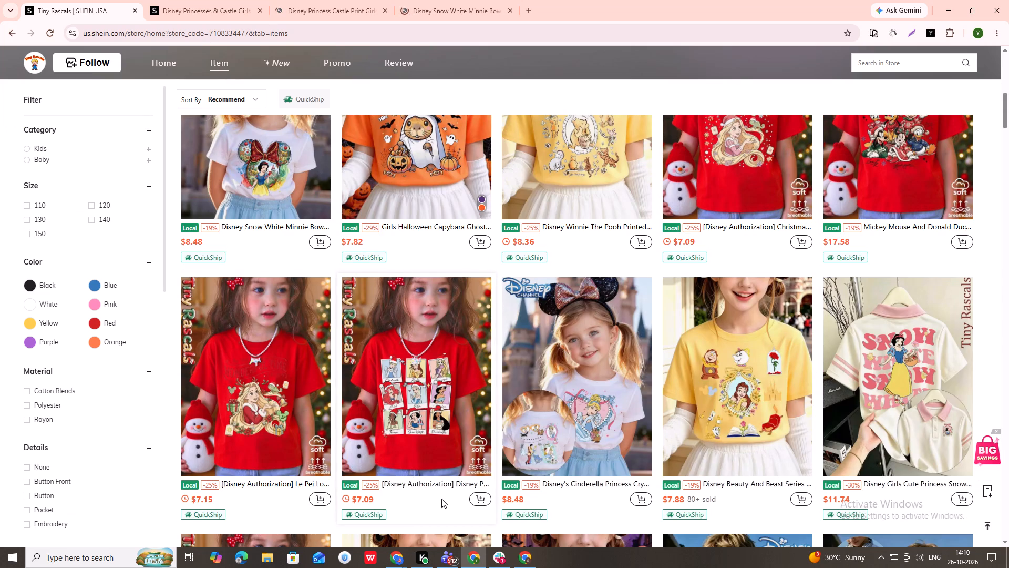
{"action": "middle_click", "coordinate": [435, 417]}
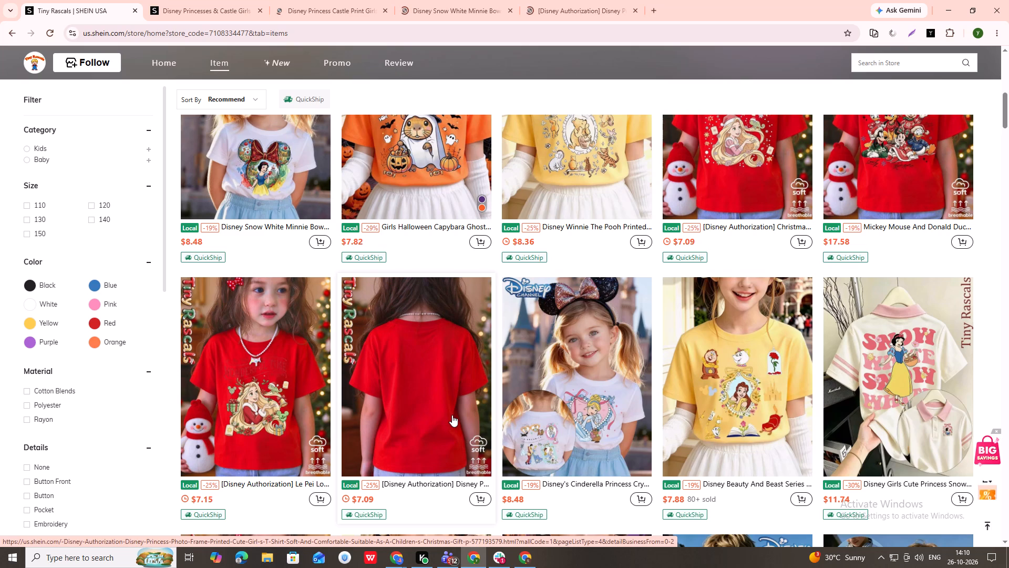
{"action": "middle_click", "coordinate": [726, 384]}
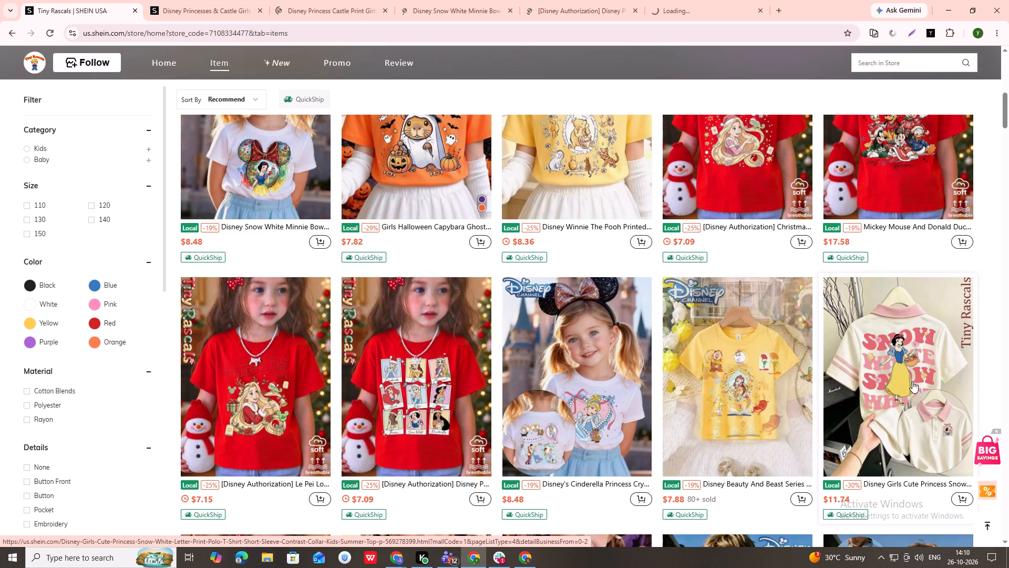
{"action": "middle_click", "coordinate": [916, 380]}
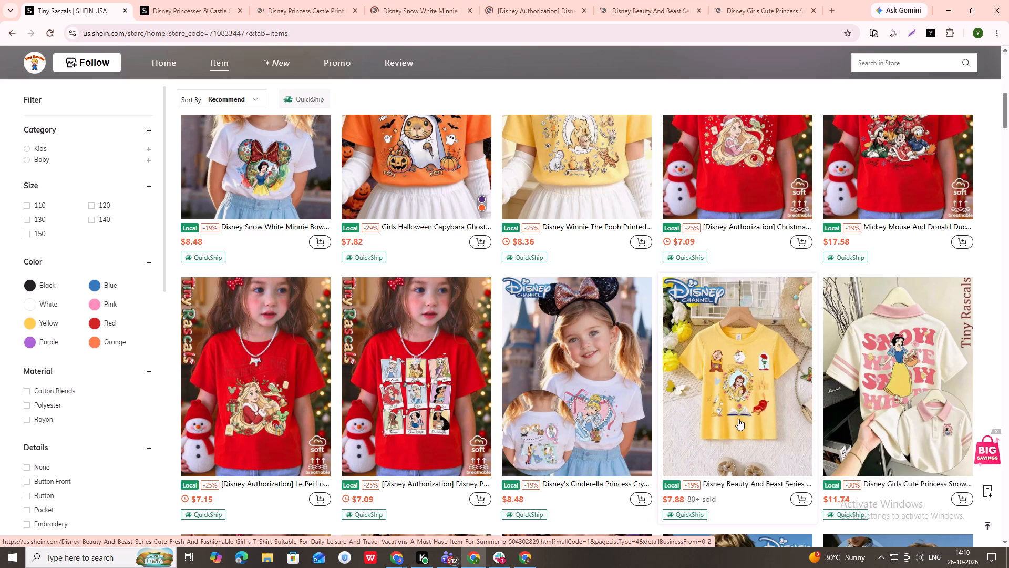
Copy the Mickey Mouse and Donald Duck Christmas Party shirt's link into Links cell C101607 of Manual Detection Records.
{"action": "scroll", "coordinate": [738, 419], "scroll_direction": "down", "scroll_amount": 6}
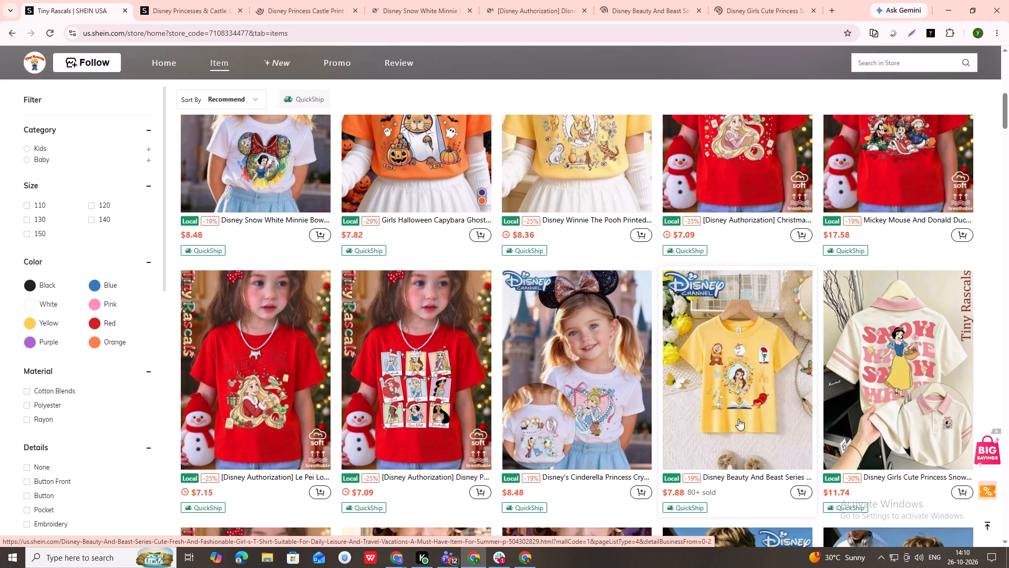
{"action": "right_click", "coordinate": [251, 408]}
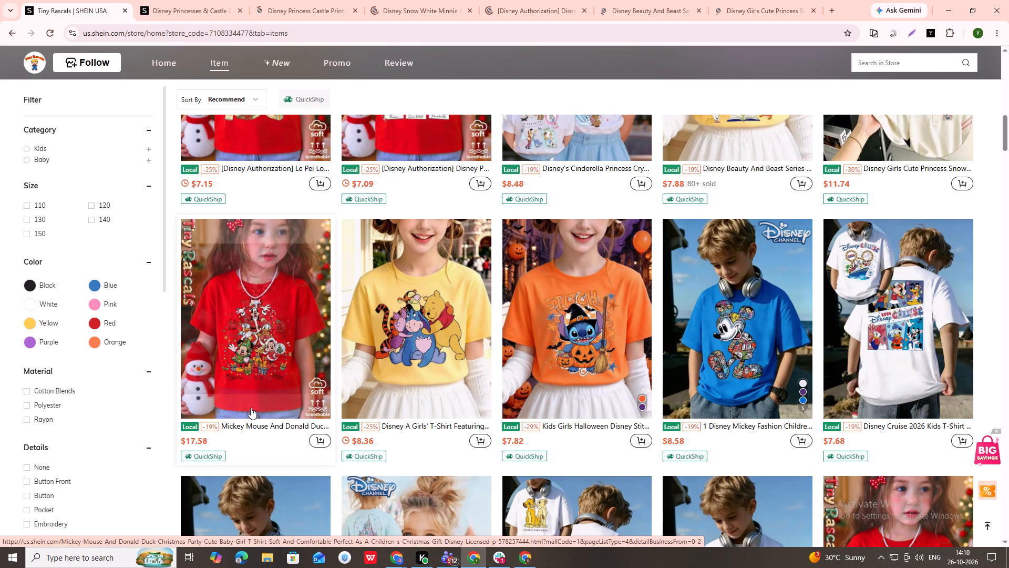
{"action": "left_click", "coordinate": [296, 348]}
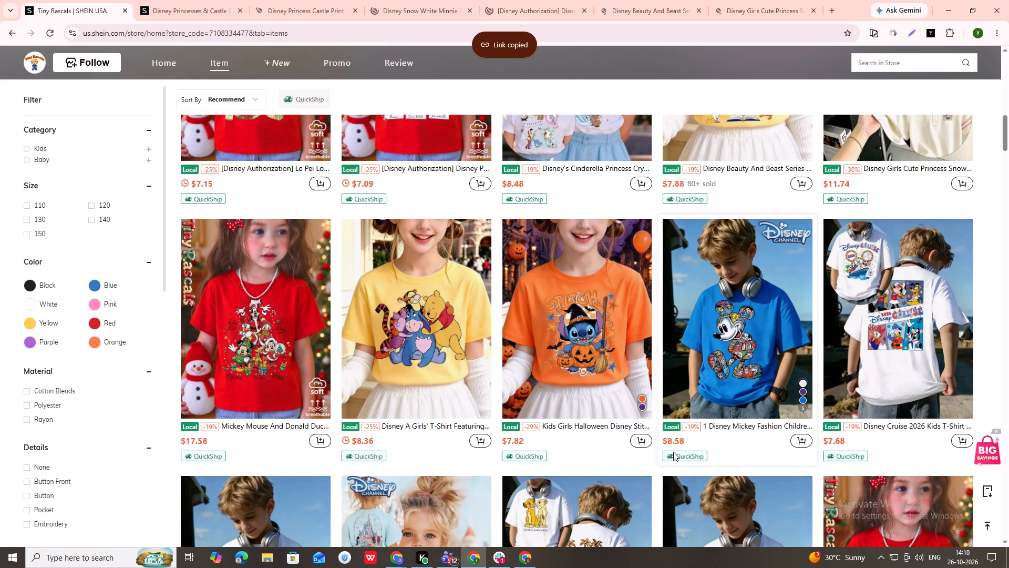
{"action": "key", "text": "alt+Tab"}
{"action": "key", "text": "Down"}
{"action": "key", "text": "ctrl+v"}
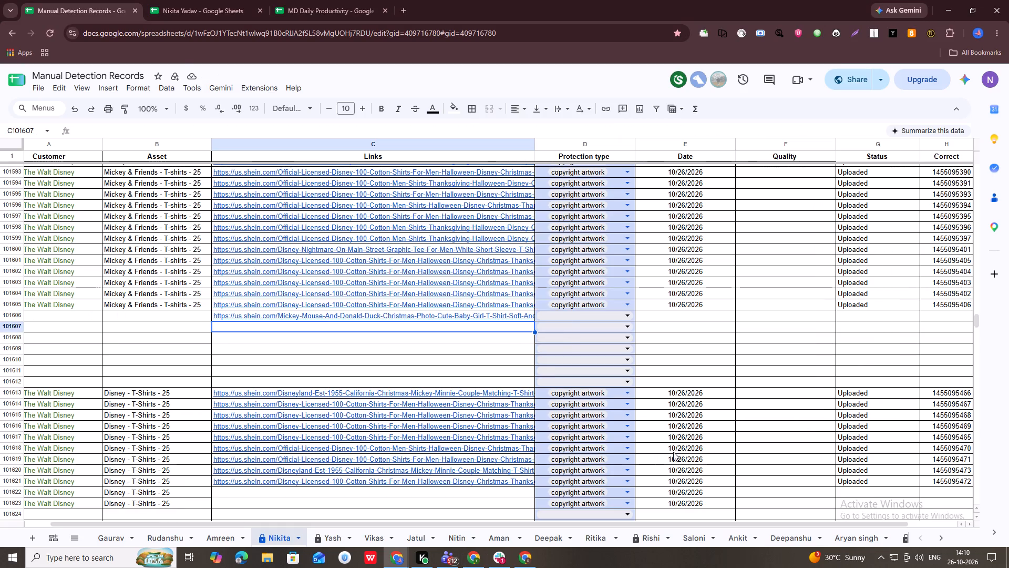
{"action": "key", "text": "Down"}
Copy the blue 1 Disney Mickey Fashion Children's T-shirt's link into Links cell C101608 of Manual Detection Records.
{"action": "key", "text": "alt+Tab"}
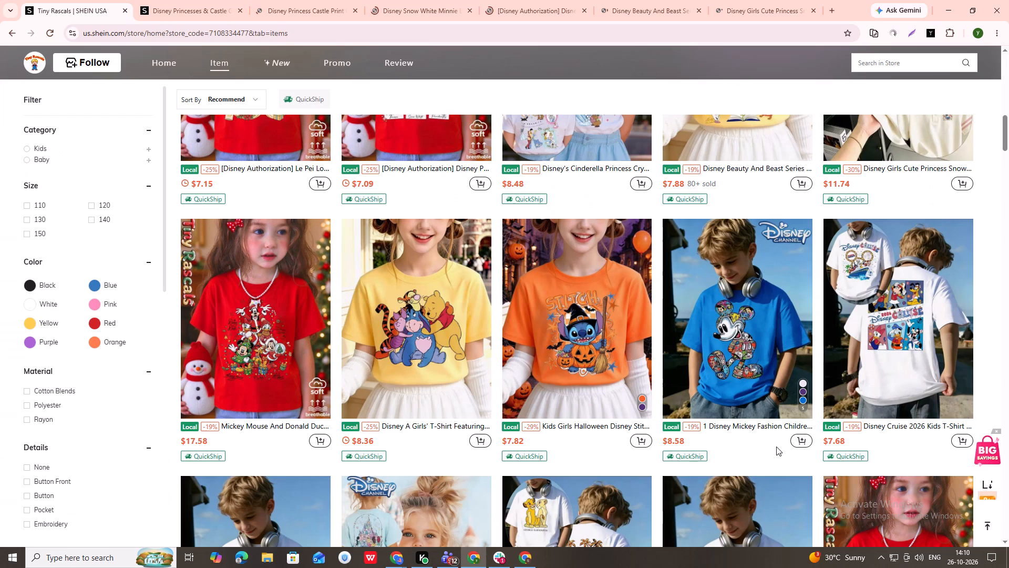
{"action": "right_click", "coordinate": [763, 429]}
{"action": "left_click", "coordinate": [819, 367]}
{"action": "key", "text": "alt+Tab"}
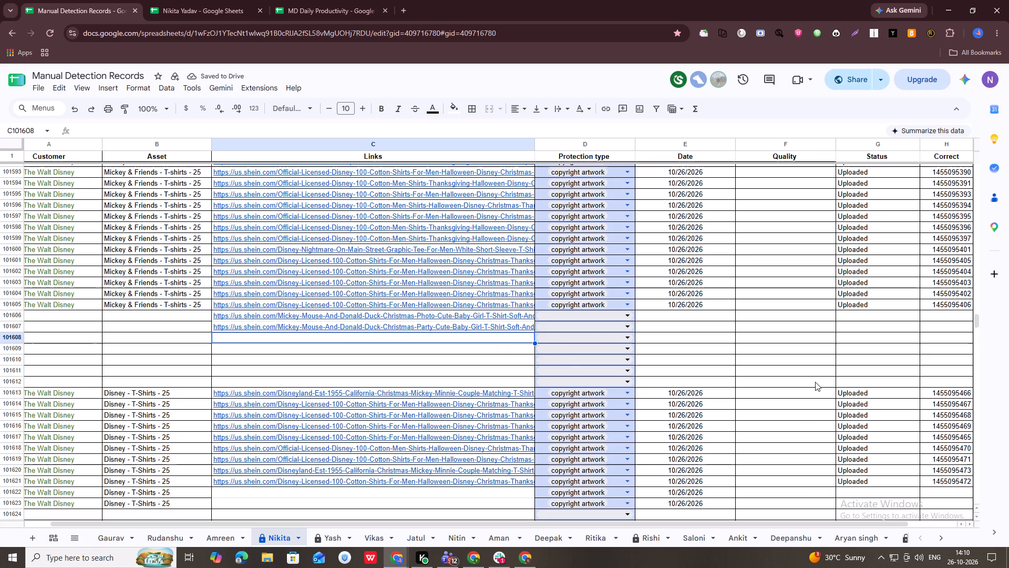
{"action": "key", "text": "ctrl+v"}
{"action": "key", "text": "Down"}
Copy the Disney Cruise 2026 Kids T-Shirt's link into the next empty Links cell of Manual Detection Records.
{"action": "key", "text": "alt+Tab"}
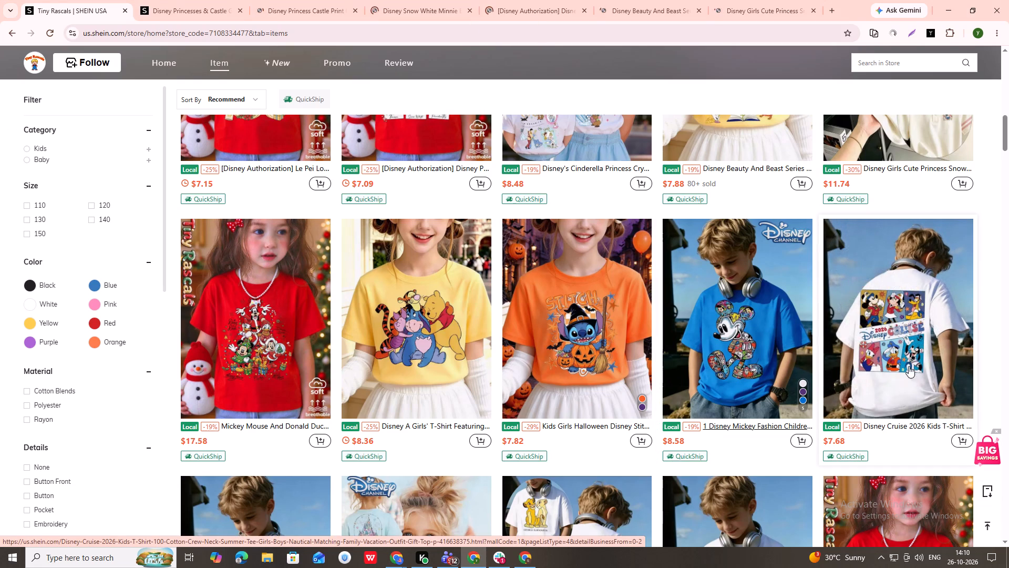
{"action": "right_click", "coordinate": [907, 427]}
{"action": "left_click", "coordinate": [797, 364]}
{"action": "key", "text": "alt+Tab"}
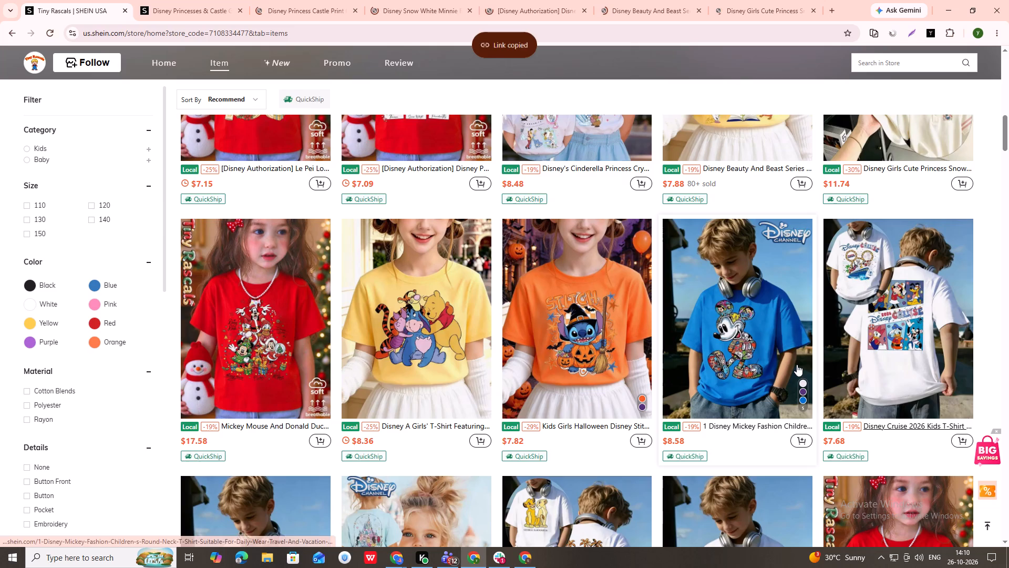
{"action": "key", "text": "ctrl+v"}
{"action": "key", "text": "Down"}
{"action": "key", "text": "alt+Tab"}
{"action": "key", "text": "Down"}
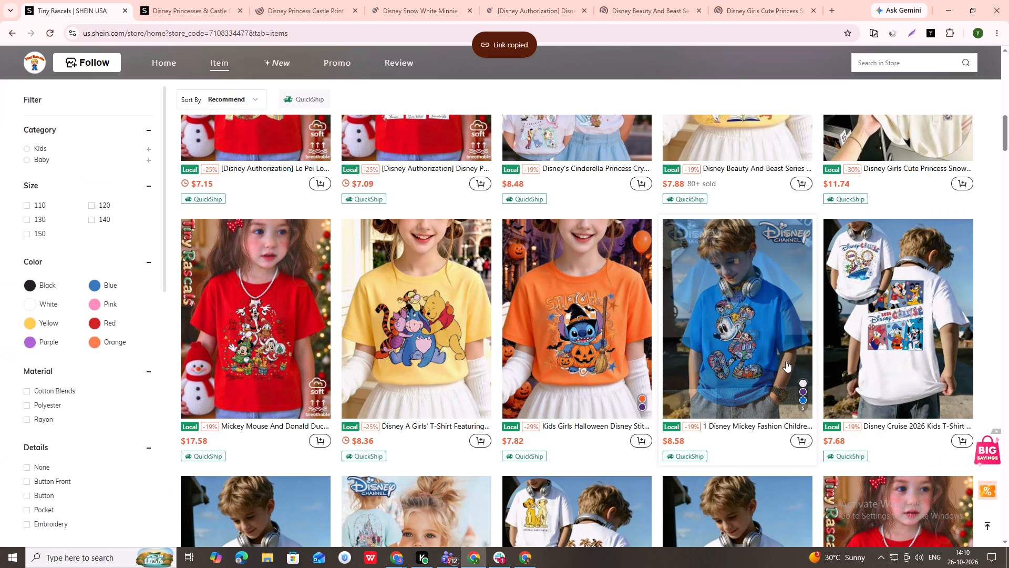
Open the light-blue Disney Princess Kids 100% Cotton T-shirt listing from the Tiny Rascals store in a separate tab.
{"action": "scroll", "coordinate": [786, 361], "scroll_direction": "down", "scroll_amount": 3}
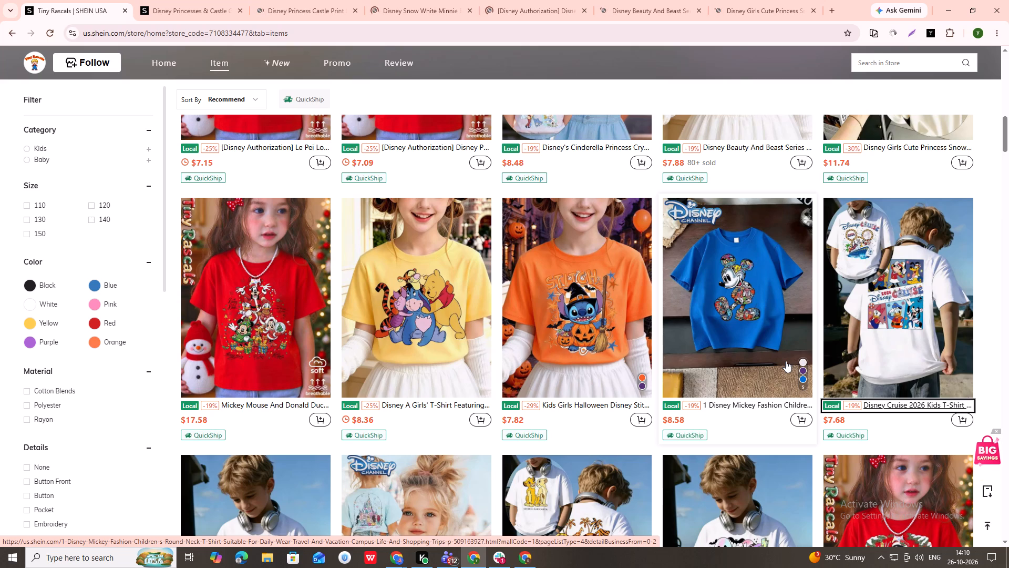
{"action": "scroll", "coordinate": [673, 379], "scroll_direction": "down", "scroll_amount": 5}
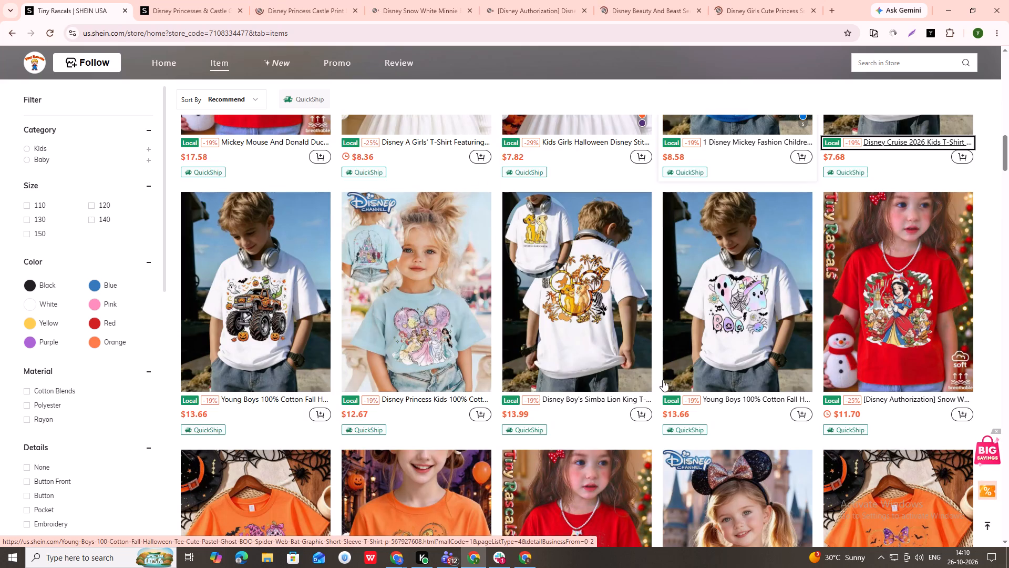
{"action": "middle_click", "coordinate": [411, 329]}
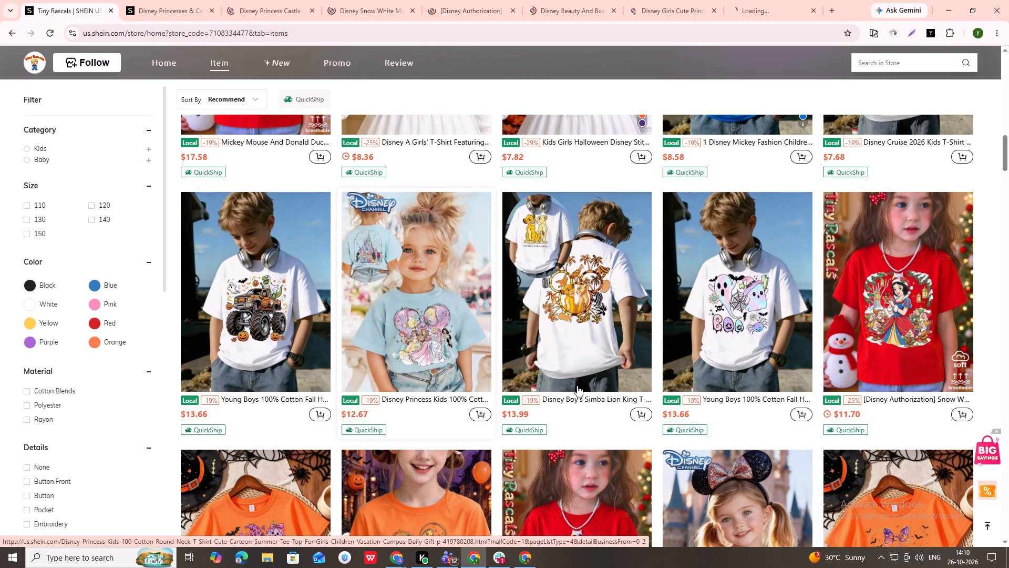
Open the red [Disney Authorization] Snow White shirt listing from the Tiny Rascals store in a separate tab.
{"action": "middle_click", "coordinate": [909, 331]}
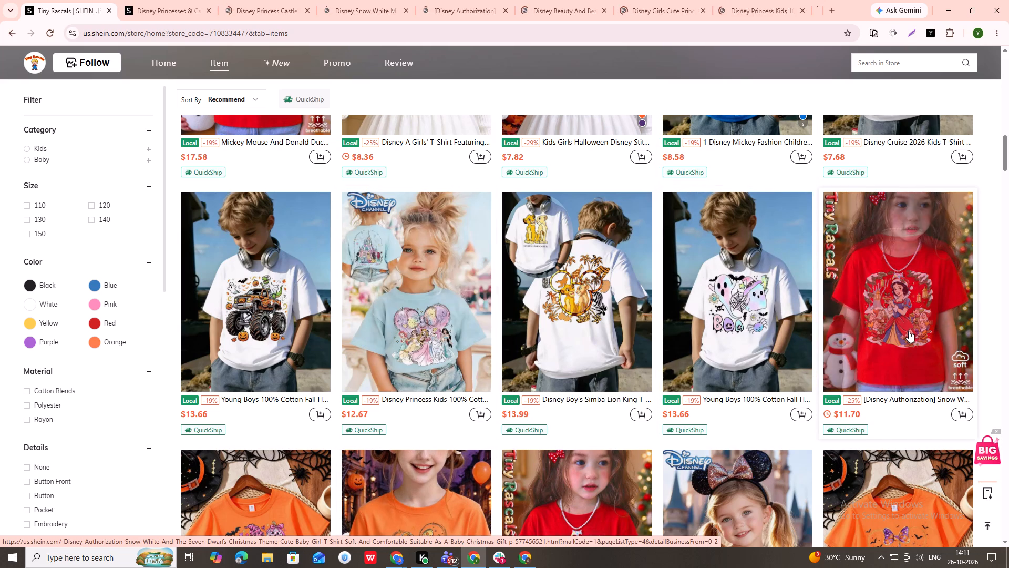
Copy the Girls My First Disney Trip 2026 T-Shirt's link into Links cell C101610 of Manual Detection Records.
{"action": "scroll", "coordinate": [623, 361], "scroll_direction": "down", "scroll_amount": 5}
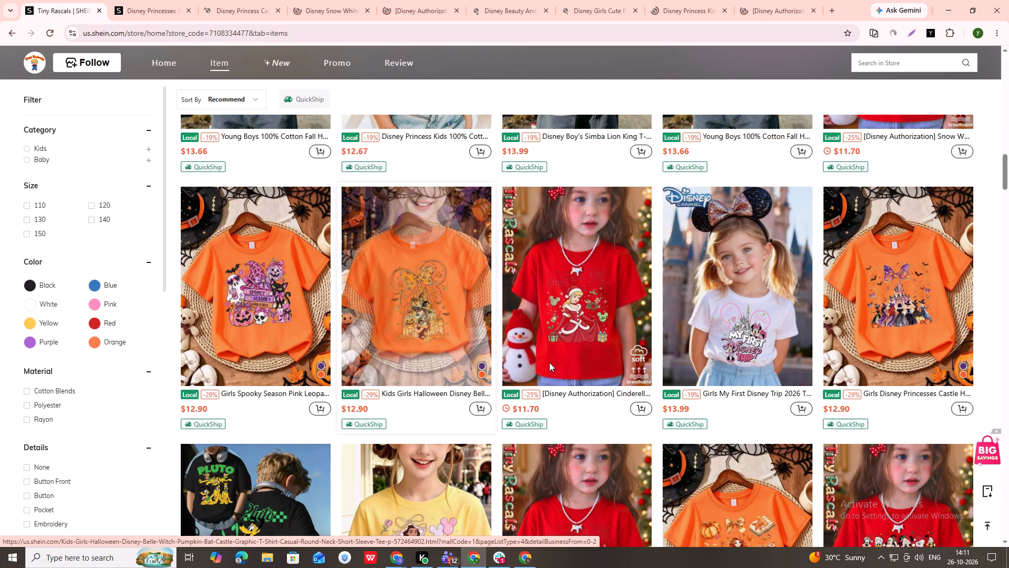
{"action": "right_click", "coordinate": [749, 392]}
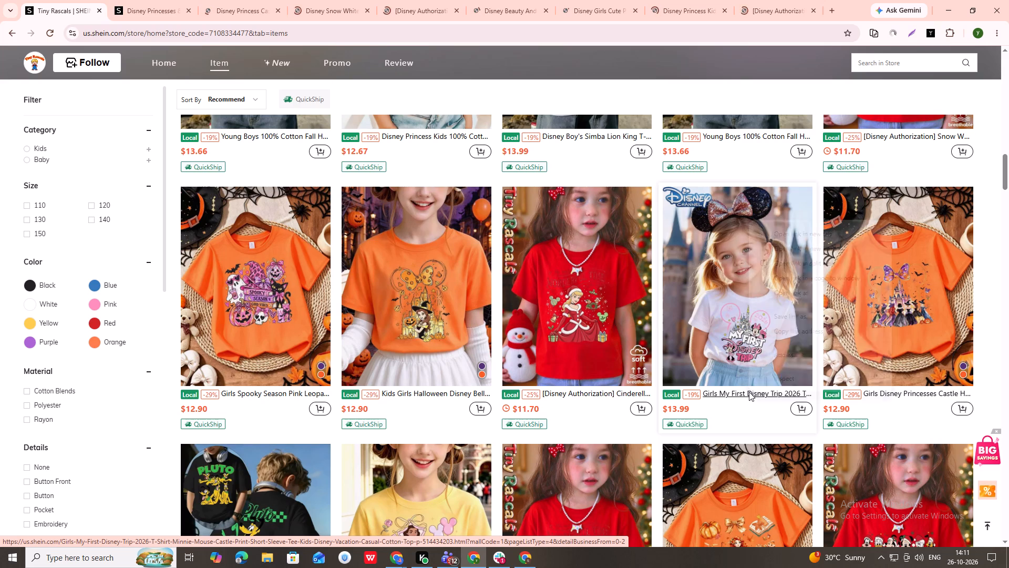
{"action": "left_click", "coordinate": [771, 333]}
{"action": "key", "text": "alt+Tab"}
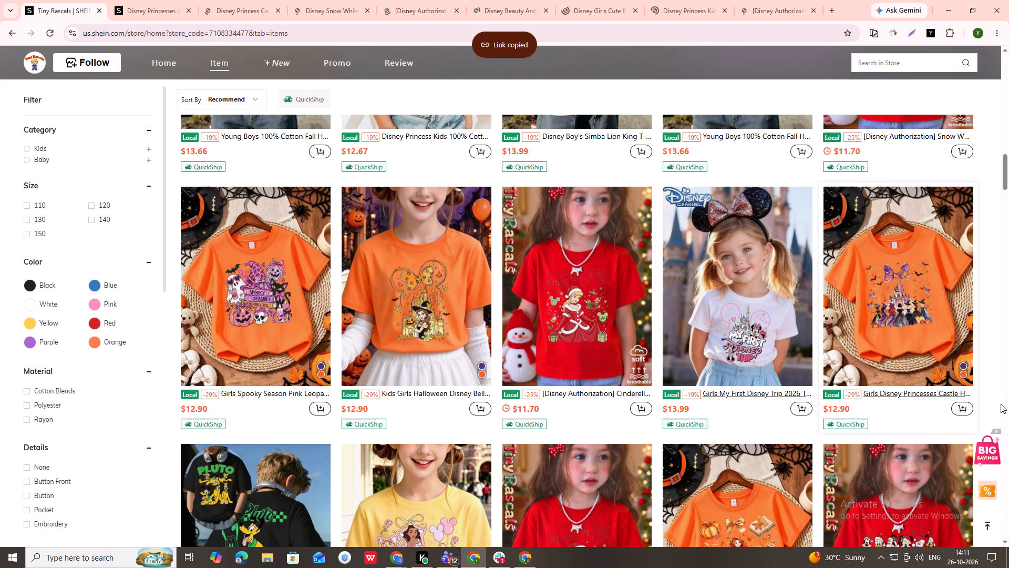
{"action": "key", "text": "ctrl+v"}
{"action": "key", "text": "Down"}
{"action": "key", "text": "alt+Tab"}
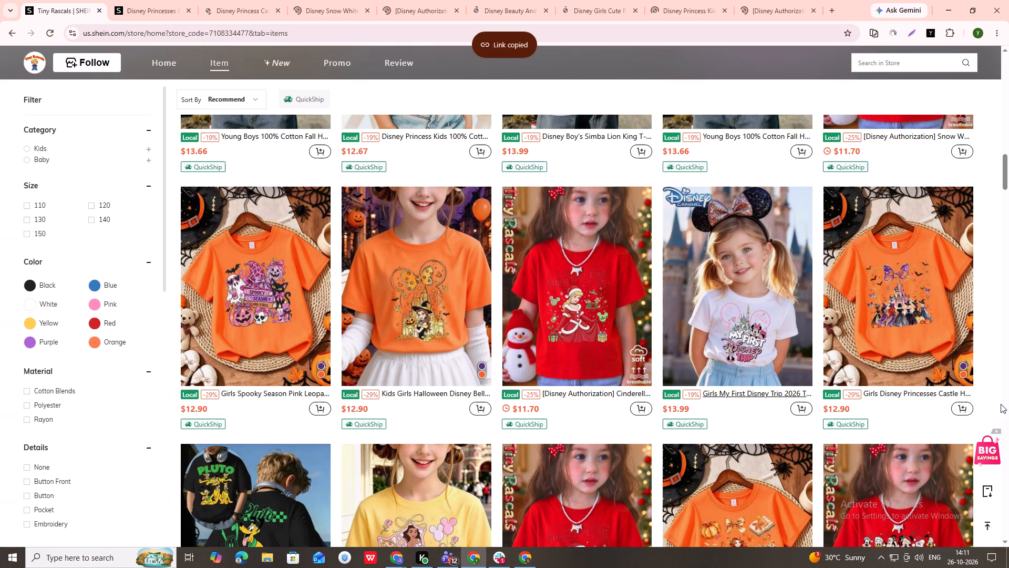
Copy the red Mickey And Friends Christmas Pattern shirt's link into Links cell C101611 of Manual Detection Records.
{"action": "scroll", "coordinate": [733, 364], "scroll_direction": "down", "scroll_amount": 5}
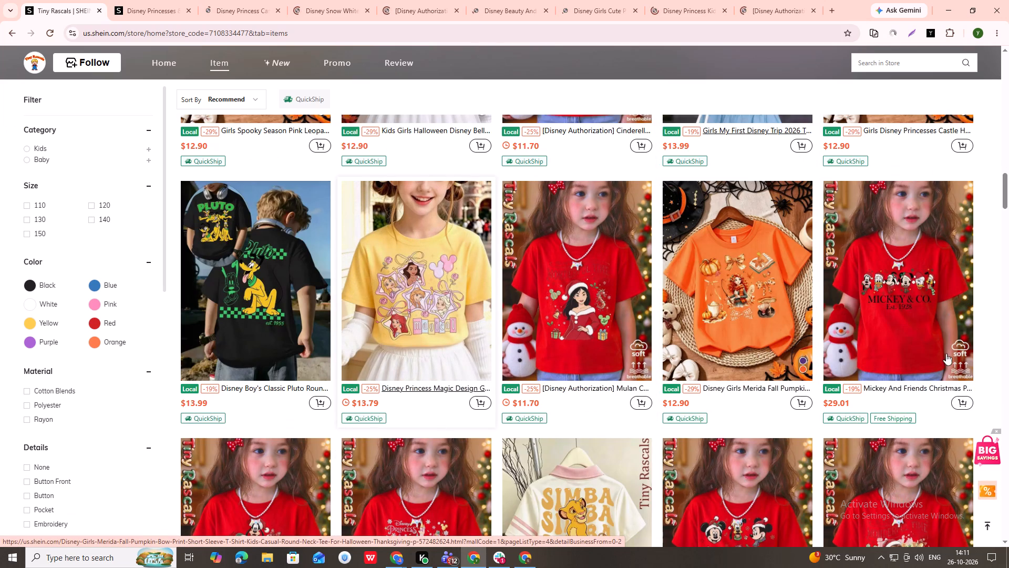
{"action": "right_click", "coordinate": [886, 387]}
{"action": "left_click", "coordinate": [821, 328]}
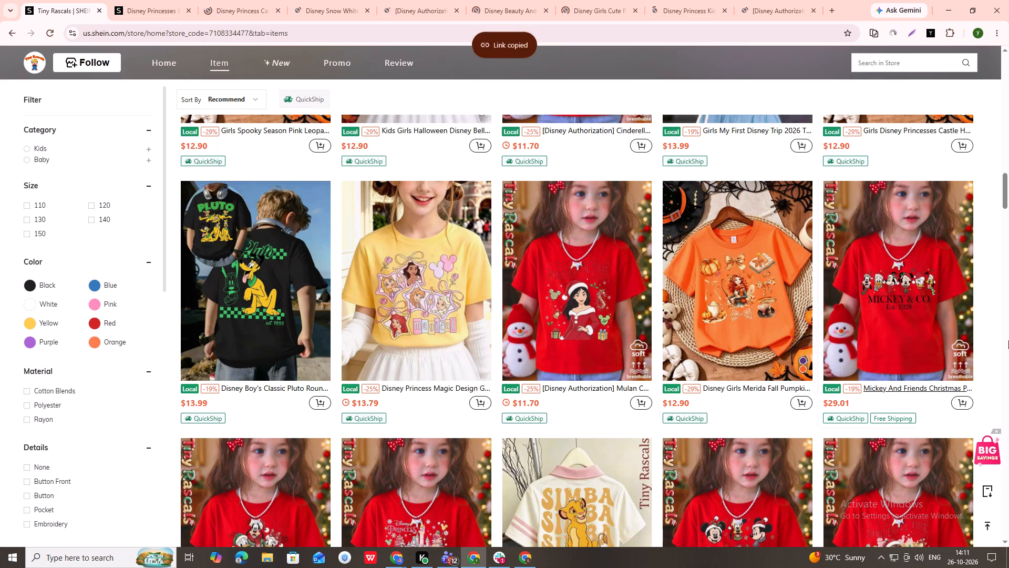
{"action": "key", "text": "alt+Tab"}
{"action": "key", "text": "ctrl+v"}
{"action": "key", "text": "Down"}
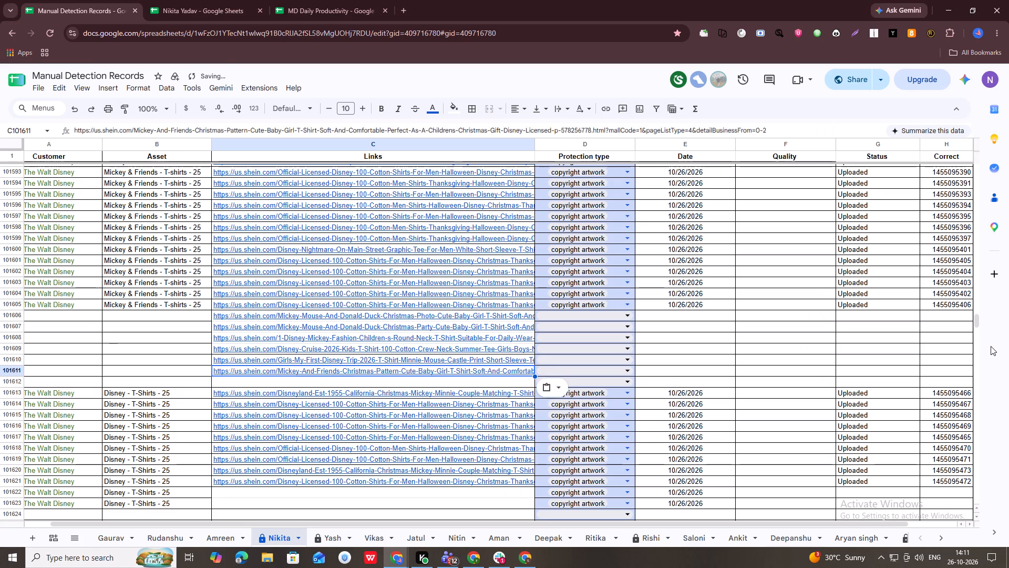
{"action": "key", "text": "alt+Tab"}
Open the yellow Disney Princess Magic Design T-shirt listing in a separate tab.
{"action": "middle_click", "coordinate": [411, 322]}
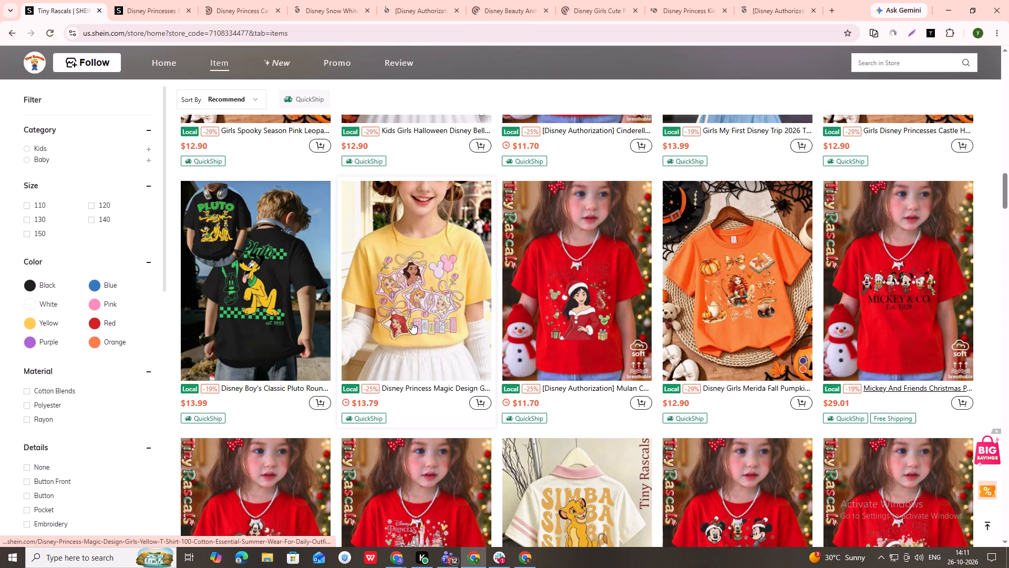
Copy the link address of the red Mickey And Minnie Christmas Photo shirt.
{"action": "scroll", "coordinate": [558, 446], "scroll_direction": "down", "scroll_amount": 5}
{"action": "right_click", "coordinate": [273, 381]}
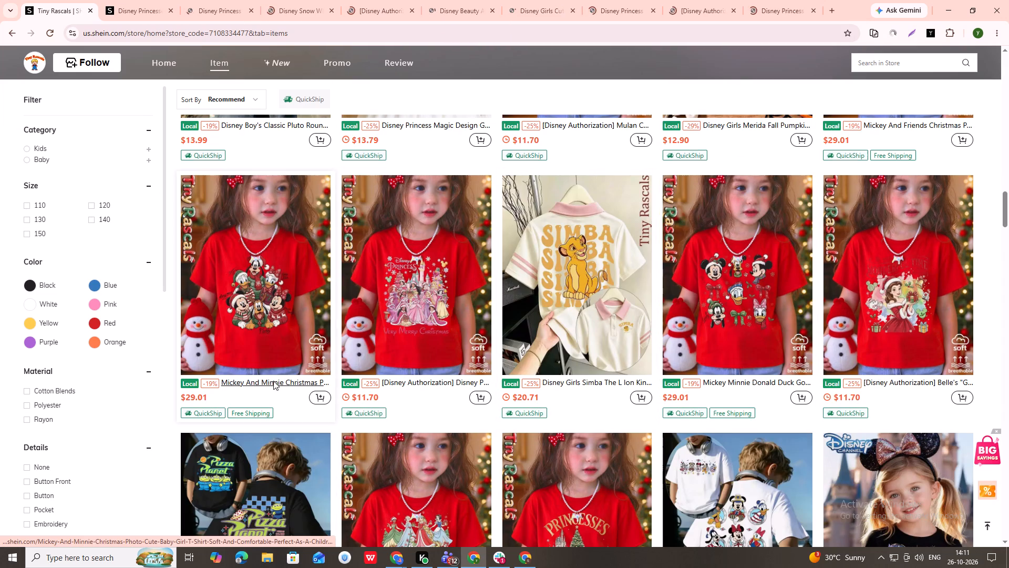
{"action": "left_click", "coordinate": [315, 319]}
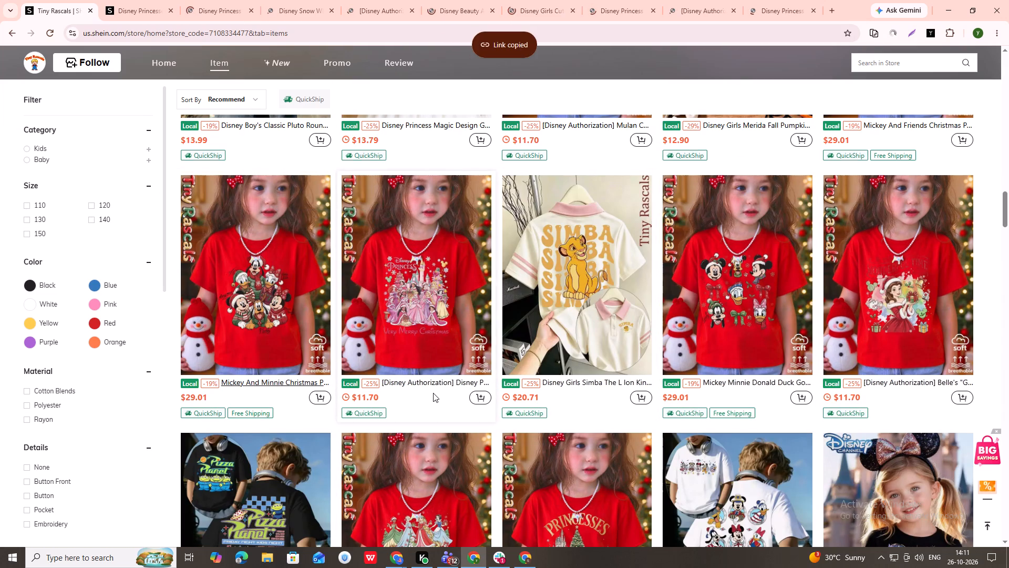
Open the red [Disney Authorization] Disney Princess castle Christmas shirt listing in a separate tab.
{"action": "middle_click", "coordinate": [440, 337]}
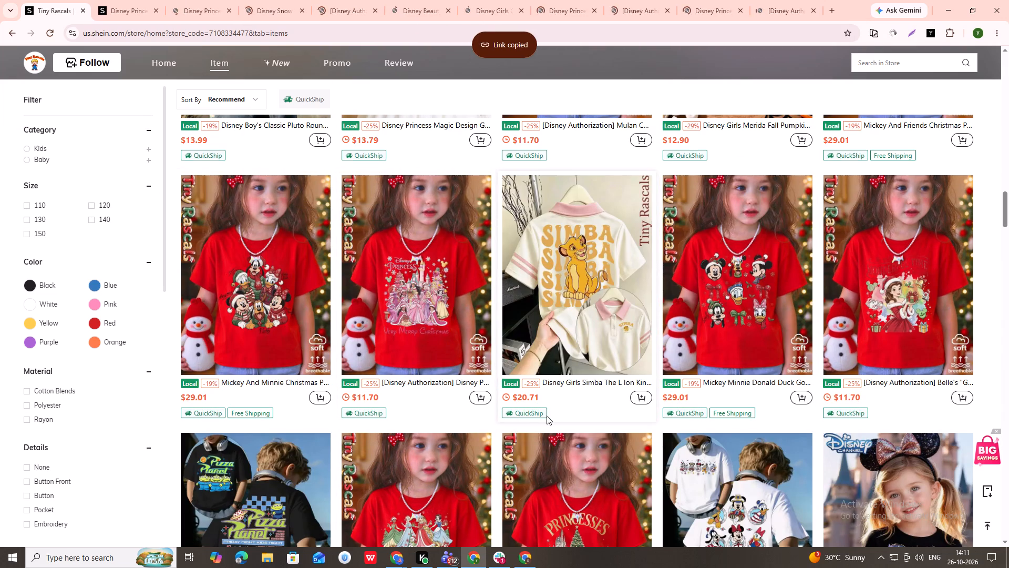
Insert ten blank rows at row 101612 of Manual Detection Records, above the Disney - T-Shirts - 25 entries.
{"action": "key", "text": "alt+Tab"}
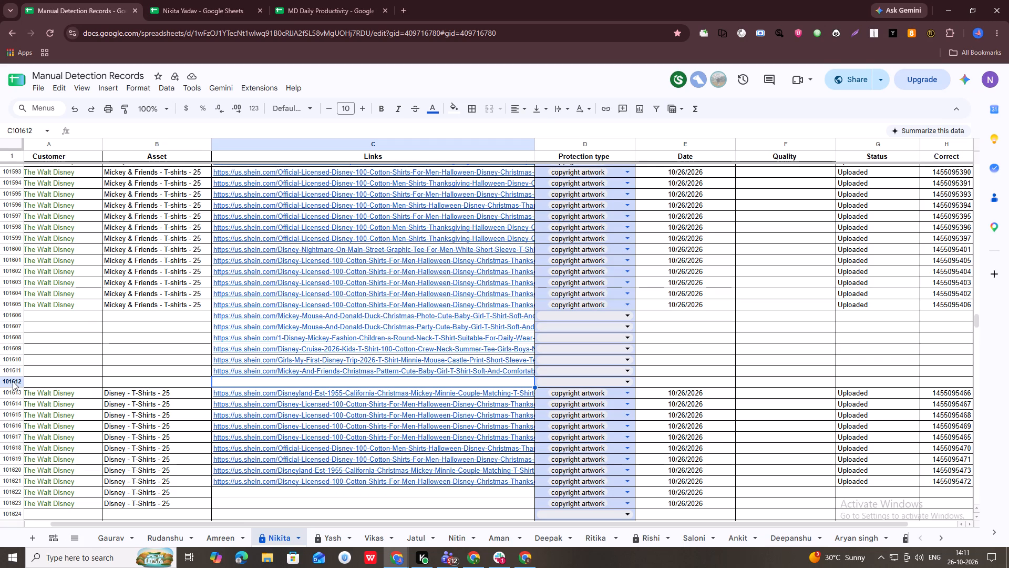
{"action": "left_click", "coordinate": [13, 381]}
{"action": "key", "text": "ctrl+alt+equal"}
{"action": "key", "text": "ctrl+alt+equal"}
{"action": "key", "text": "ctrl+alt+equal"}
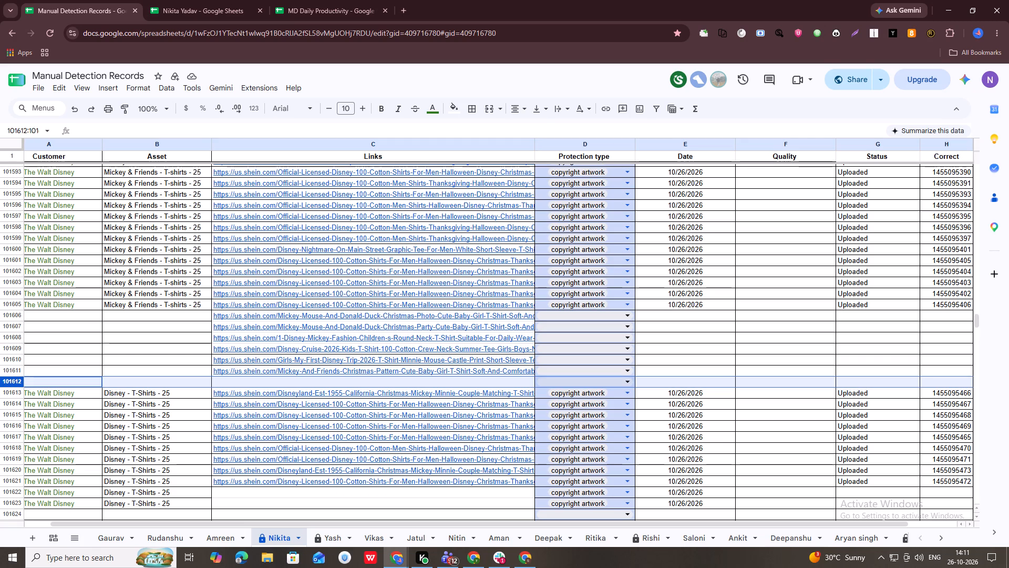
{"action": "key", "text": "ctrl+alt+equal"}
{"action": "key", "text": "ctrl+alt+equal"}
{"action": "key", "text": "ctrl+alt+equal"}
{"action": "key", "text": "ctrl+alt+equal"}
{"action": "key", "text": "ctrl+alt+equal"}
{"action": "key", "text": "ctrl+alt+equal"}
{"action": "key", "text": "ctrl+alt+equal"}
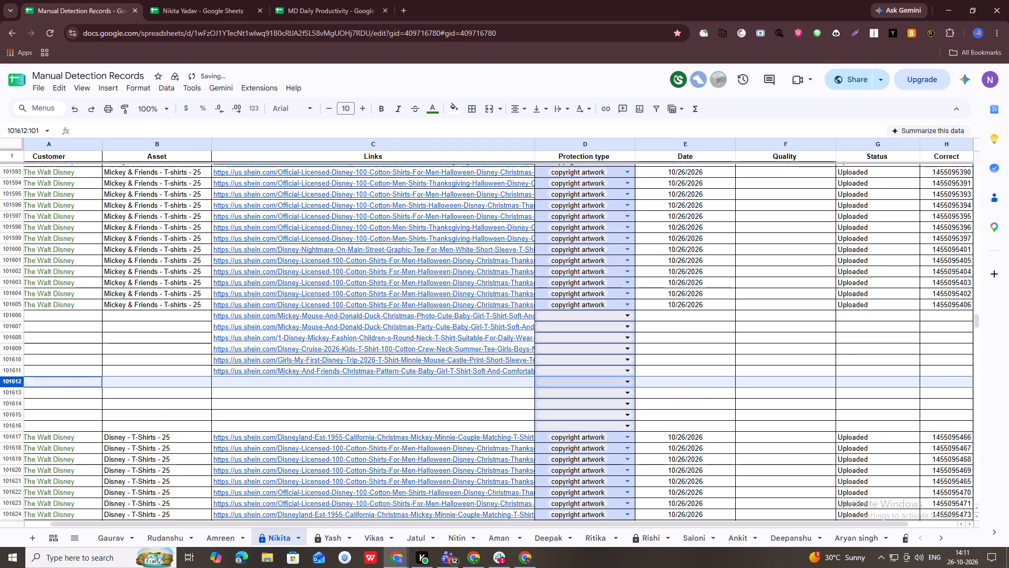
Paste the copied Mickey And Minnie Christmas Photo shirt link into Links cell C101612.
{"action": "key", "text": "Right"}
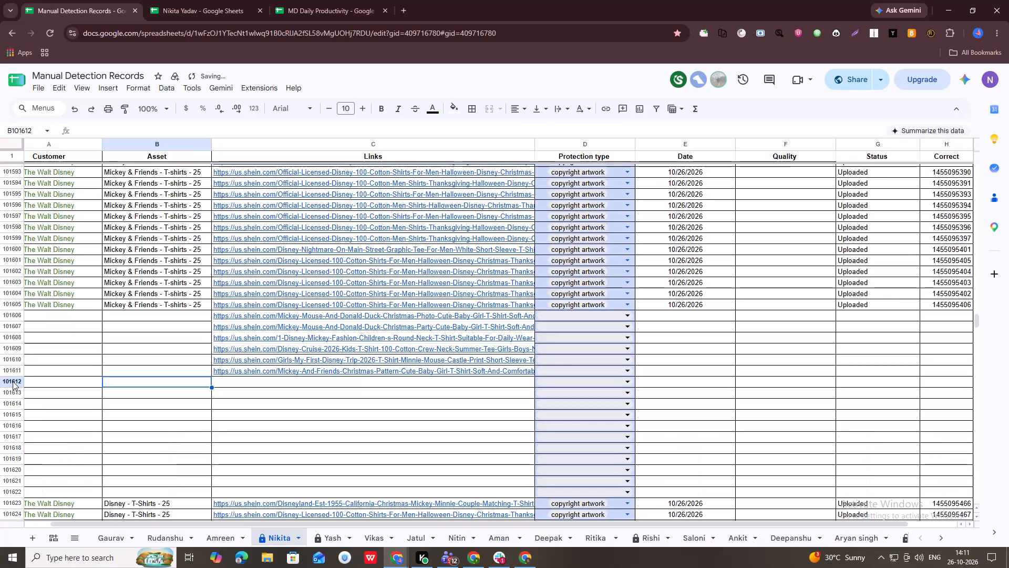
{"action": "key", "text": "Right"}
{"action": "key", "text": "Left"}
{"action": "key", "text": "Right"}
{"action": "key", "text": "ctrl+v"}
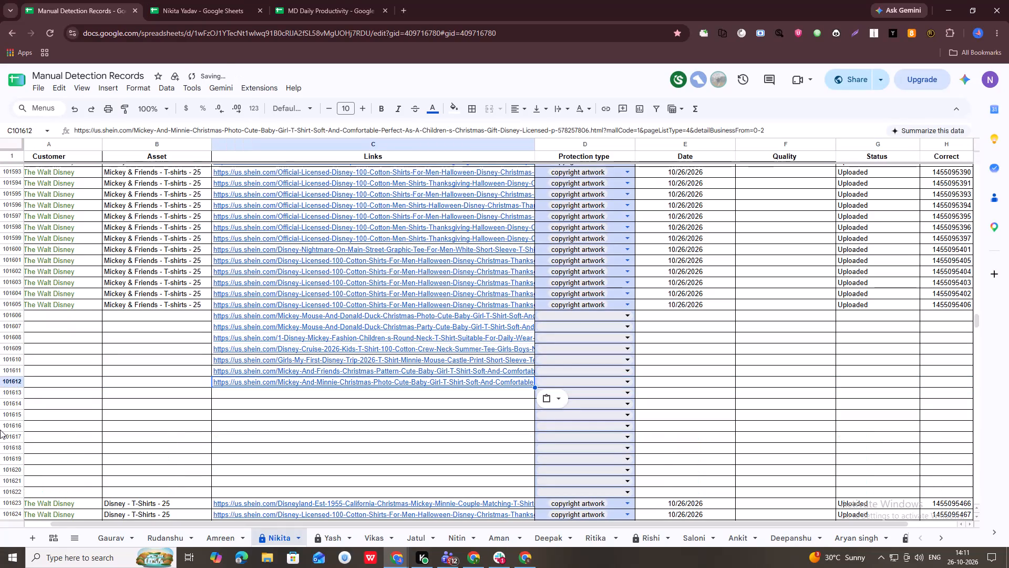
{"action": "left_click", "coordinate": [415, 398]}
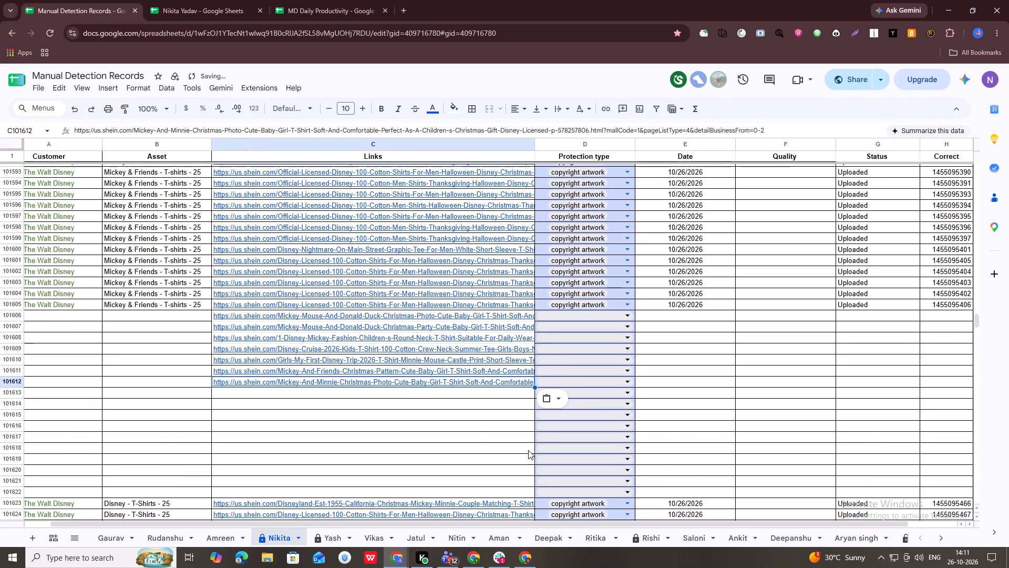
{"action": "key", "text": "alt+Tab"}
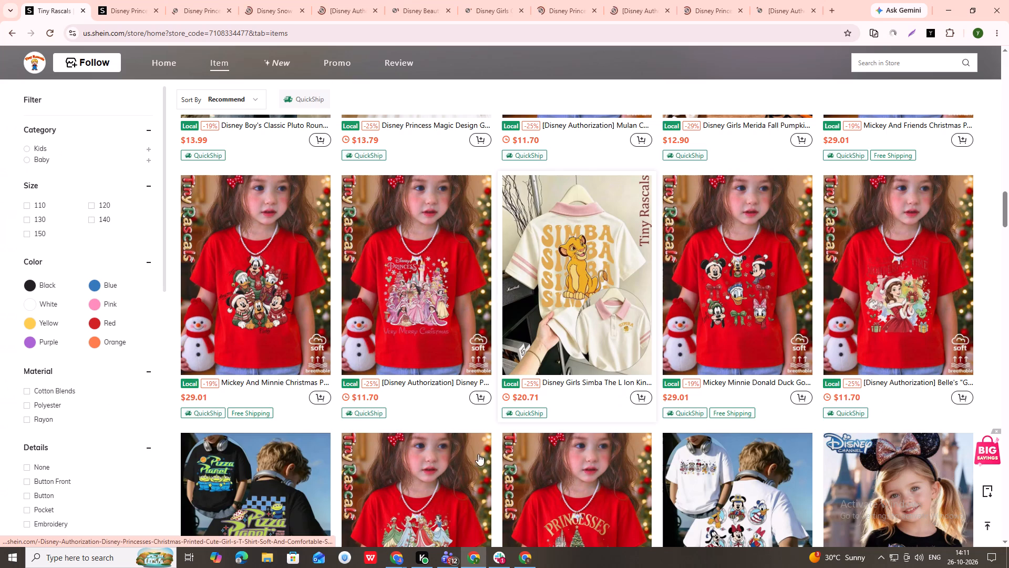
Copy the Mickey Minnie Donald Duck Goofy Daisy Christmas shirt's link into Links cell C101613 of Manual Detection Records.
{"action": "right_click", "coordinate": [745, 382]}
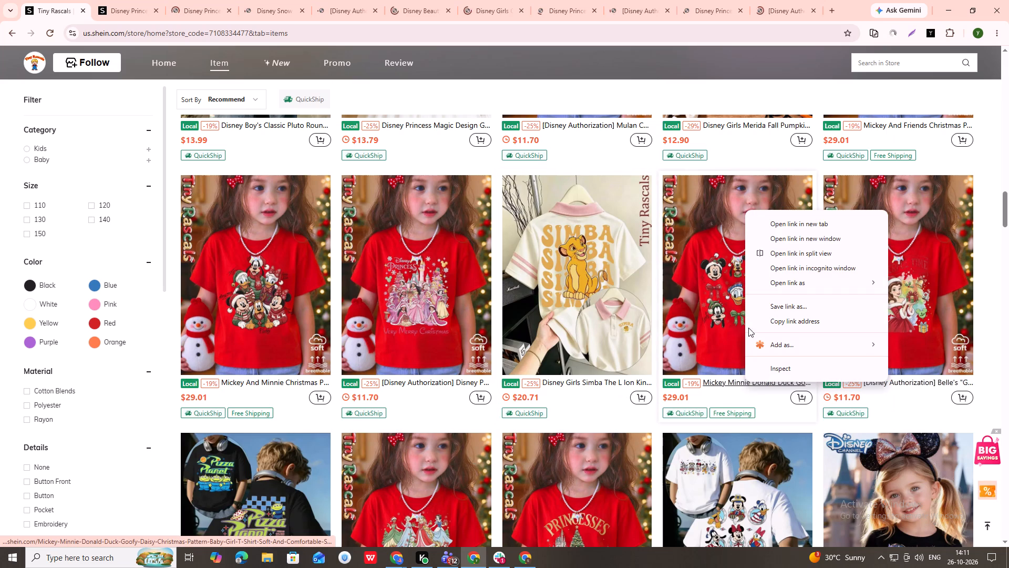
{"action": "left_click", "coordinate": [794, 315]}
{"action": "key", "text": "alt+Tab"}
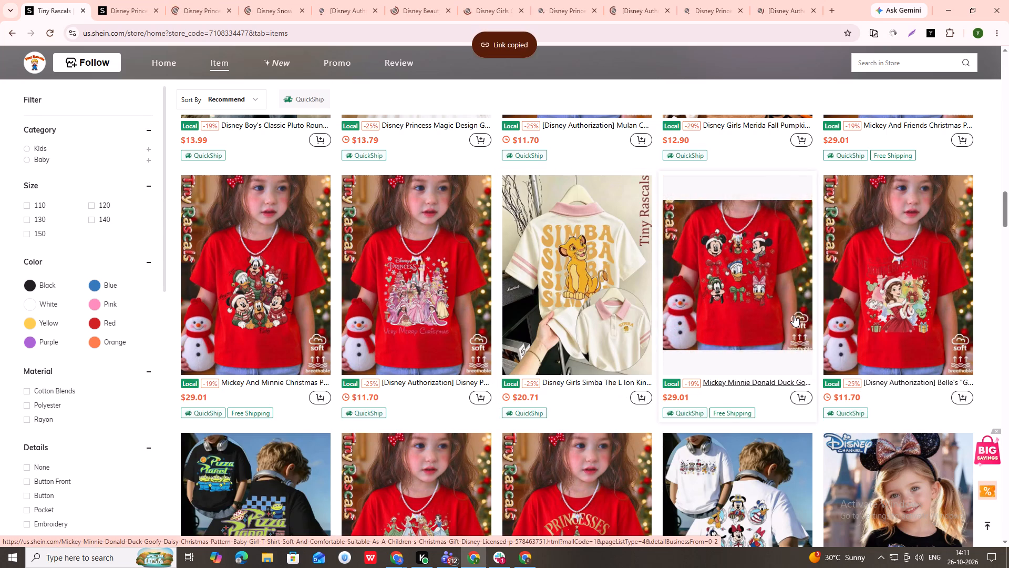
{"action": "key", "text": "ctrl+v"}
{"action": "key", "text": "Down"}
{"action": "key", "text": "alt+Tab"}
{"action": "key", "text": "Down"}
Open the red [Disney Authorization] Christmas shirt listing with the row of princesses in a separate tab.
{"action": "scroll", "coordinate": [715, 359], "scroll_direction": "down", "scroll_amount": 5}
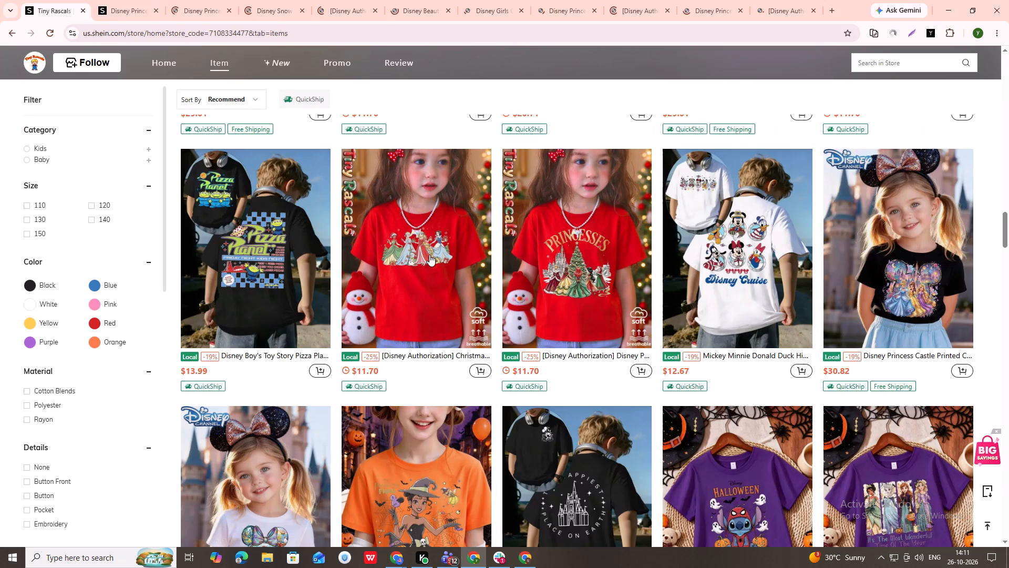
{"action": "middle_click", "coordinate": [429, 255]}
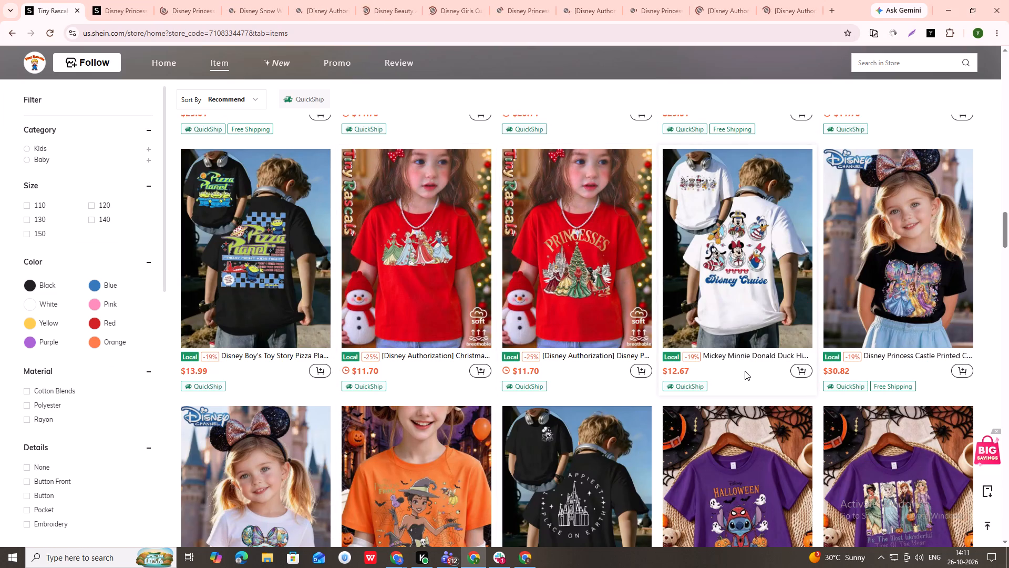
Copy the white Mickey Minnie Donald Duck Disney Cruise shirt's link into Links cell C101614 of Manual Detection Records.
{"action": "right_click", "coordinate": [743, 352]}
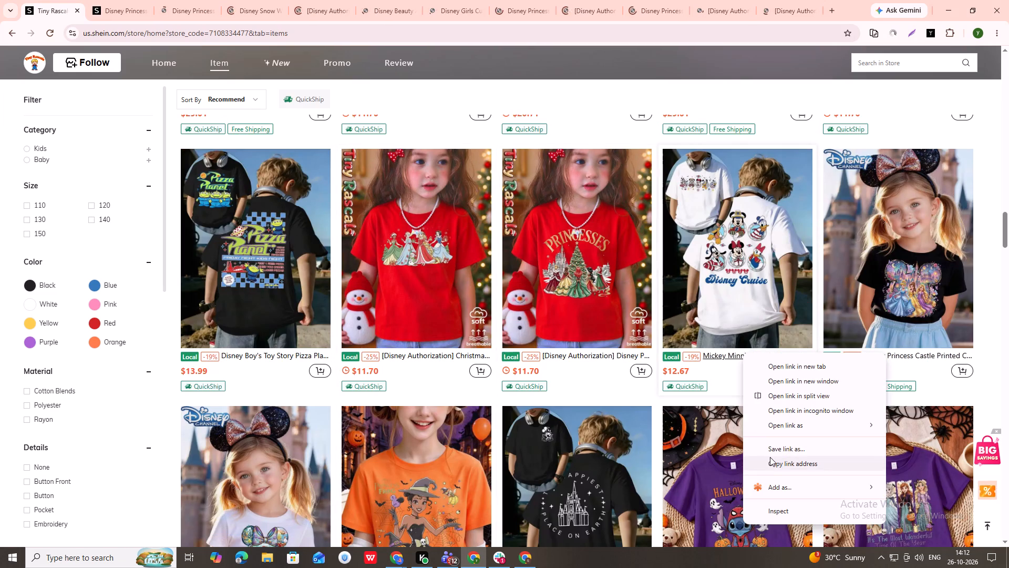
{"action": "left_click", "coordinate": [770, 457]}
{"action": "key", "text": "alt+Tab"}
{"action": "key", "text": "ctrl+v"}
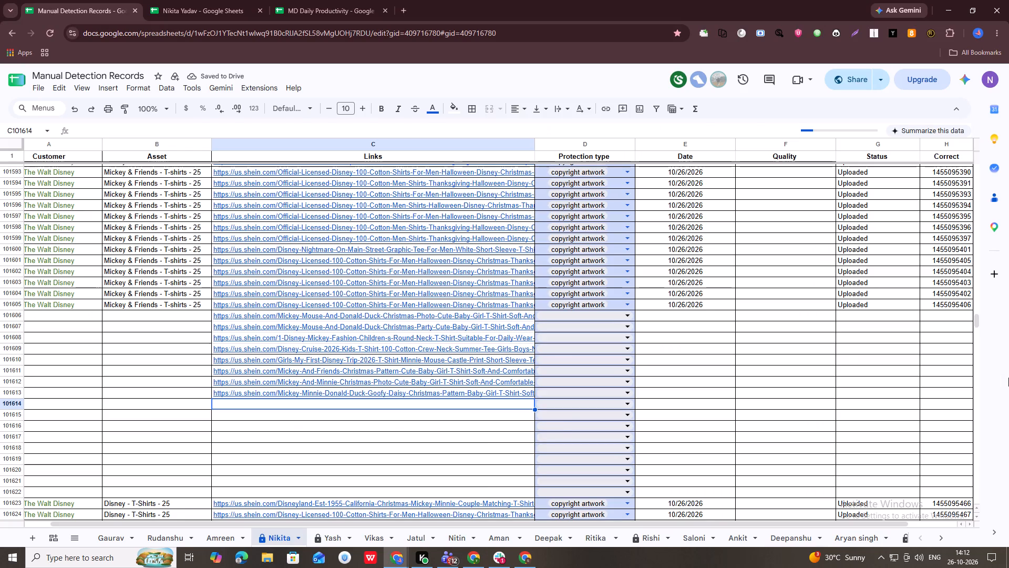
{"action": "key", "text": "Down"}
{"action": "key", "text": "alt+Tab"}
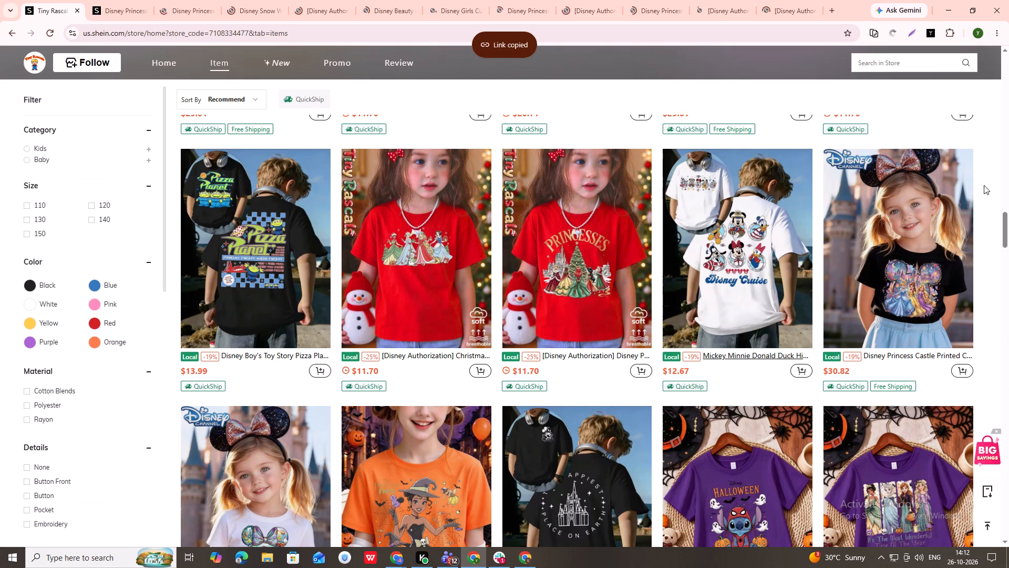
Open the black Disney Princess Castle Printed shirt listing in a separate tab.
{"action": "middle_click", "coordinate": [887, 272]}
Open the purple Girls Disney Princesses Halloween shirt listing in a separate tab.
{"action": "scroll", "coordinate": [440, 347], "scroll_direction": "down", "scroll_amount": 5}
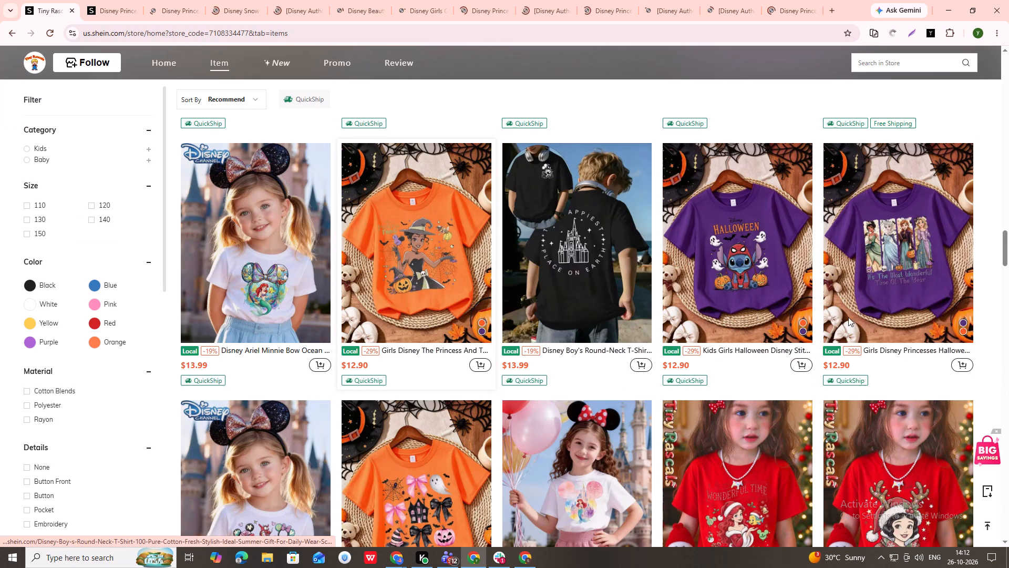
{"action": "middle_click", "coordinate": [911, 281]}
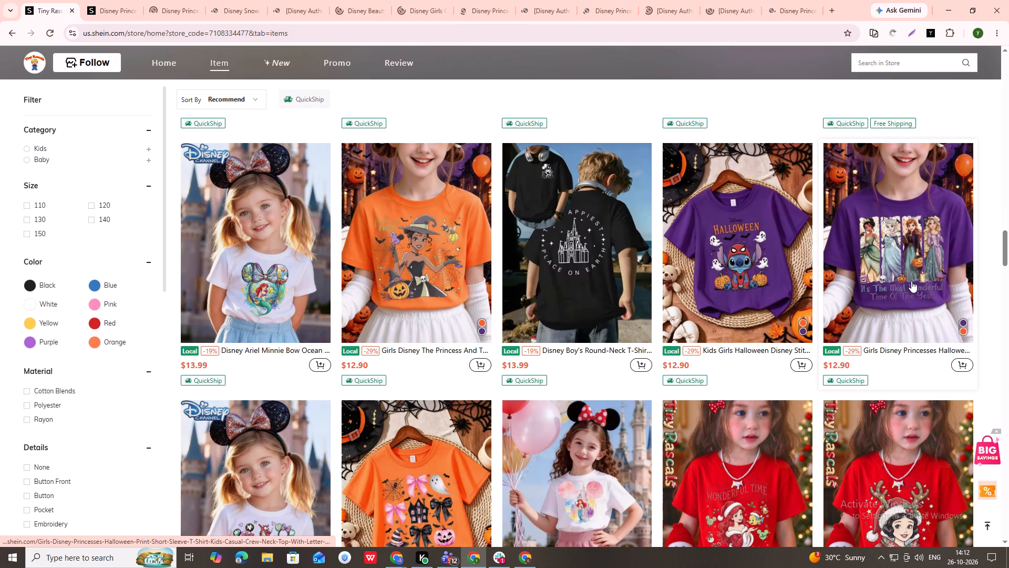
Copy the Disney Ariel Minnie Bow Ocean shirt's link into empty Links cell C101638, below the last records in the sheet.
{"action": "right_click", "coordinate": [272, 352]}
{"action": "left_click", "coordinate": [305, 466]}
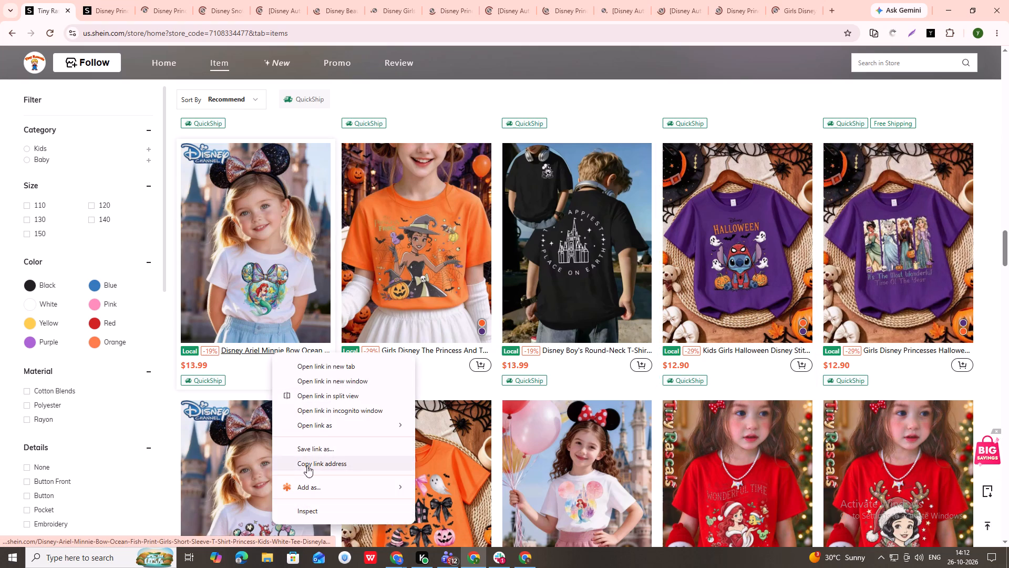
{"action": "key", "text": "alt+Tab"}
{"action": "key", "text": "Down"}
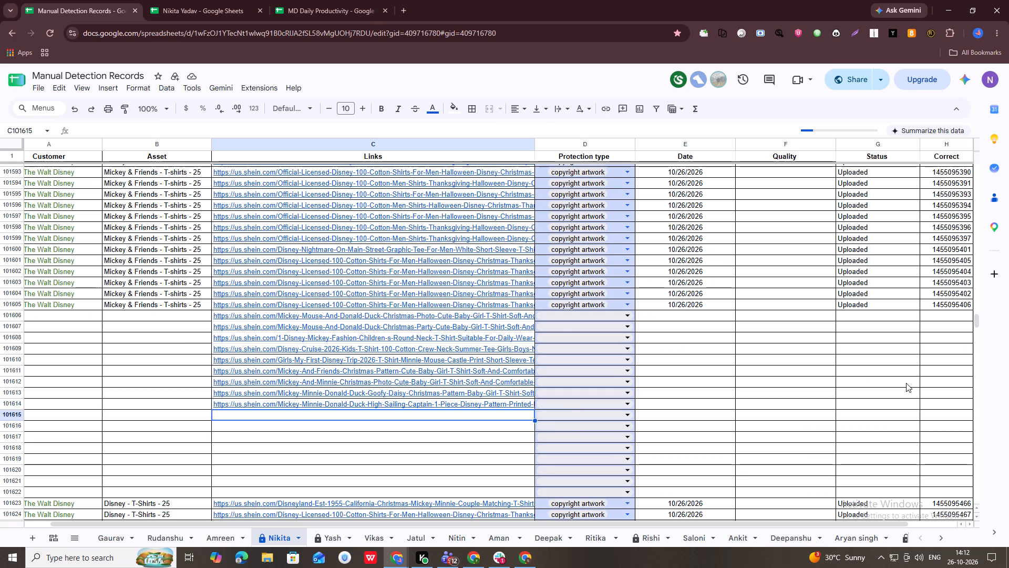
{"action": "key", "text": "ctrl+Down"}
{"action": "key", "text": "ctrl+Down"}
{"action": "key", "text": "ctrl+Down"}
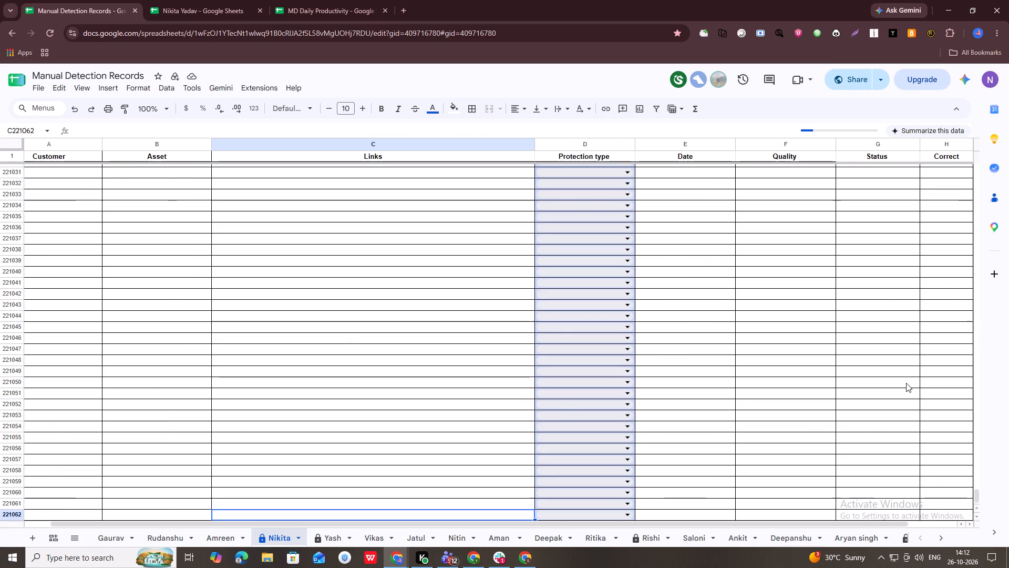
{"action": "key", "text": "ctrl+Up"}
{"action": "key", "text": "Down"}
{"action": "key", "text": "Down"}
{"action": "key", "text": "Down"}
{"action": "key", "text": "Down"}
{"action": "key", "text": "Down"}
{"action": "key", "text": "Down"}
{"action": "key", "text": "Down"}
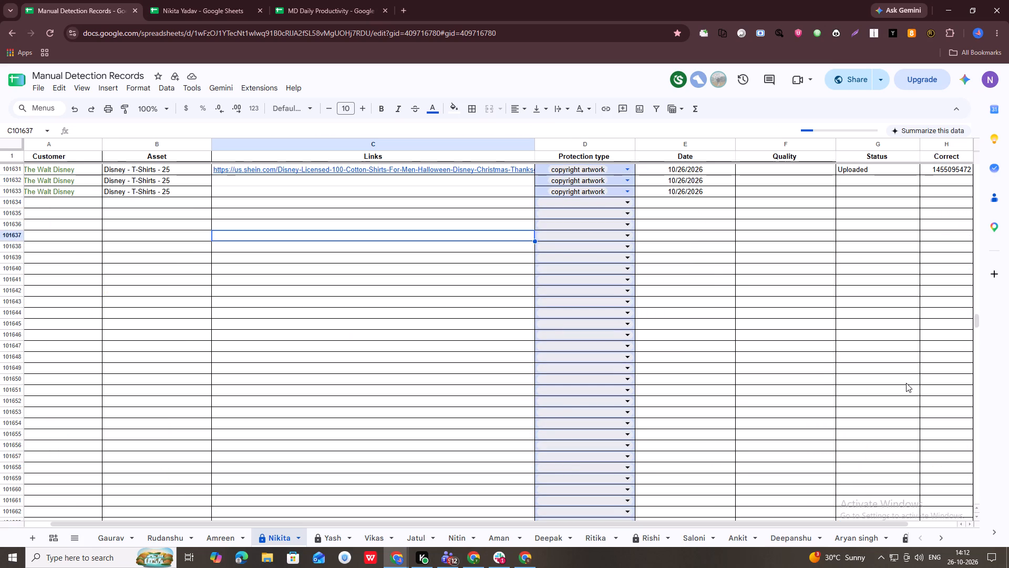
{"action": "key", "text": "ctrl+v"}
Enter ariel in Asset cell B101638 beside the Ariel link and return to the Tiny Rascals store page.
{"action": "key", "text": "Left"}
{"action": "type", "text": "ariel"}
{"action": "key", "text": "Down"}
{"action": "key", "text": "Right"}
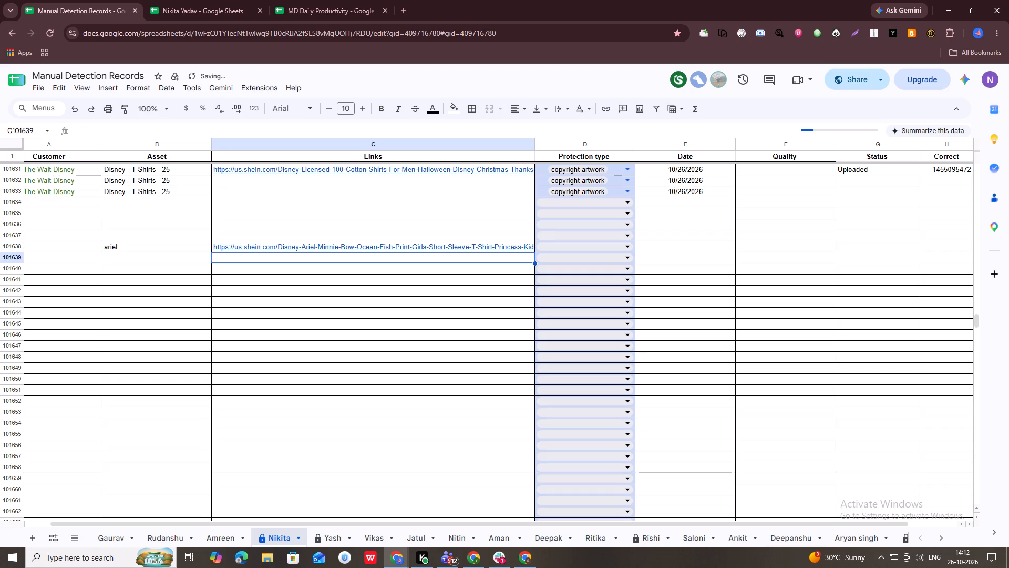
{"action": "key", "text": "alt+Tab"}
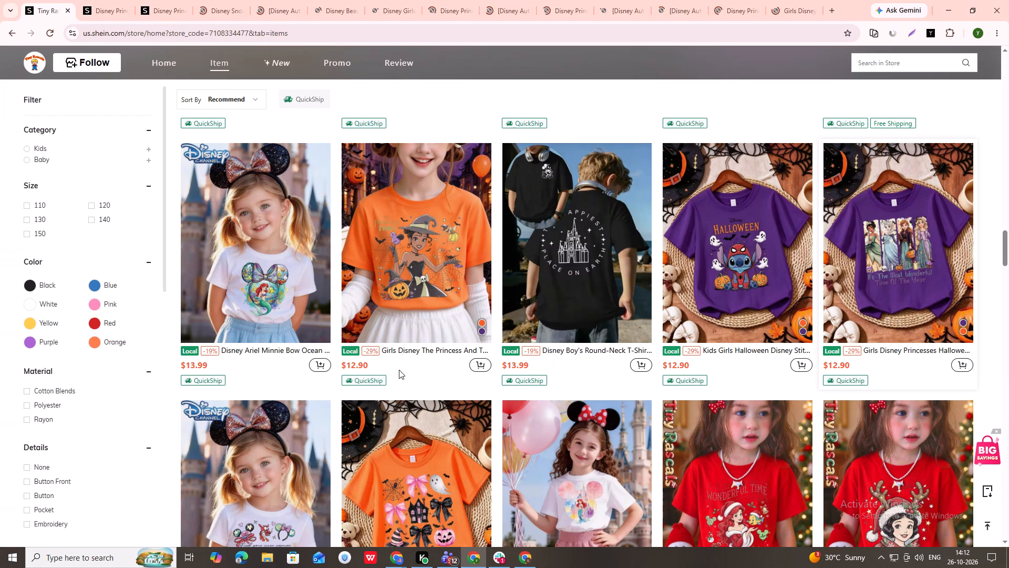
Copy the Disney Mermaid Princess 2Pcs set's link into Links cell C101639, below the Ariel link, and return to the store page.
{"action": "scroll", "coordinate": [662, 352], "scroll_direction": "down", "scroll_amount": 5}
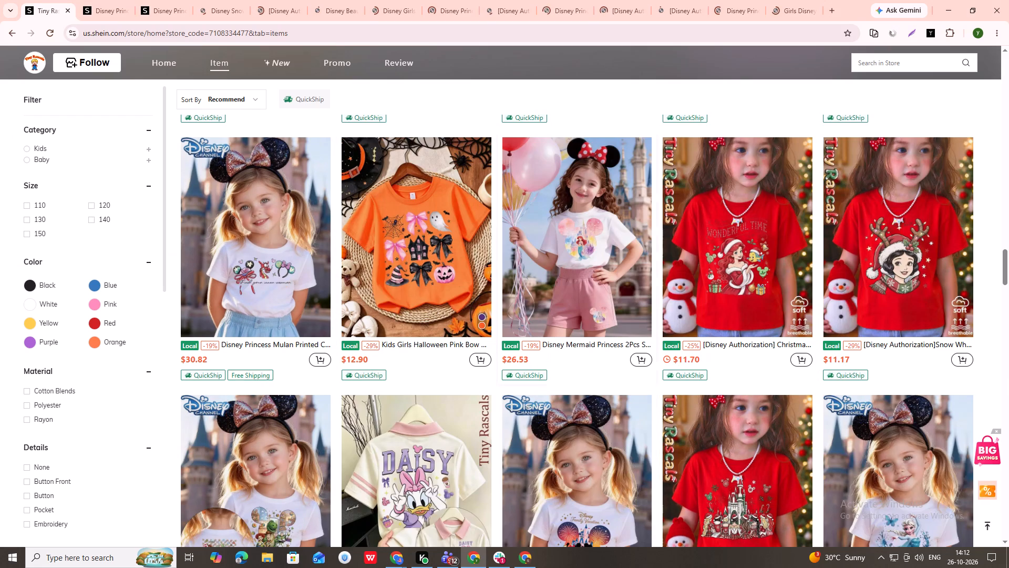
{"action": "right_click", "coordinate": [588, 341]}
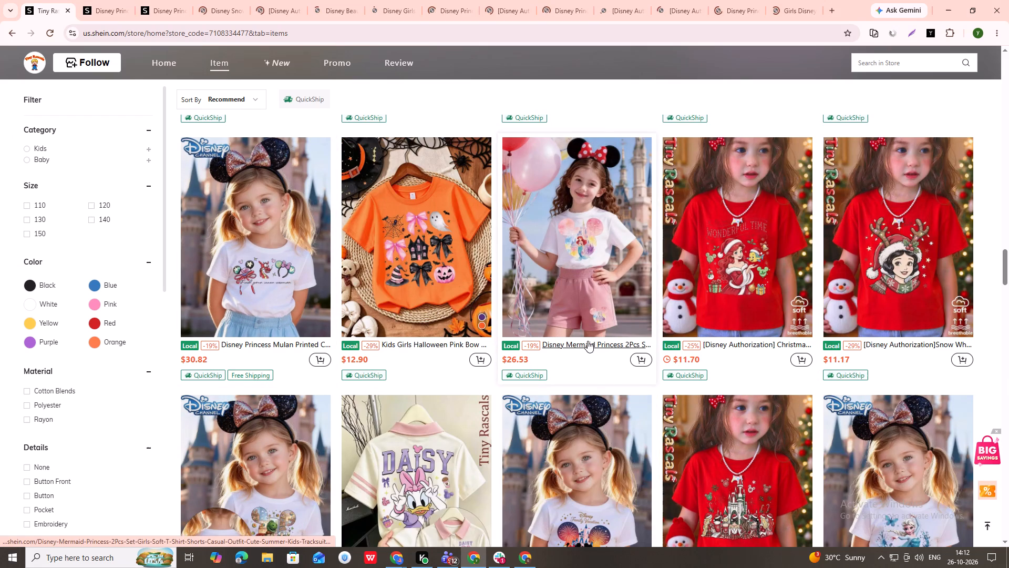
{"action": "left_click", "coordinate": [614, 453]}
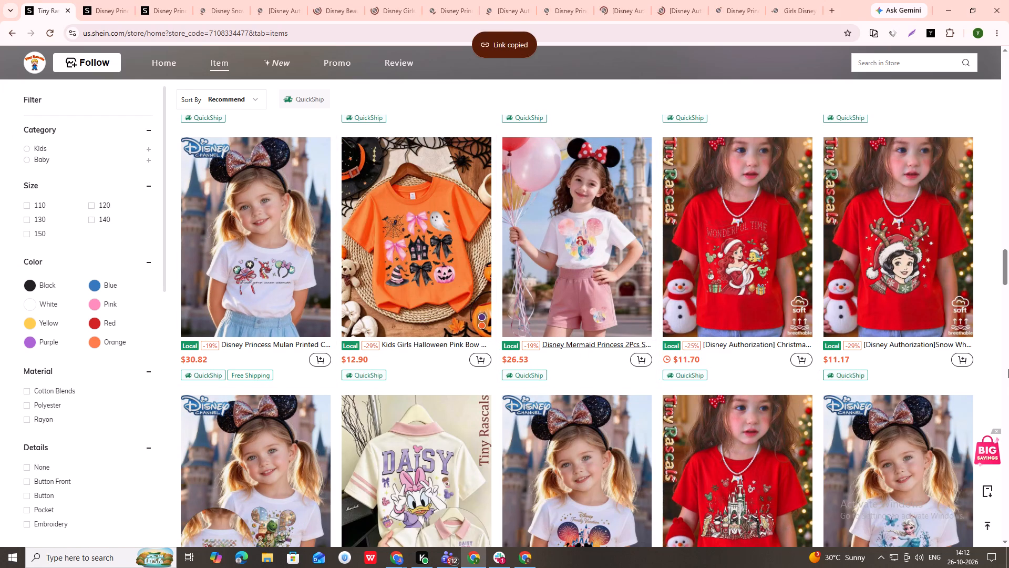
{"action": "key", "text": "alt+Tab"}
{"action": "key", "text": "ctrl+v"}
{"action": "key", "text": "Down"}
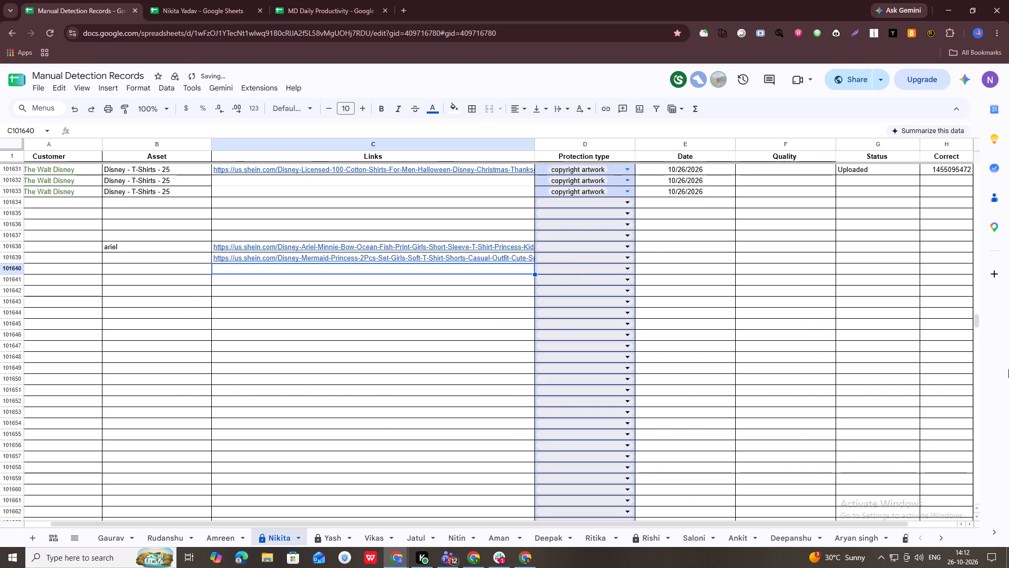
{"action": "key", "text": "alt+Tab"}
Copy the Kids Girls 2026 Disney Family Vacation tee's link into Links cell C101615, below the earlier Mickey links, and return to the store.
{"action": "key", "text": "Right"}
{"action": "scroll", "coordinate": [857, 369], "scroll_direction": "down", "scroll_amount": 4}
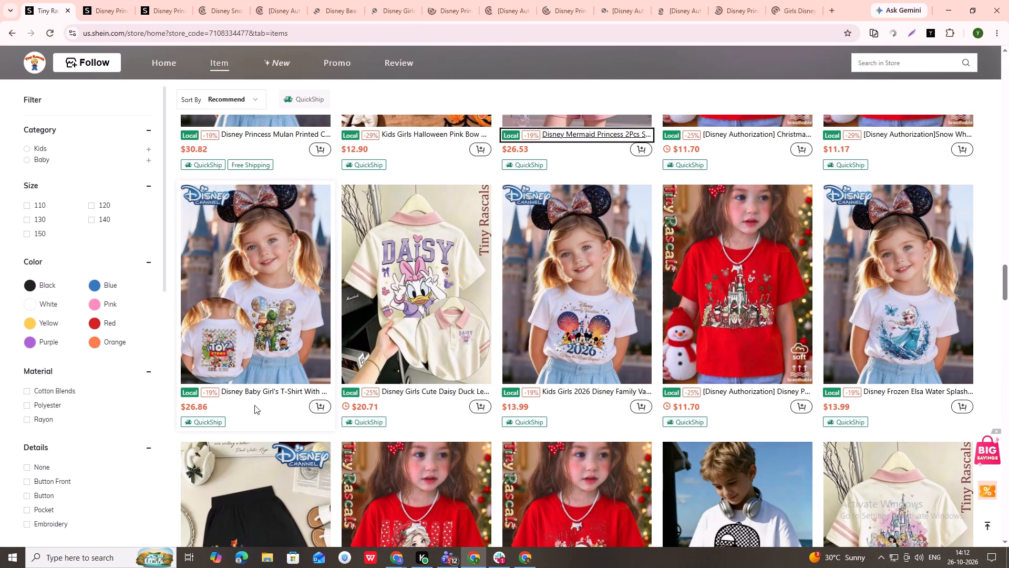
{"action": "right_click", "coordinate": [582, 393]}
{"action": "left_click", "coordinate": [633, 332]}
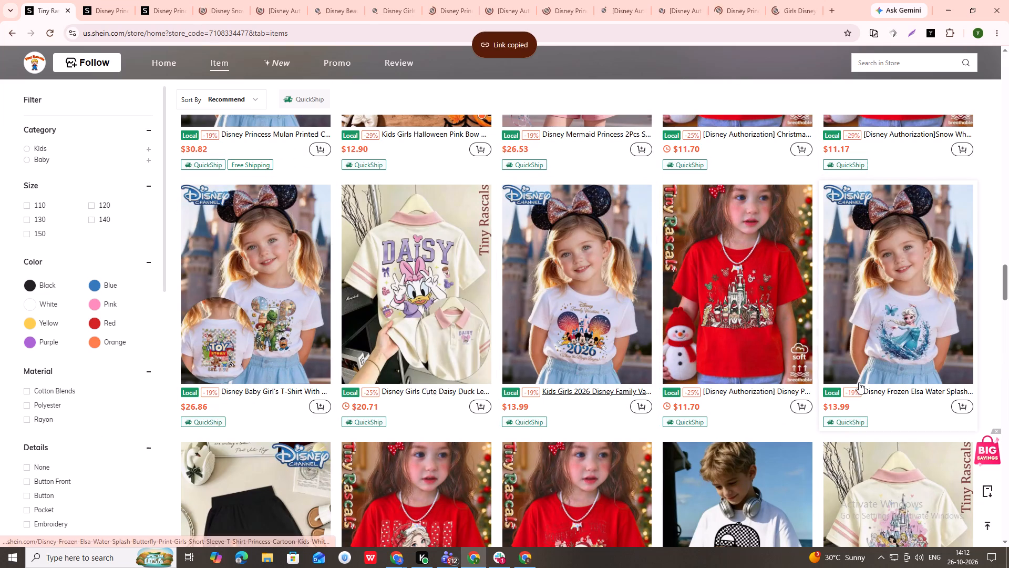
{"action": "key", "text": "alt+Tab"}
{"action": "key", "text": "ctrl+Up"}
{"action": "key", "text": "ctrl+Up"}
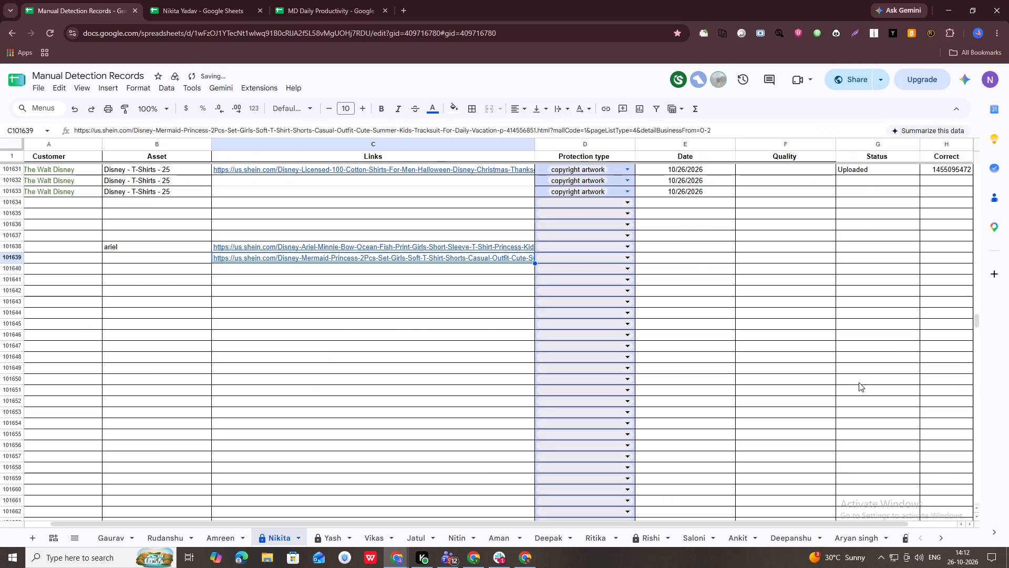
{"action": "key", "text": "ctrl+Up"}
{"action": "key", "text": "ctrl+Up"}
{"action": "key", "text": "ctrl+Up"}
{"action": "key", "text": "Down"}
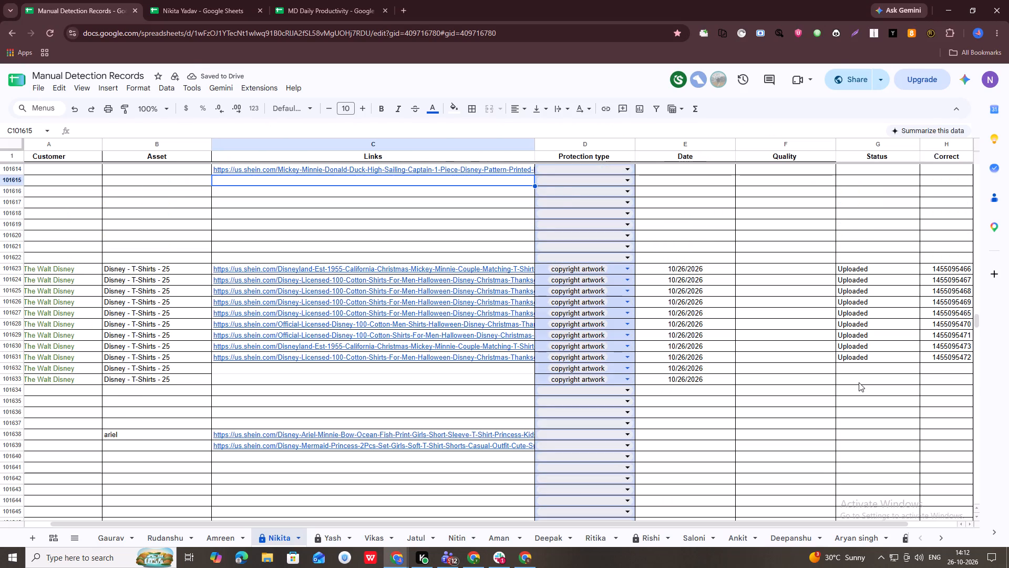
{"action": "key", "text": "ctrl+v"}
{"action": "key", "text": "Down"}
{"action": "key", "text": "alt+Tab"}
Open the Girls Disney Princesses Castle polo shirt listing in a separate tab.
{"action": "key", "text": "Down"}
{"action": "scroll", "coordinate": [796, 412], "scroll_direction": "down", "scroll_amount": 4}
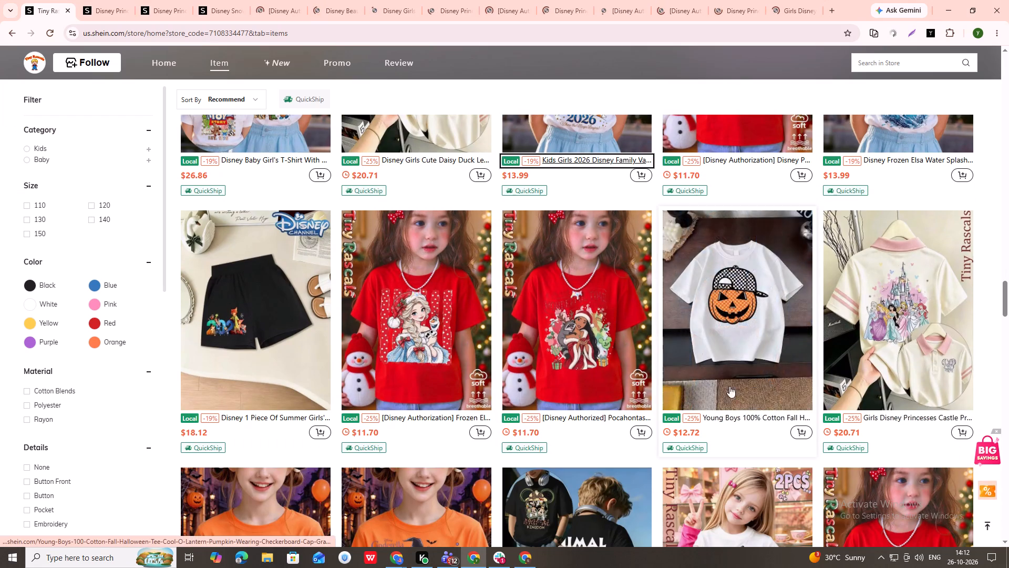
{"action": "scroll", "coordinate": [686, 392], "scroll_direction": "up", "scroll_amount": 1}
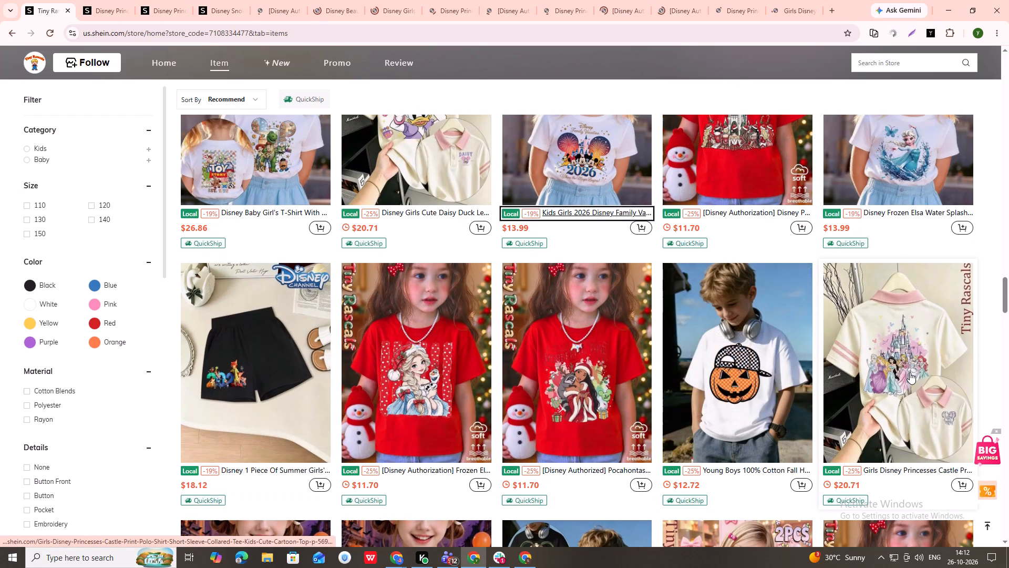
{"action": "middle_click", "coordinate": [910, 372]}
Copy the Disney Frozen Elsa Water Splash shirt's link into empty Links cell C101649, some rows below the Ariel group.
{"action": "right_click", "coordinate": [902, 213]}
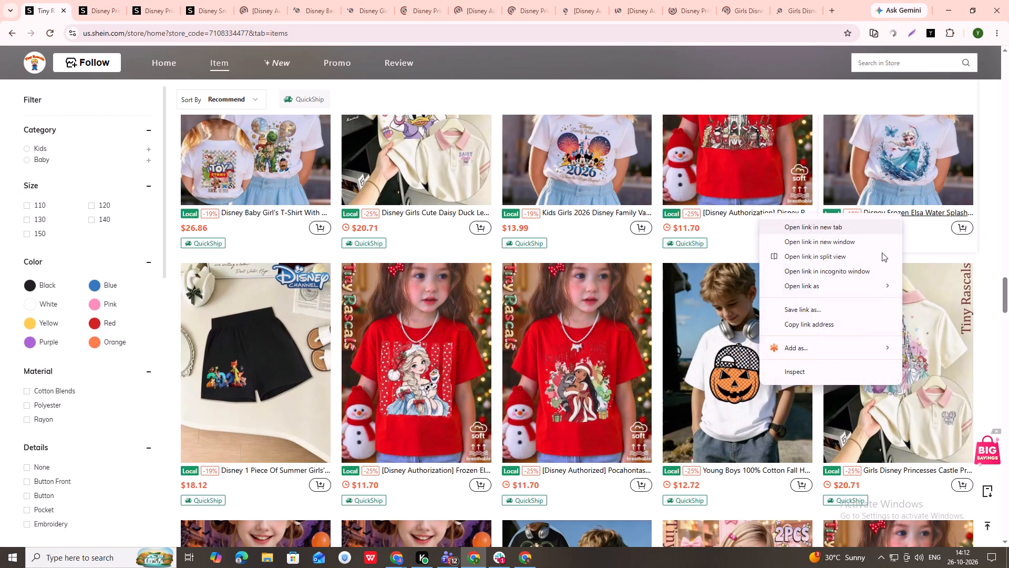
{"action": "left_click", "coordinate": [822, 326]}
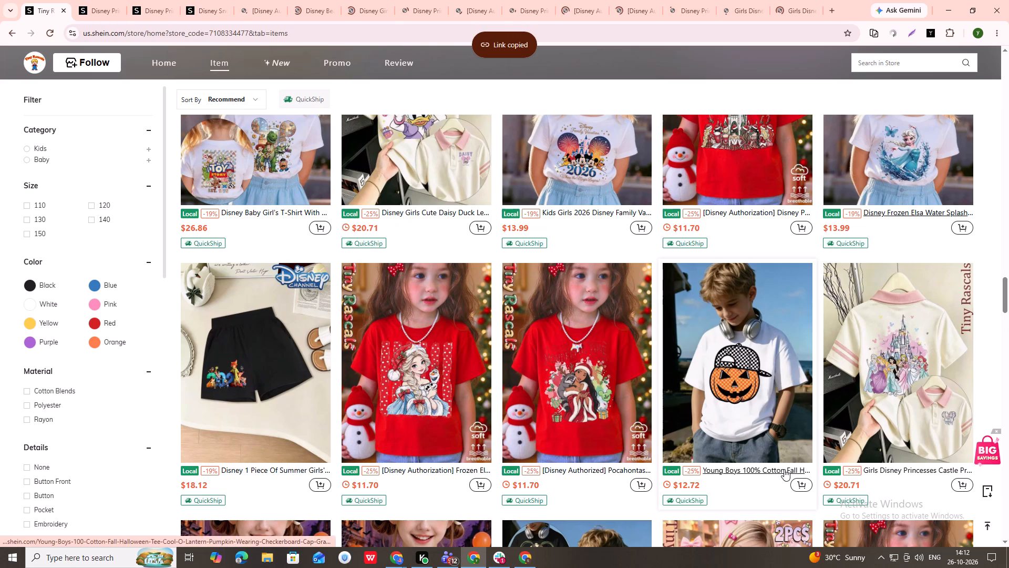
{"action": "key", "text": "alt+Tab"}
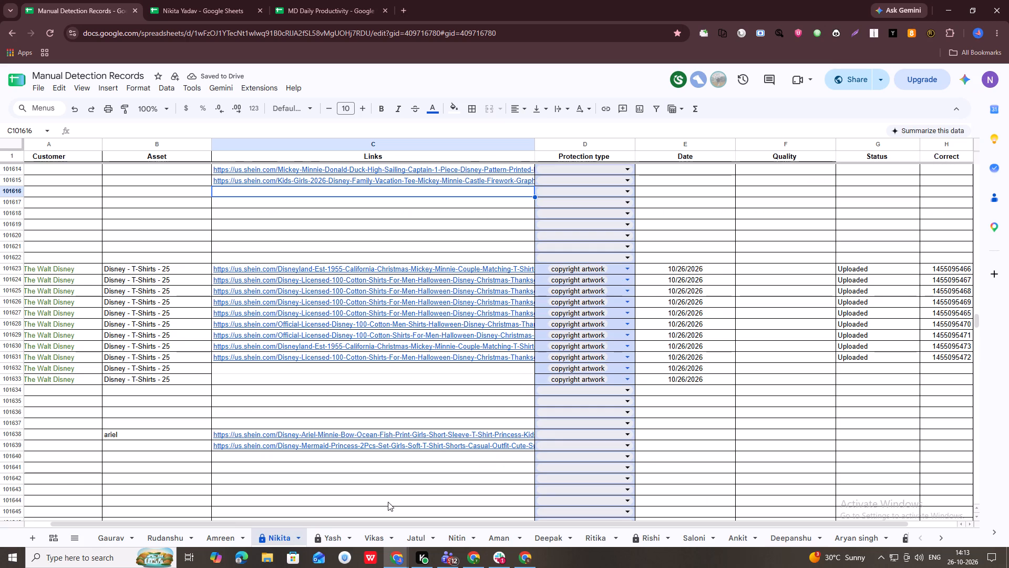
{"action": "scroll", "coordinate": [326, 492], "scroll_direction": "down", "scroll_amount": 2}
{"action": "left_click", "coordinate": [308, 454]}
{"action": "key", "text": "ctrl+v"}
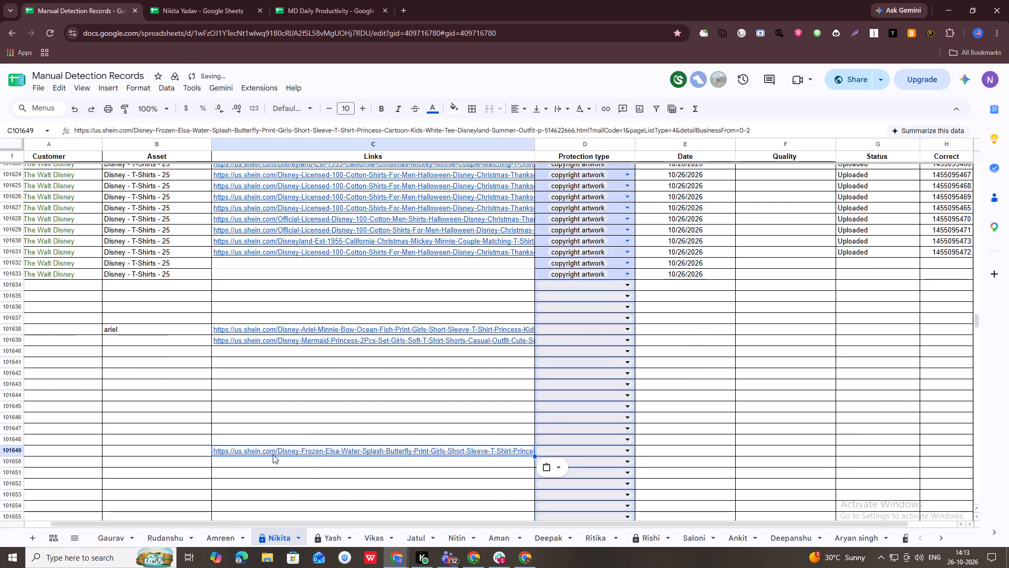
Enter frozen tshirt in Asset cell B101649 beside the Elsa link and return to the store page.
{"action": "left_click", "coordinate": [188, 447]}
{"action": "type", "text": "frozen tshirt"}
{"action": "key", "text": "Right"}
{"action": "key", "text": "alt+Tab"}
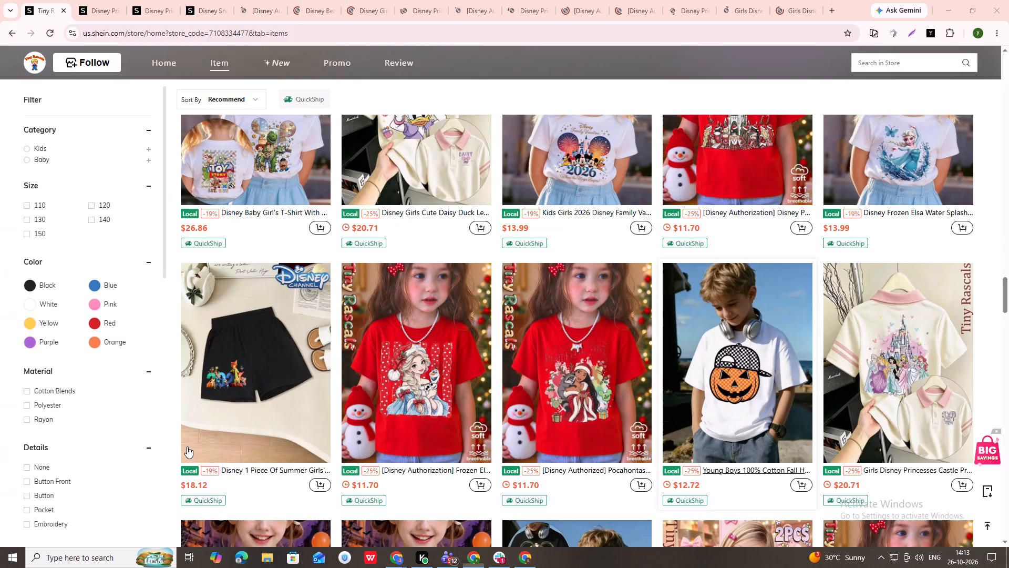
Copy the red Frozen Elsa Christmas shirt's link into Links cell C101650, below the first Frozen link, and return to the store.
{"action": "right_click", "coordinate": [421, 472]}
{"action": "left_click", "coordinate": [470, 409]}
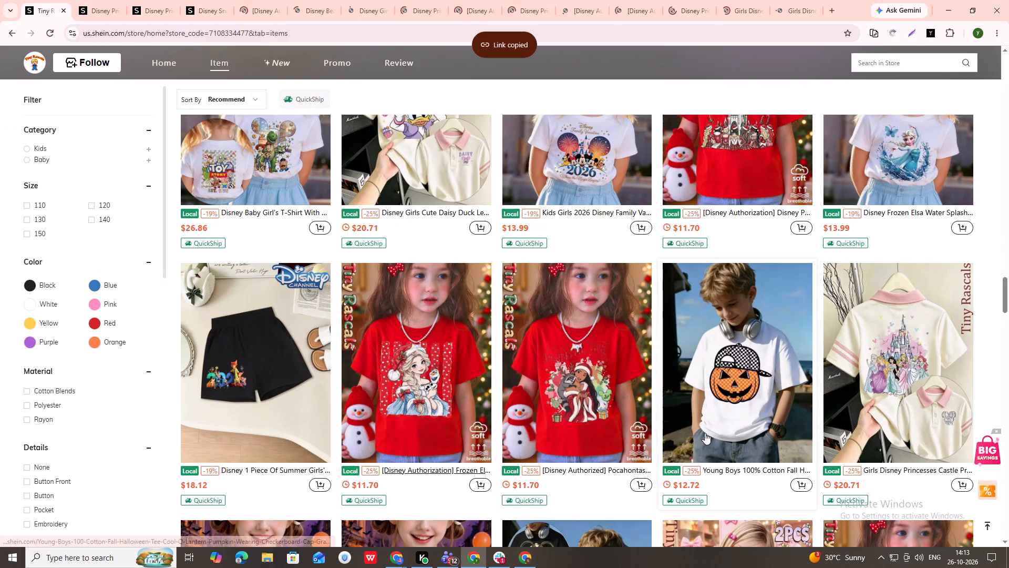
{"action": "key", "text": "alt+Tab"}
{"action": "key", "text": "Down"}
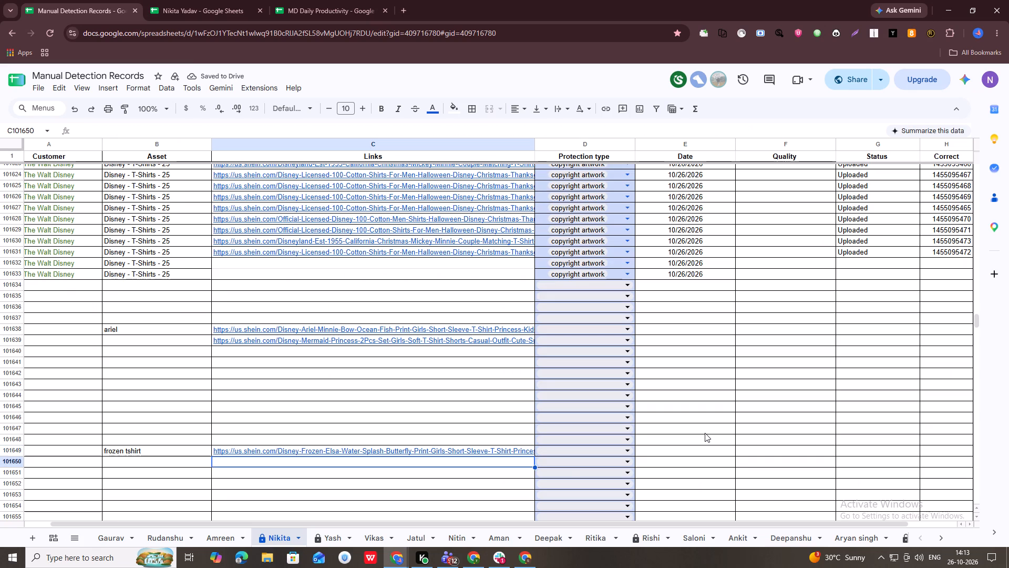
{"action": "key", "text": "ctrl+v"}
{"action": "key", "text": "Down"}
{"action": "key", "text": "alt+Tab"}
Open the orange Girls Disney Princesses Castle Halloween shirt listing in a separate tab.
{"action": "key", "text": "Down"}
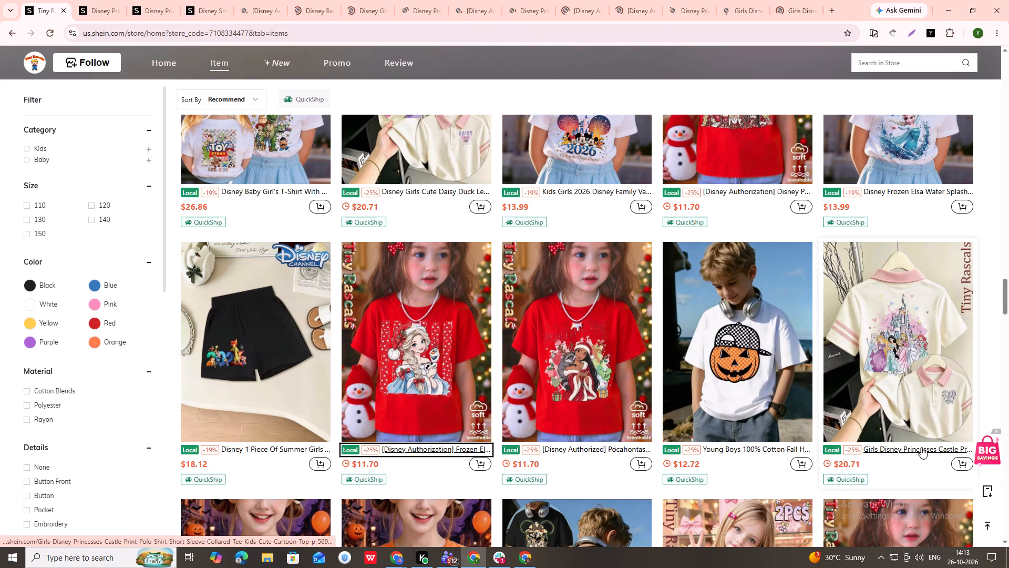
{"action": "scroll", "coordinate": [921, 447], "scroll_direction": "down", "scroll_amount": 4}
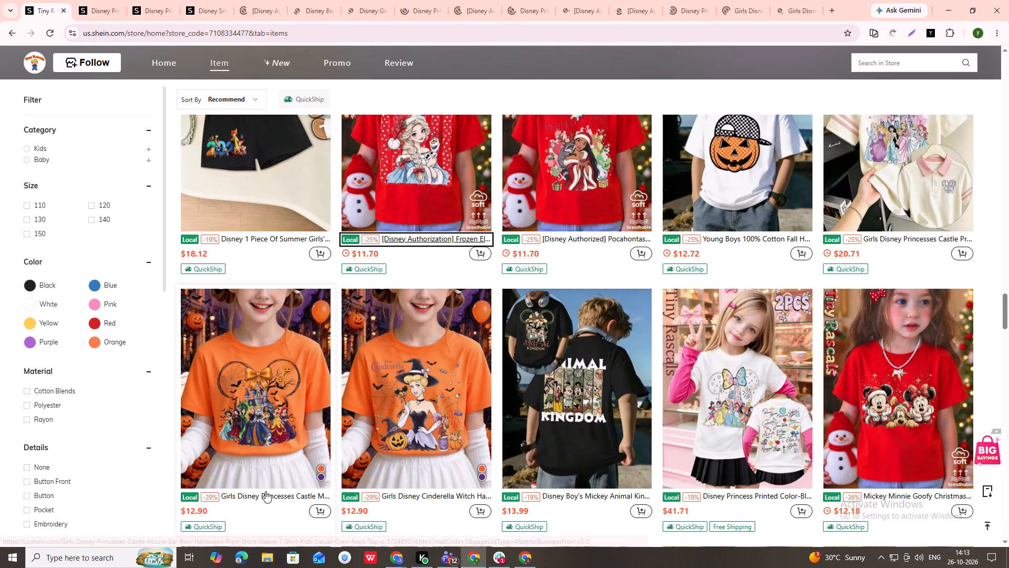
{"action": "middle_click", "coordinate": [271, 420]}
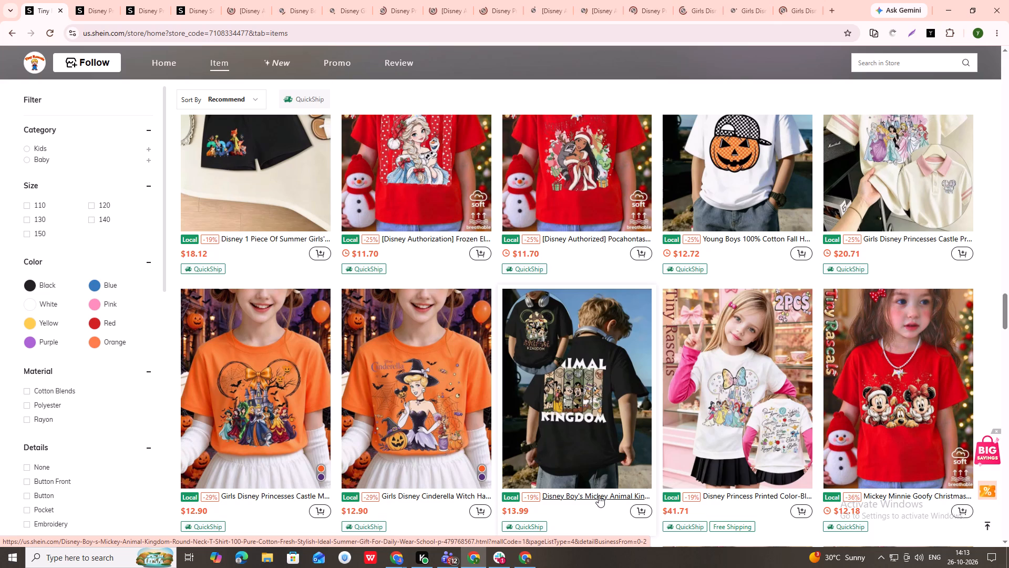
Copy the Disney Boy's Mickey Animal Kingdom shirt's link into Links cell C101616, also opening the Disney Princess Printed Color-Block listing in a separate tab.
{"action": "right_click", "coordinate": [599, 495]}
{"action": "left_click", "coordinate": [638, 434]}
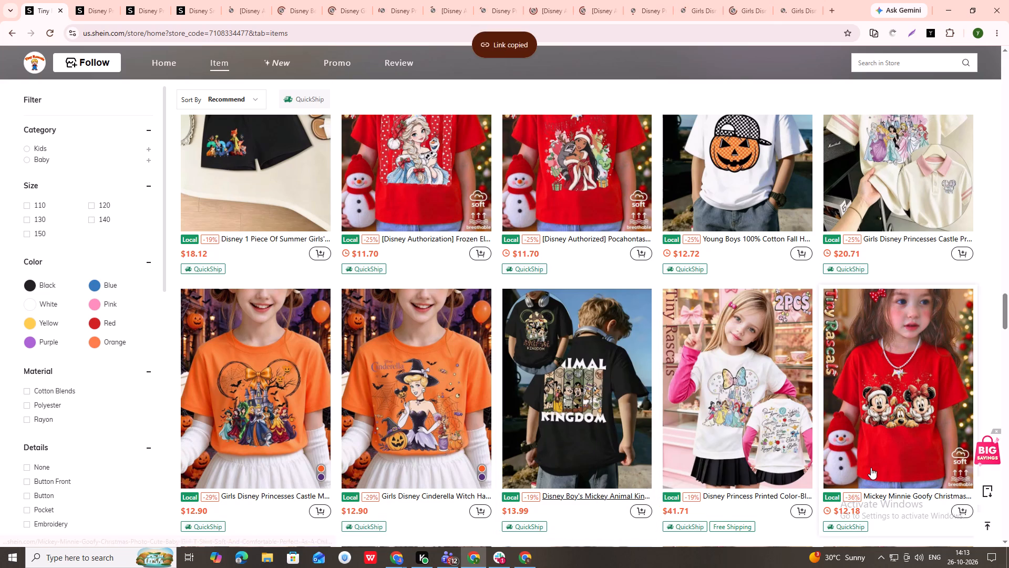
{"action": "middle_click", "coordinate": [766, 419]}
{"action": "key", "text": "alt+Tab"}
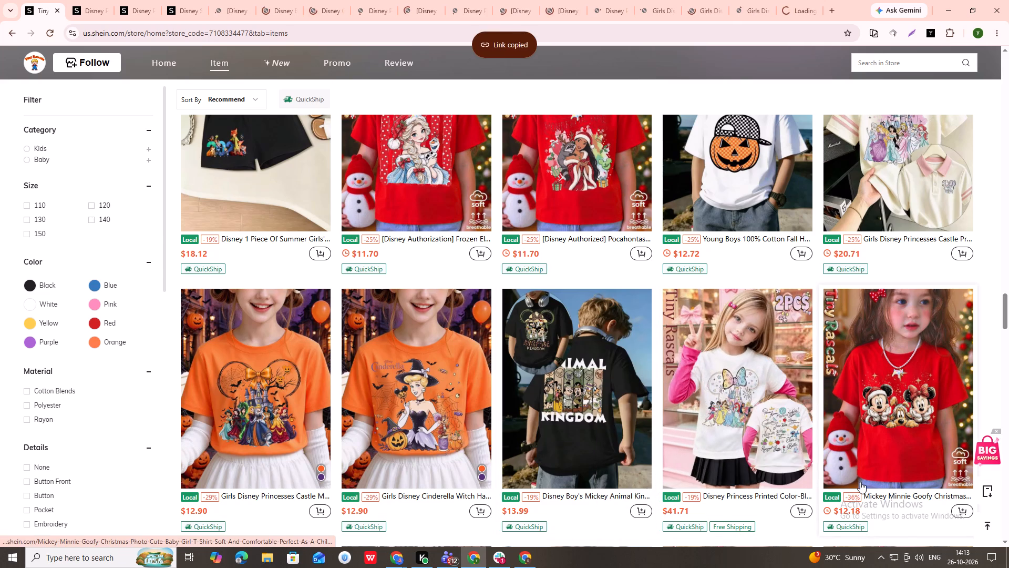
{"action": "key", "text": "ctrl+Up"}
{"action": "key", "text": "ctrl+Up"}
{"action": "key", "text": "ctrl+Up"}
{"action": "key", "text": "ctrl+Up"}
{"action": "key", "text": "ctrl+Up"}
{"action": "key", "text": "ctrl+Up"}
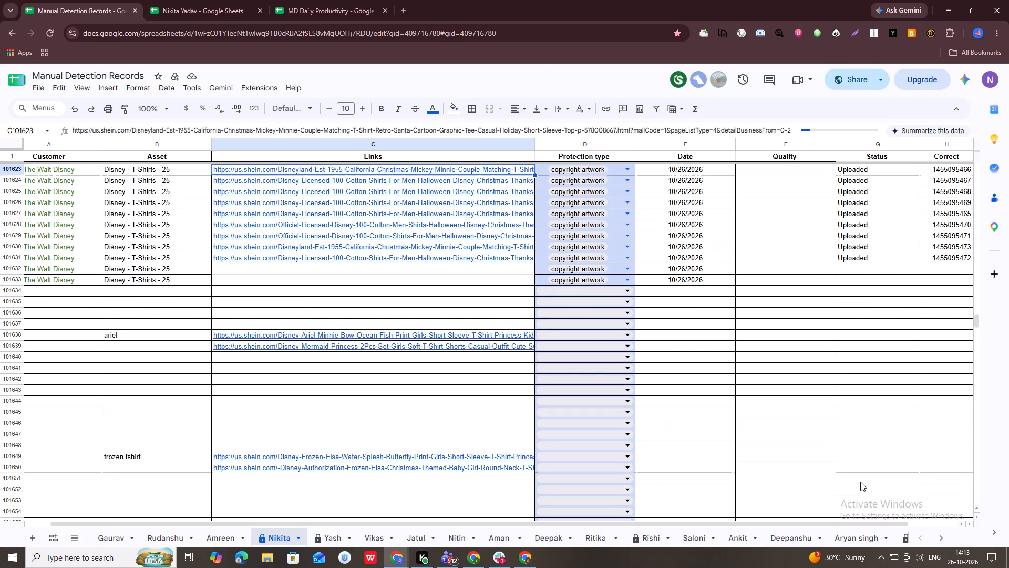
{"action": "key", "text": "ctrl+Up"}
{"action": "key", "text": "Down"}
{"action": "key", "text": "ctrl+v"}
{"action": "key", "text": "Down"}
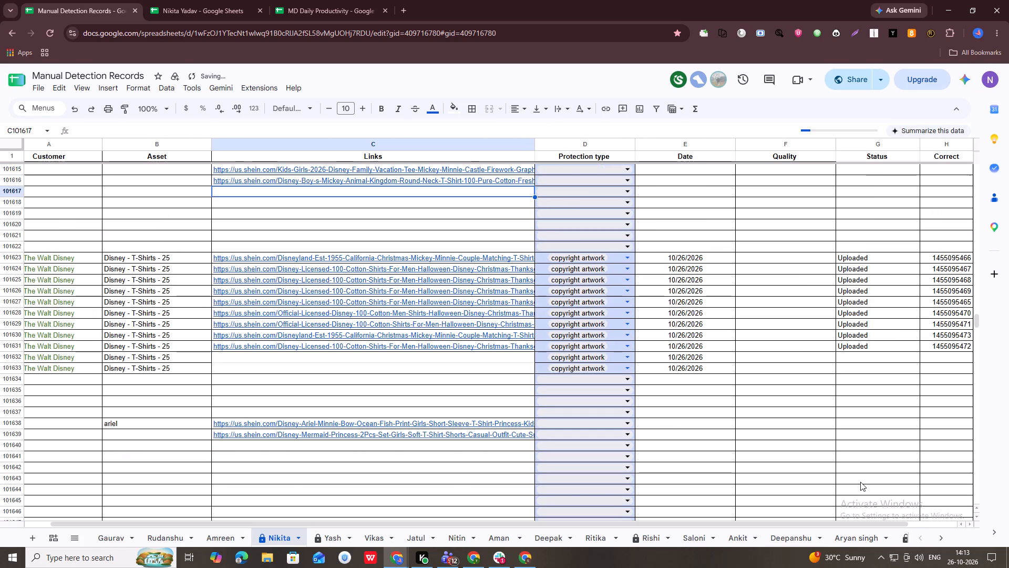
{"action": "key", "text": "alt+Tab"}
Copy the Mickey Minnie Goofy Christmas shirt's link into Links cell C101617 and return to the store page.
{"action": "key", "text": "Down"}
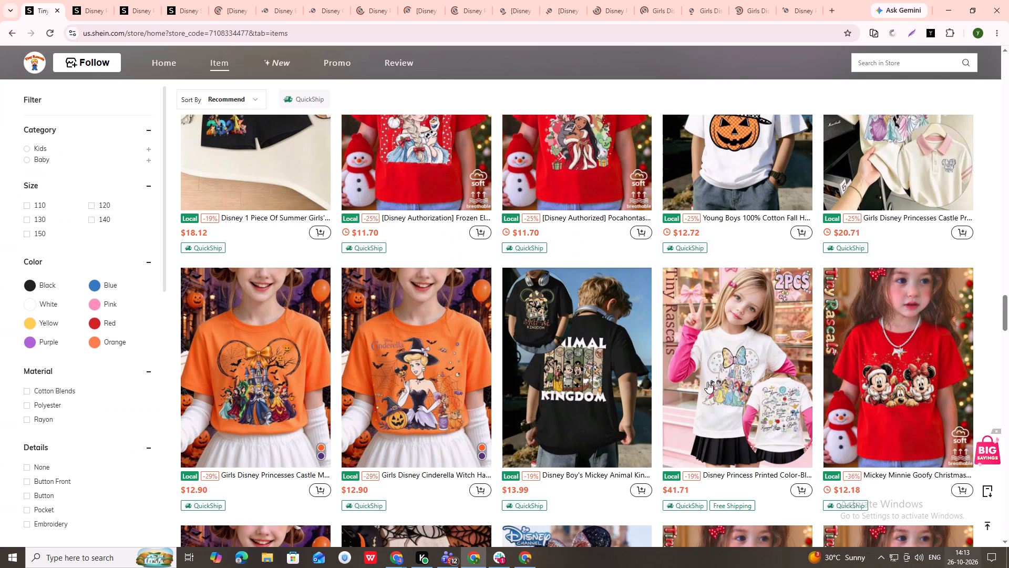
{"action": "scroll", "coordinate": [722, 374], "scroll_direction": "down", "scroll_amount": 4}
{"action": "right_click", "coordinate": [910, 266]}
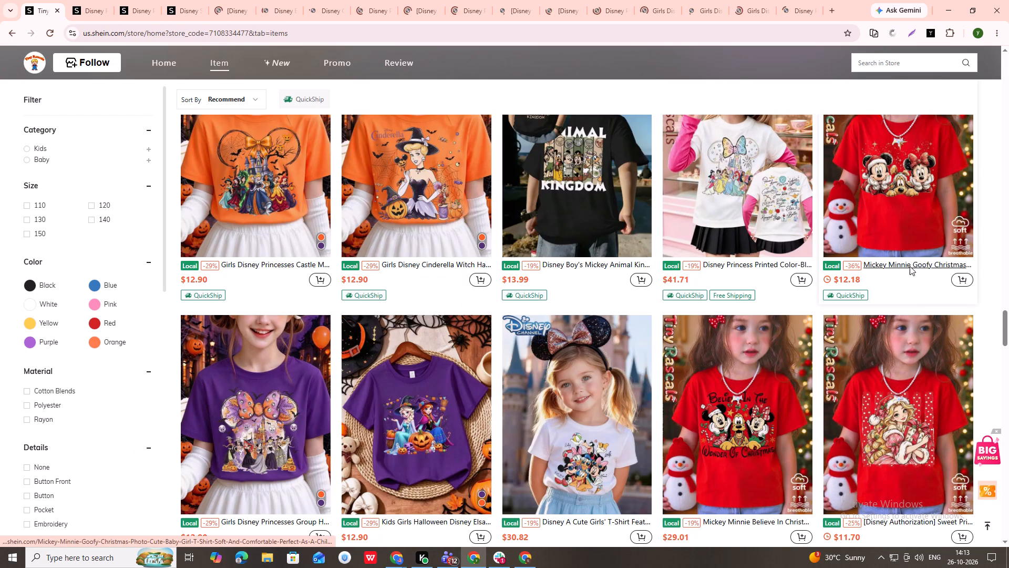
{"action": "left_click", "coordinate": [828, 375]}
{"action": "key", "text": "alt+Tab"}
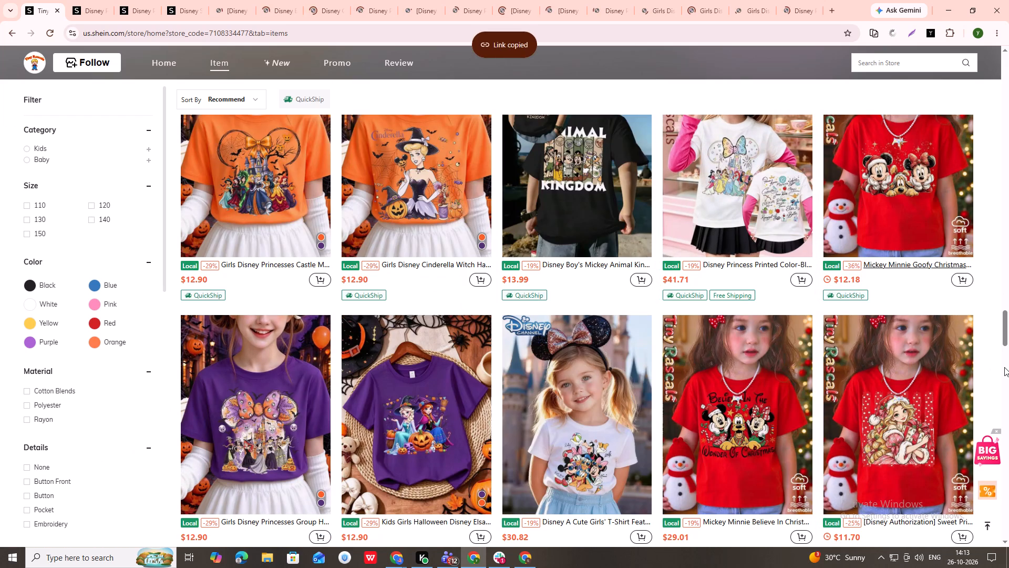
{"action": "key", "text": "ctrl+v"}
{"action": "key", "text": "alt+Tab"}
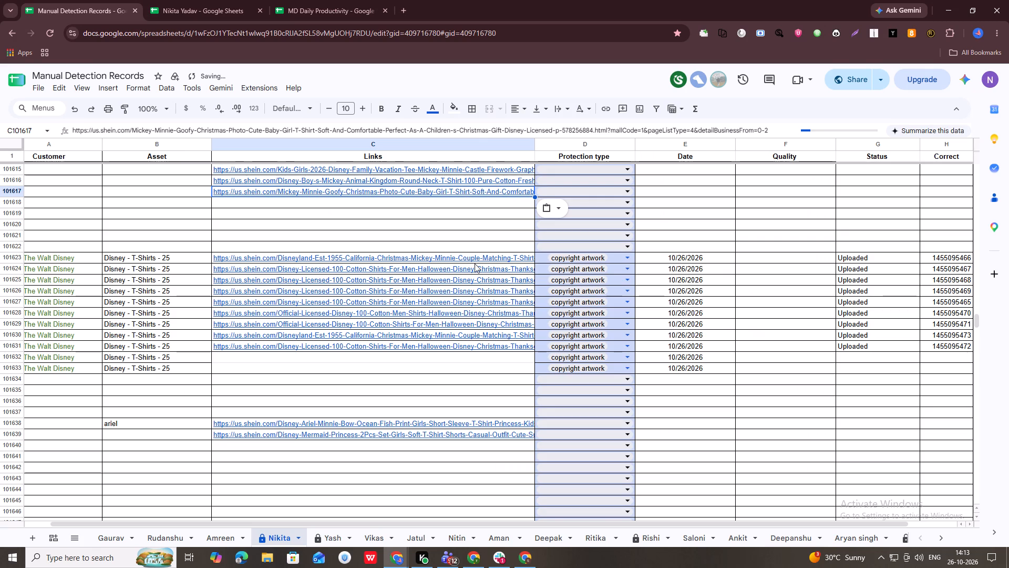
Copy the purple Kids Girls Halloween Disney Elsa and Anna shirt's link into Links cell C101640 and return to the store page.
{"action": "scroll", "coordinate": [692, 452], "scroll_direction": "down", "scroll_amount": 3}
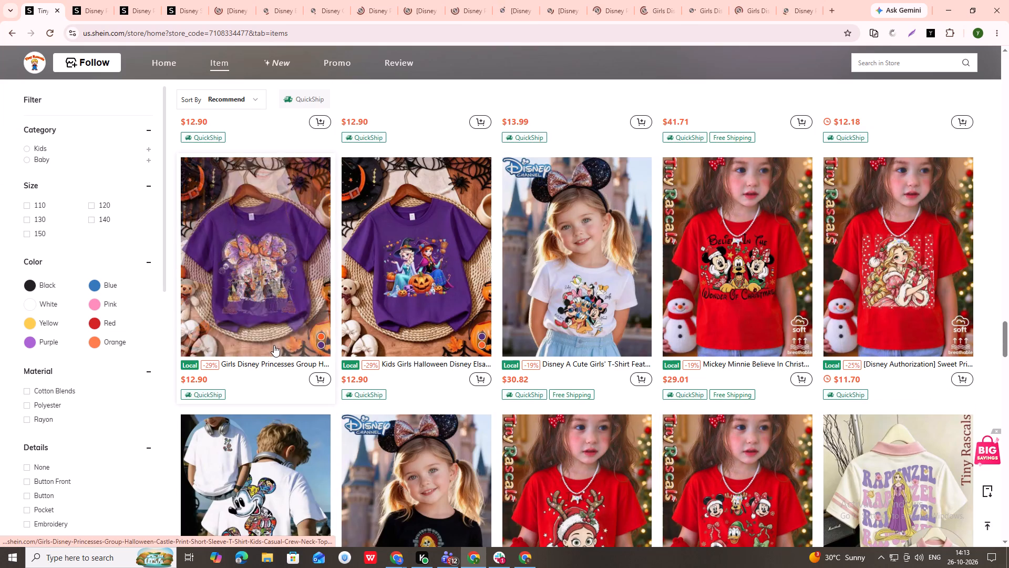
{"action": "right_click", "coordinate": [414, 364]}
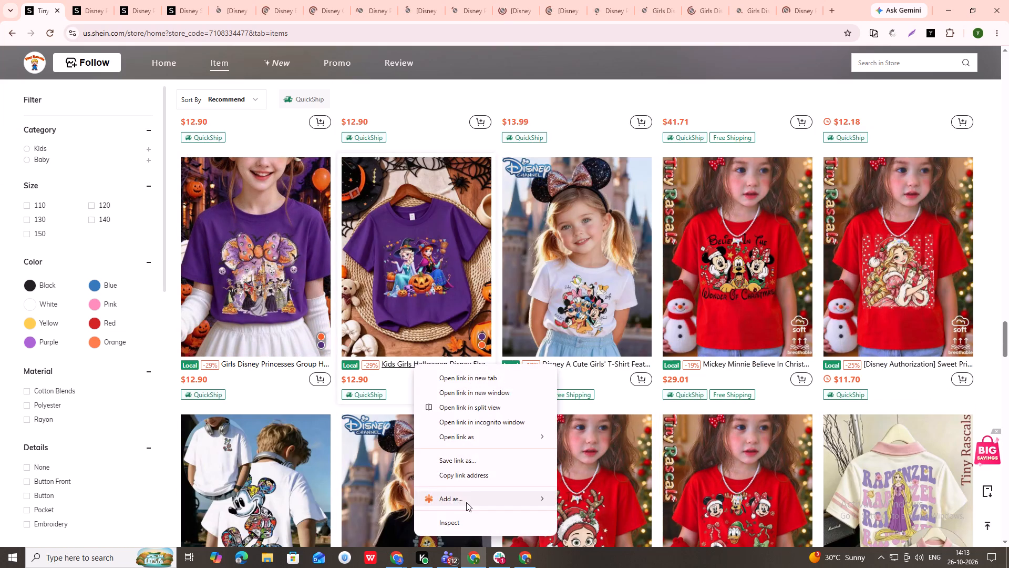
{"action": "left_click", "coordinate": [459, 473]}
{"action": "key", "text": "alt+Tab"}
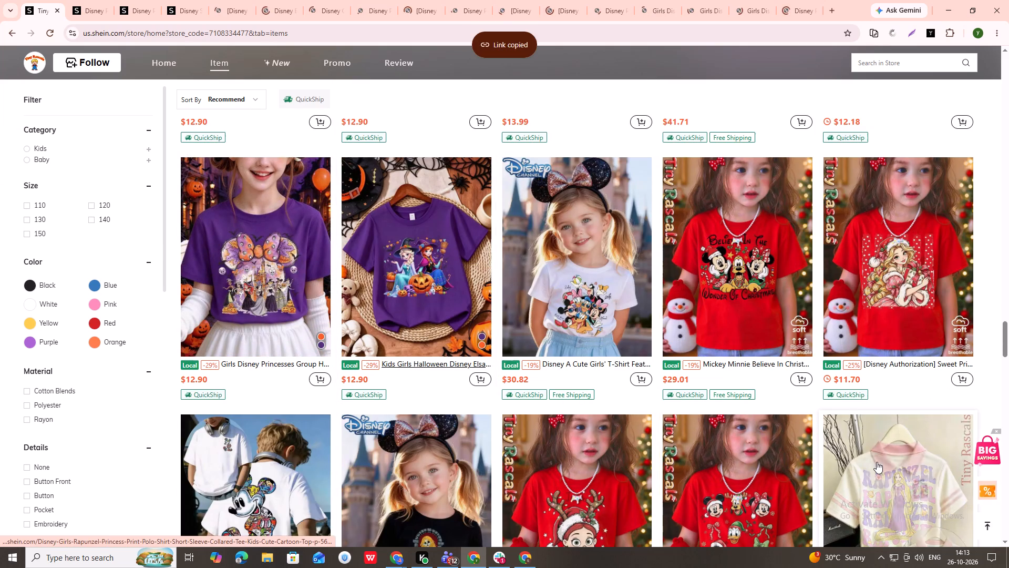
{"action": "key", "text": "ctrl+Down"}
{"action": "key", "text": "ctrl+Down"}
{"action": "key", "text": "ctrl+Down"}
{"action": "key", "text": "Down"}
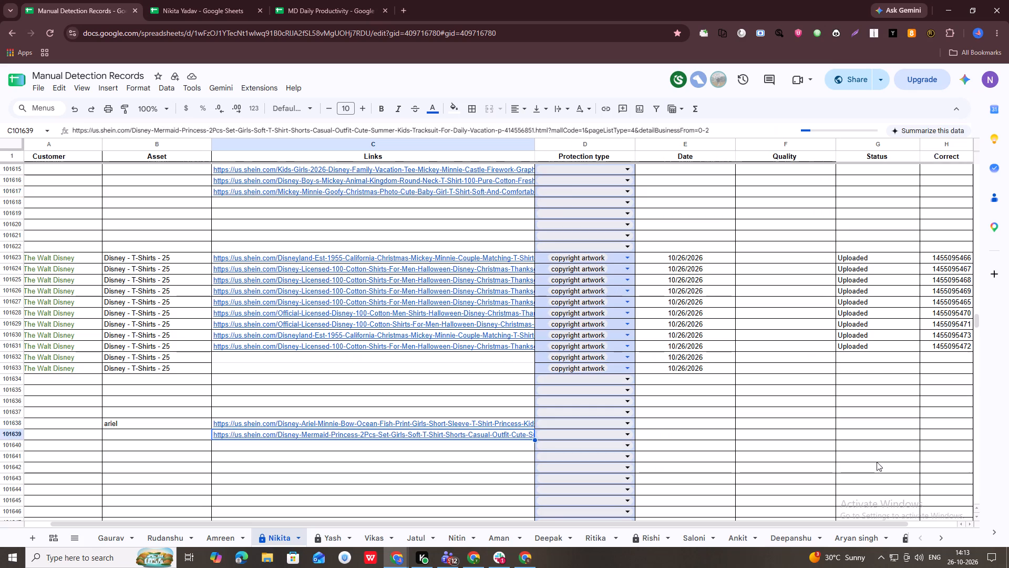
{"action": "key", "text": "Down"}
{"action": "key", "text": "ctrl+v"}
{"action": "key", "text": "alt+Tab"}
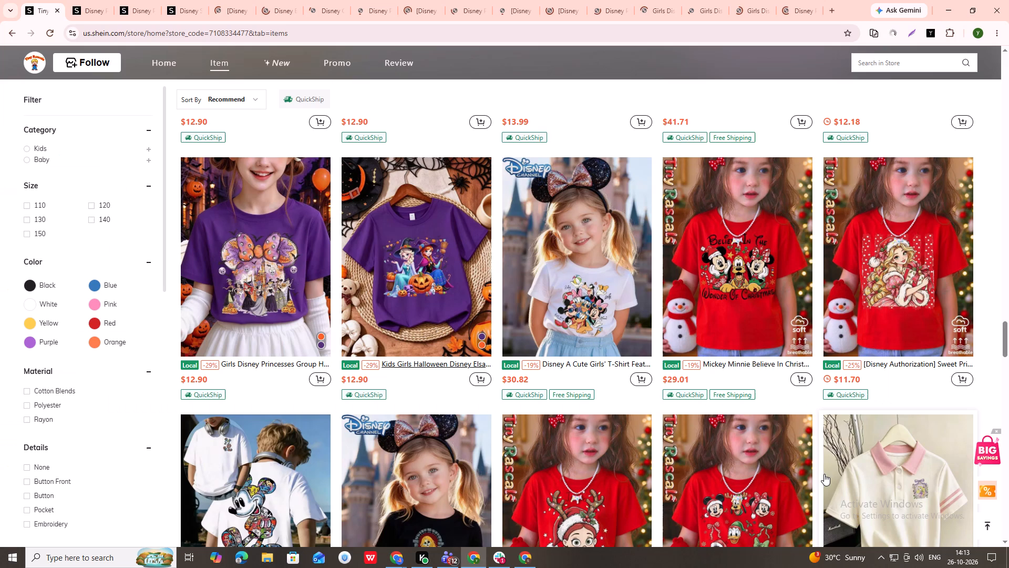
Copy the white Disney A Cute Girls' T-Shirt listing's link into Links cell C101618 and return to the store page.
{"action": "right_click", "coordinate": [590, 364]}
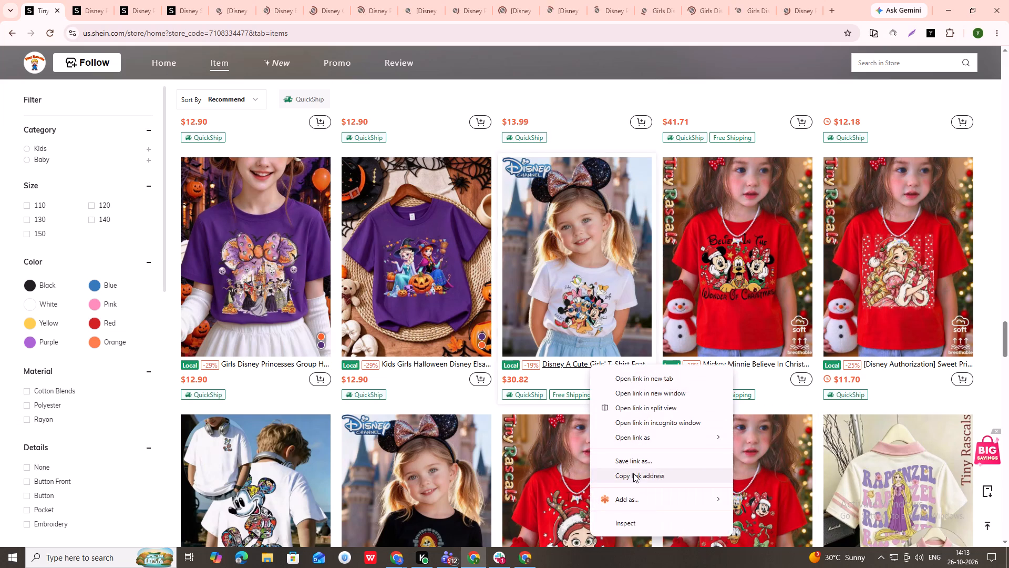
{"action": "left_click", "coordinate": [632, 477]}
{"action": "key", "text": "alt+Tab"}
{"action": "left_click", "coordinate": [379, 210]}
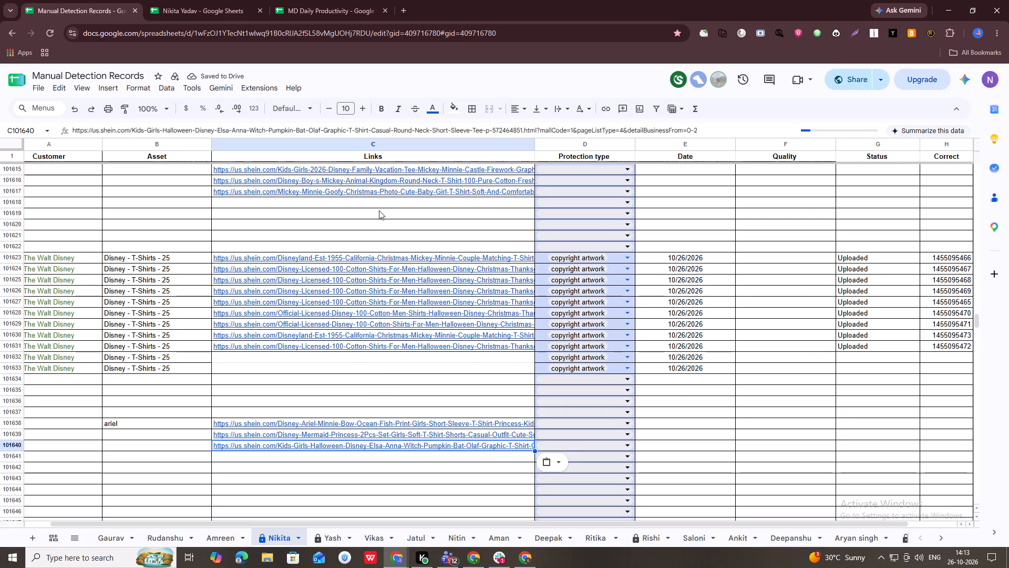
{"action": "left_click", "coordinate": [382, 200]}
{"action": "key", "text": "ctrl+v"}
{"action": "left_click", "coordinate": [390, 214]}
{"action": "key", "text": "alt+Tab"}
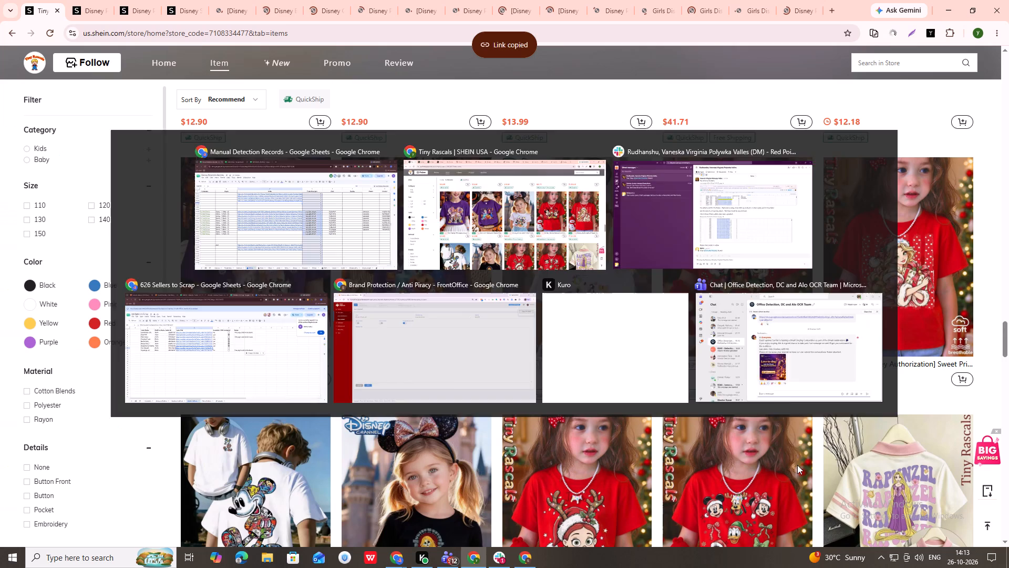
Copy the red Mickey Minnie Believe In Christmas shirt's link into Links cell C101619 and return to the store page.
{"action": "right_click", "coordinate": [750, 362]}
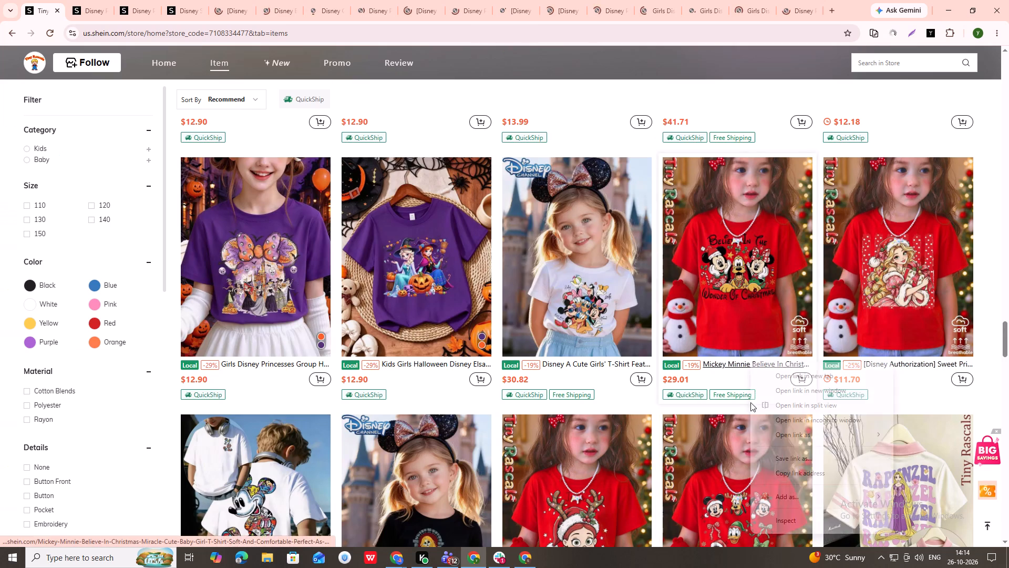
{"action": "left_click", "coordinate": [788, 471]}
{"action": "key", "text": "alt+Tab"}
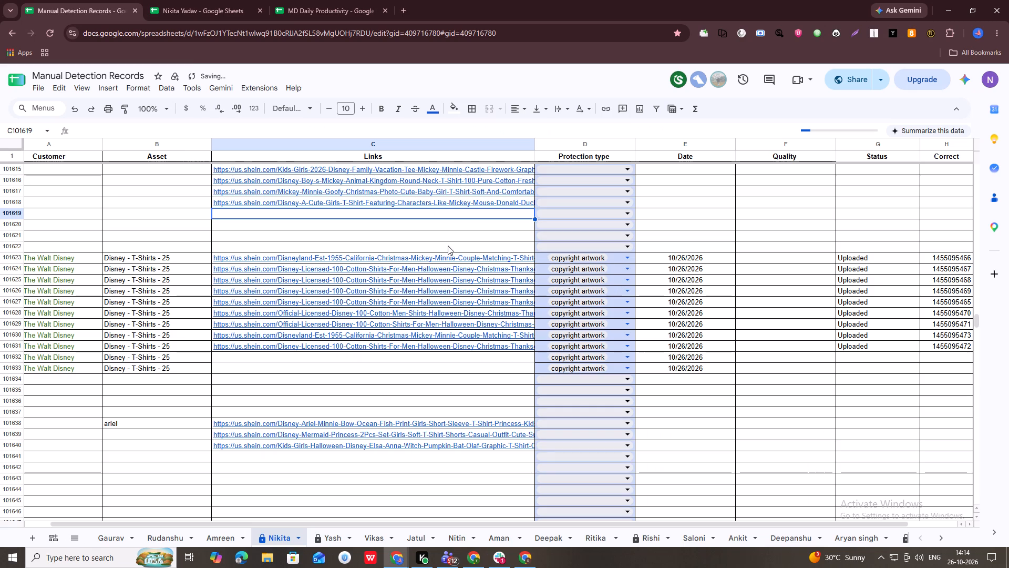
{"action": "key", "text": "ctrl+v"}
{"action": "left_click", "coordinate": [441, 221]}
{"action": "key", "text": "alt+Tab"}
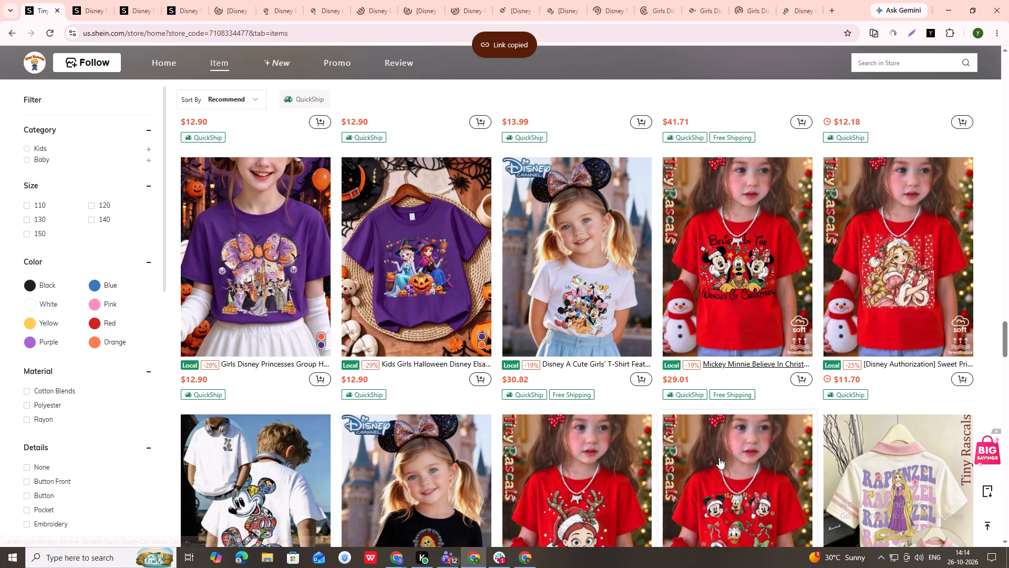
Copy the white Disney Mickey Graffiti Style shirt's link into Links cell C101620 and return to the store page.
{"action": "scroll", "coordinate": [719, 458], "scroll_direction": "down", "scroll_amount": 4}
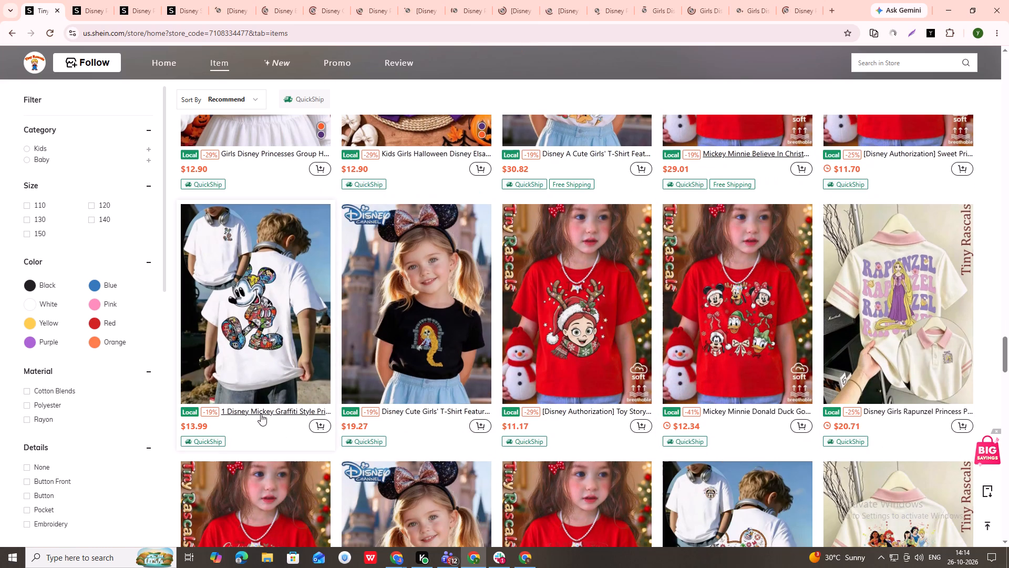
{"action": "right_click", "coordinate": [261, 411]}
{"action": "left_click", "coordinate": [301, 348]}
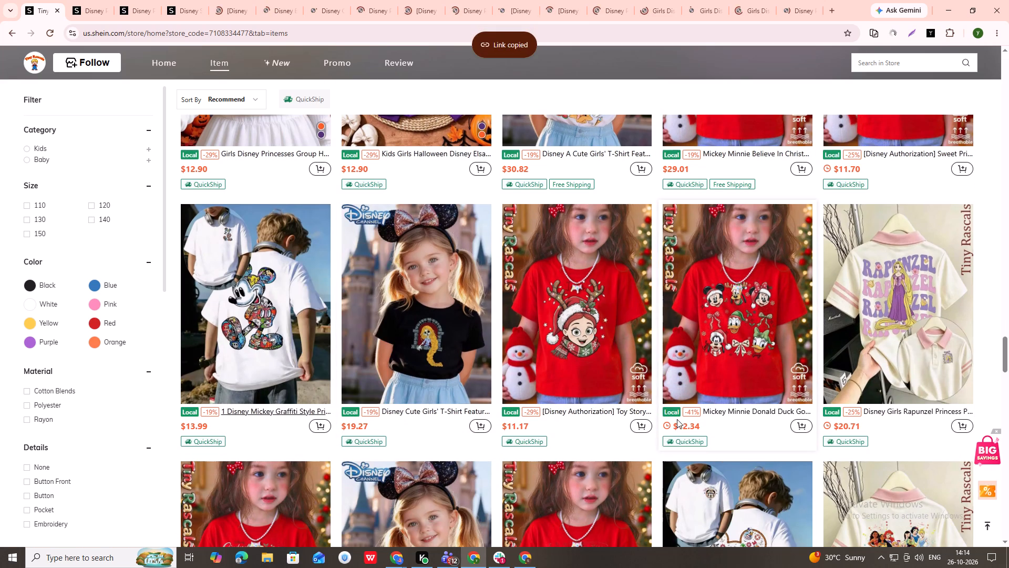
{"action": "key", "text": "alt+Tab"}
{"action": "key", "text": "ctrl+v"}
{"action": "key", "text": "alt+Tab"}
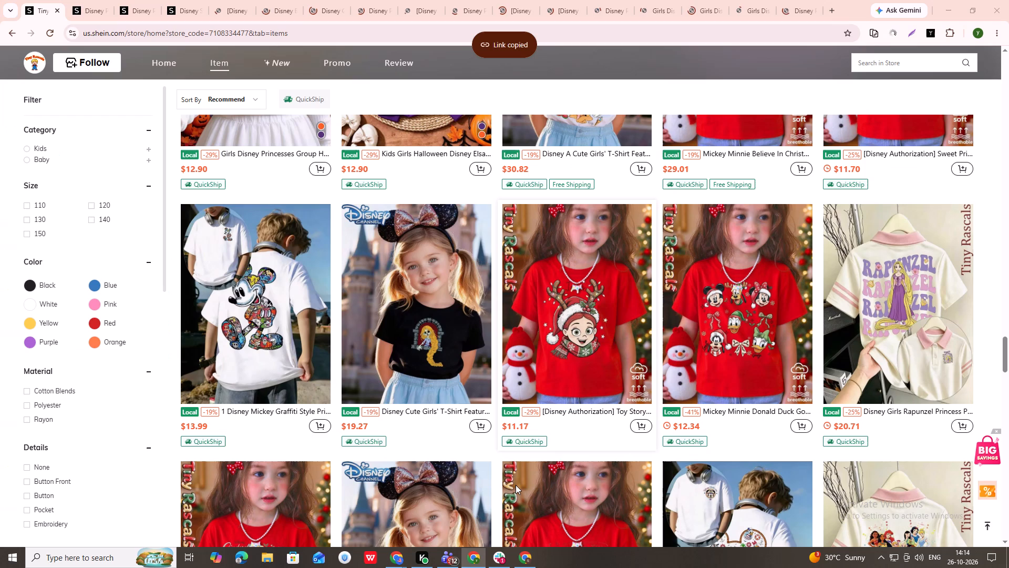
Copy the red Mickey Minnie Donald Duck Goofy Christmas shirt's link into Links cell C101621.
{"action": "right_click", "coordinate": [744, 413]}
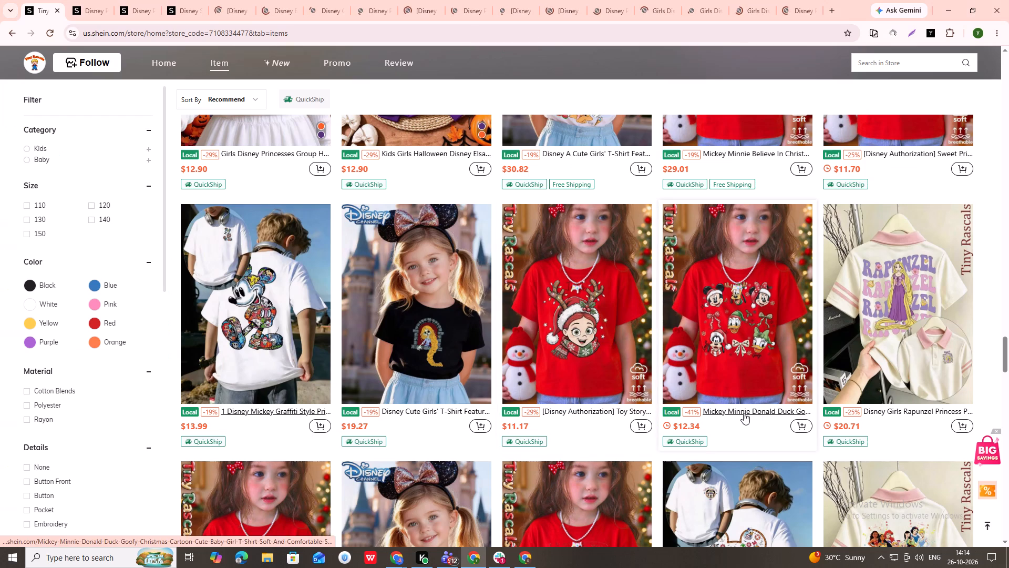
{"action": "left_click", "coordinate": [786, 353]}
{"action": "key", "text": "alt+Tab"}
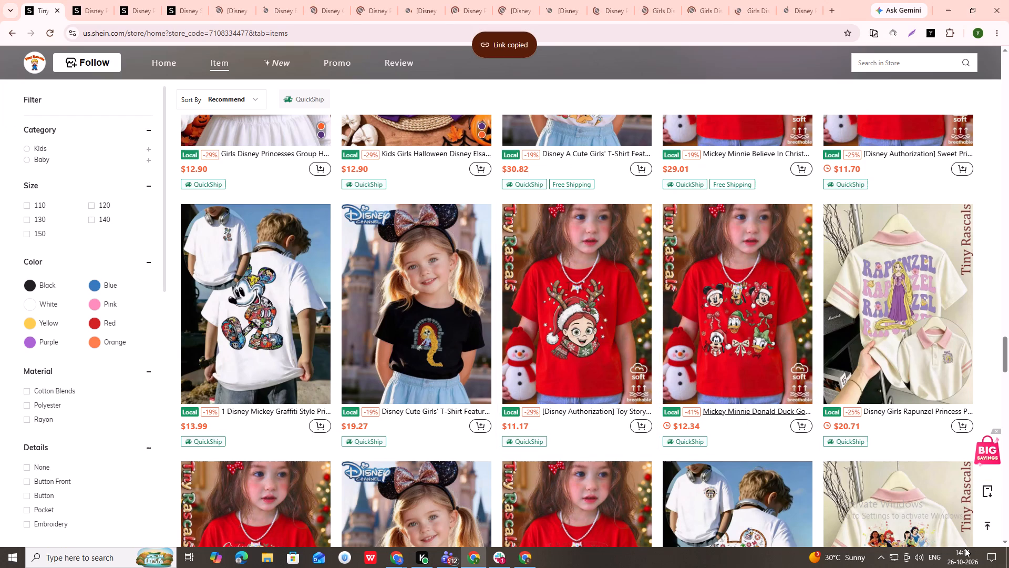
{"action": "left_click", "coordinate": [428, 235]}
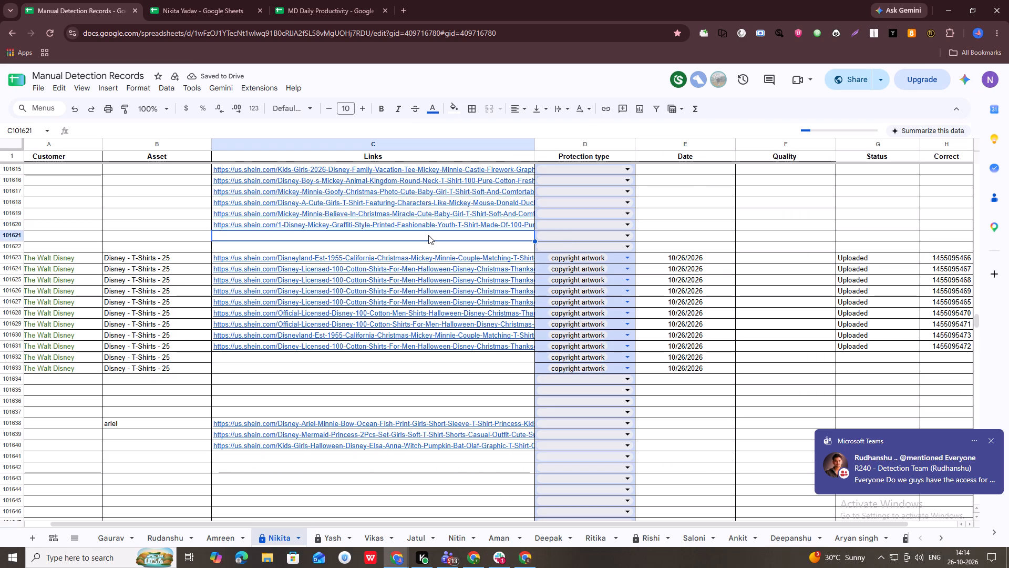
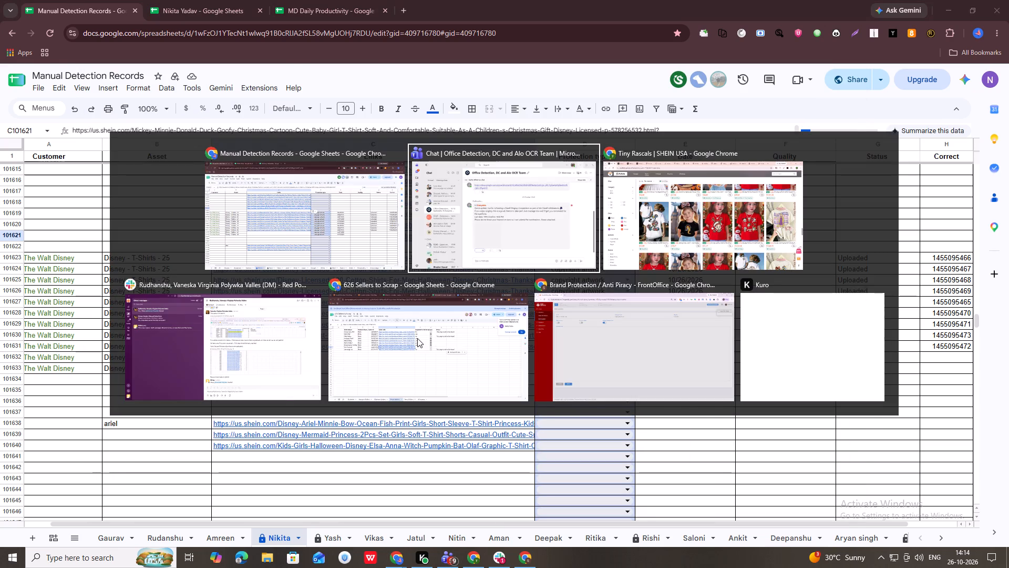
Copy the black Disney Halloween Cartoon shirt's link from the store page into Links cell C101632 and return to the store page.
{"action": "key", "text": "alt+Tab"}
{"action": "key", "text": "Right"}
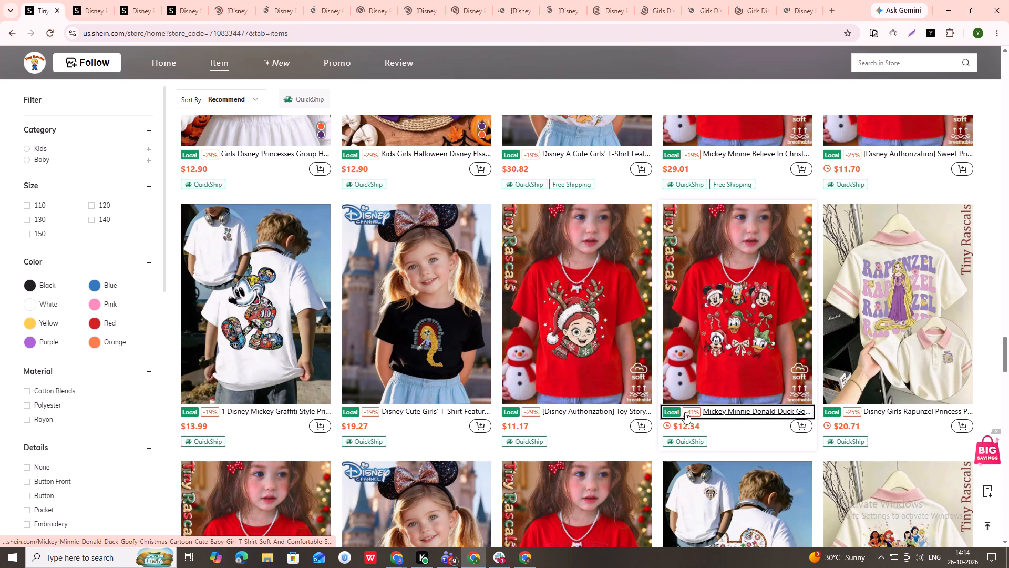
{"action": "scroll", "coordinate": [685, 412], "scroll_direction": "down", "scroll_amount": 5}
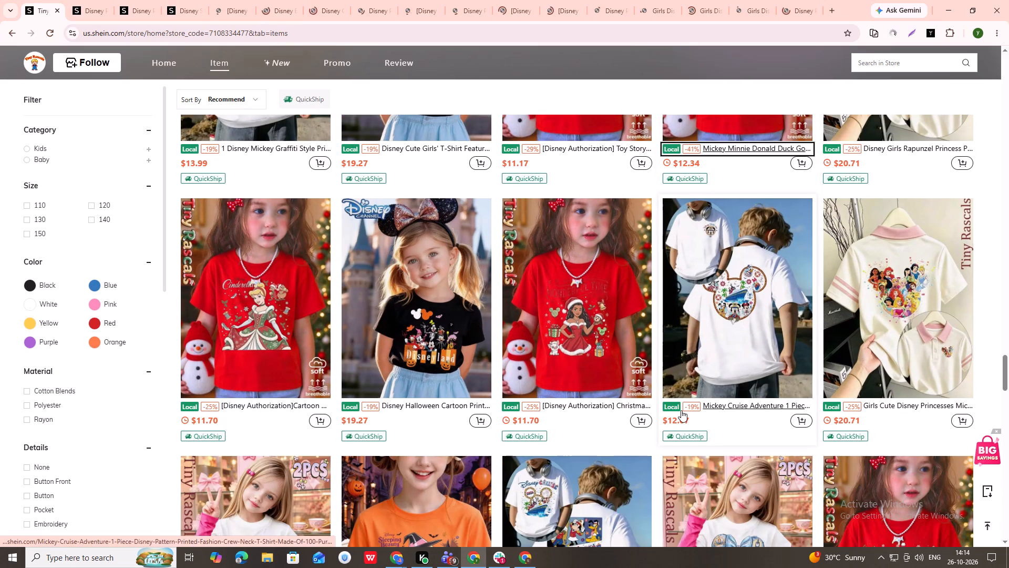
{"action": "right_click", "coordinate": [427, 404]}
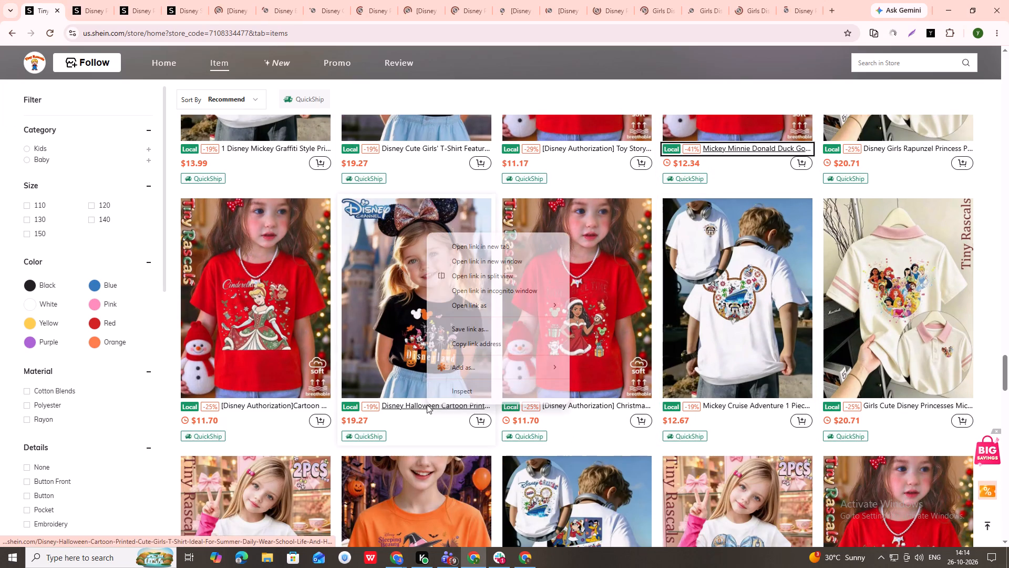
{"action": "left_click", "coordinate": [472, 339]}
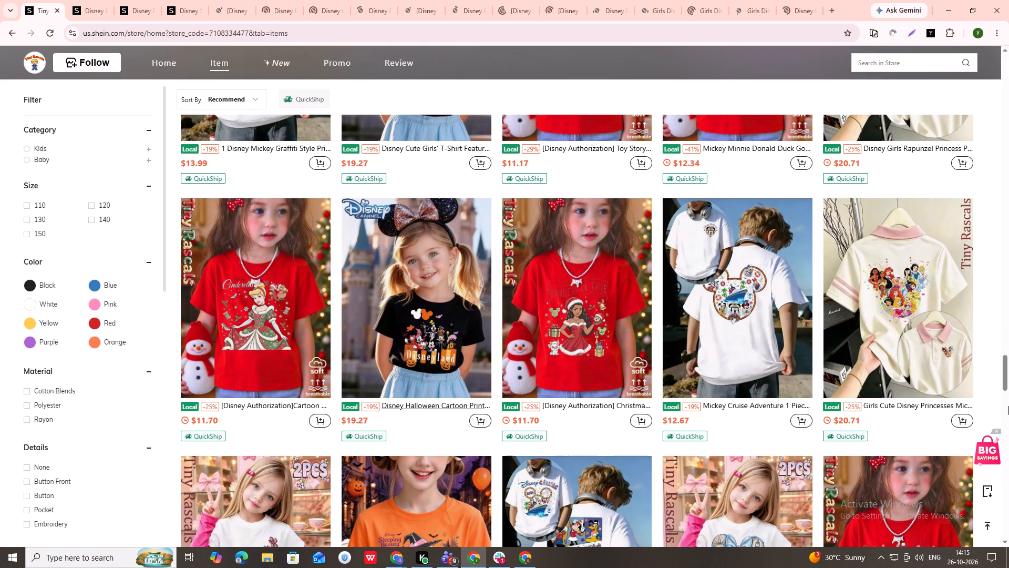
{"action": "key", "text": "alt+Tab"}
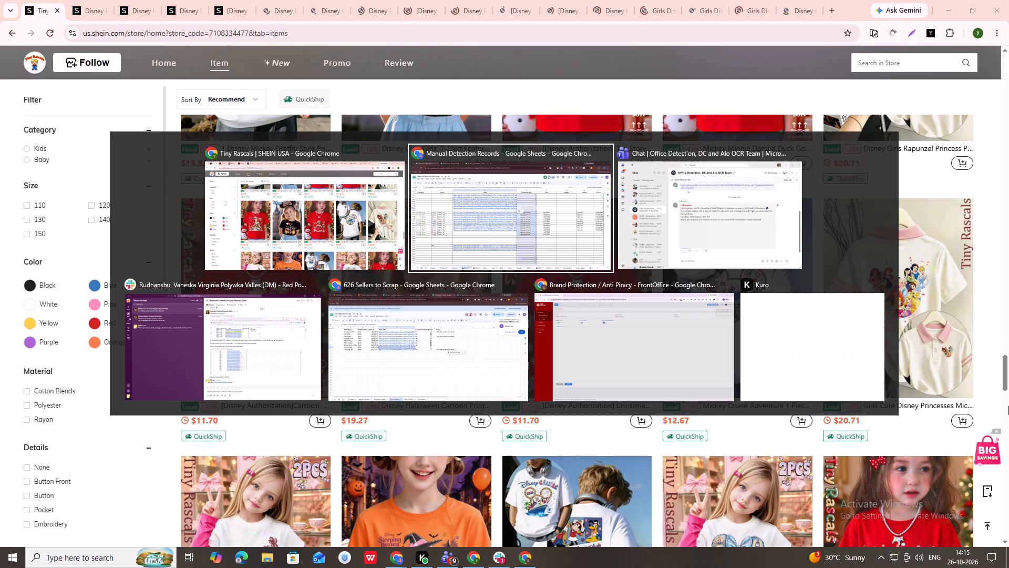
{"action": "left_click", "coordinate": [416, 359]}
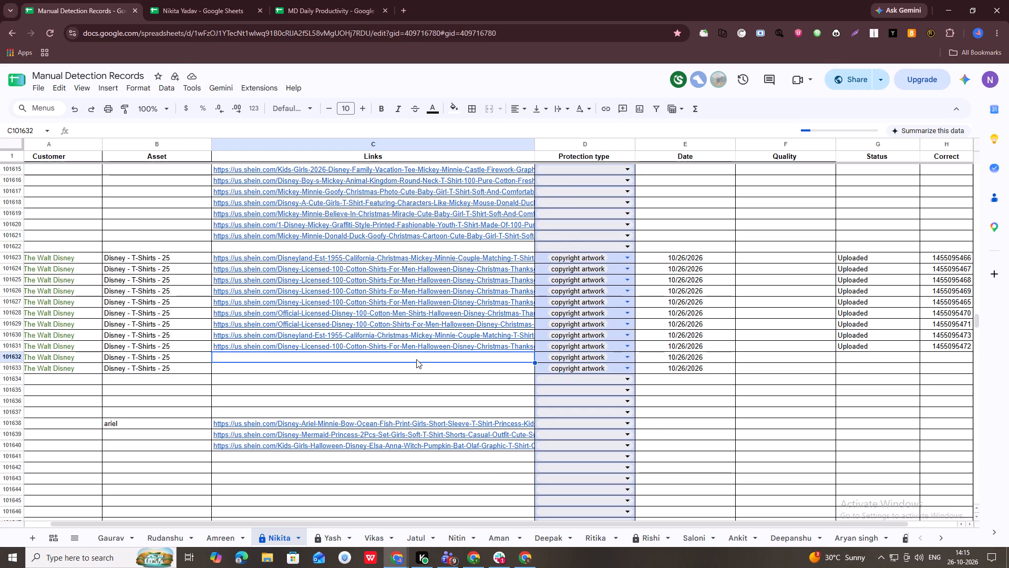
{"action": "key", "text": "ctrl+v"}
{"action": "left_click", "coordinate": [419, 370]}
{"action": "key", "text": "alt+Tab"}
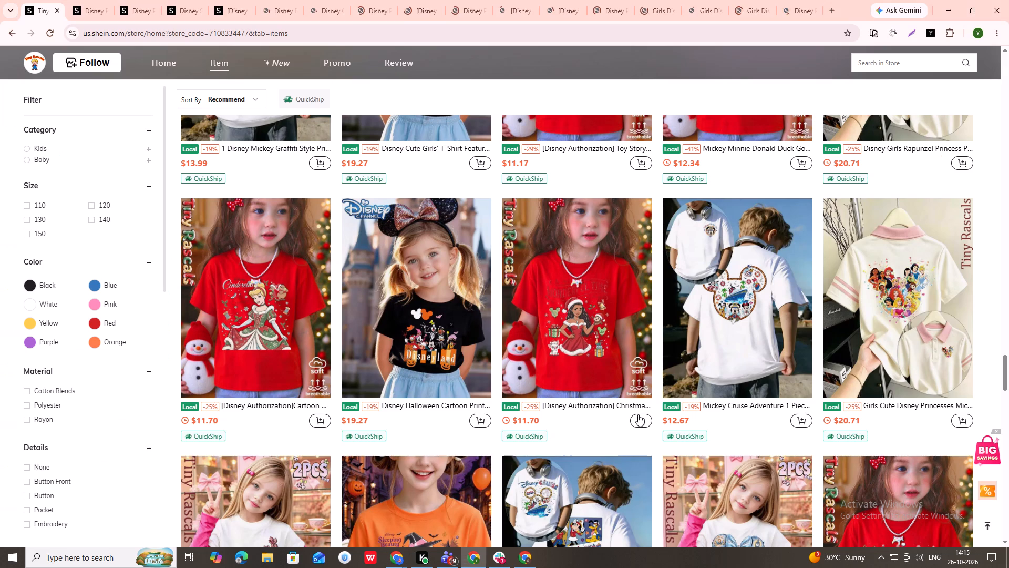
Copy the white Mickey Cruise Adventure shirt's link and switch to Manual Detection Records.
{"action": "right_click", "coordinate": [742, 408]}
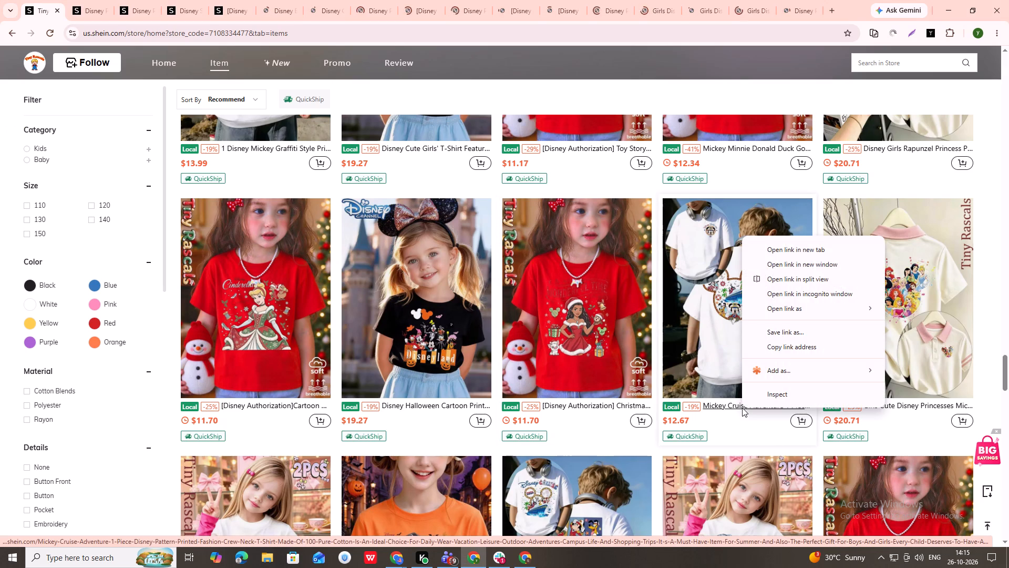
{"action": "left_click", "coordinate": [780, 348]}
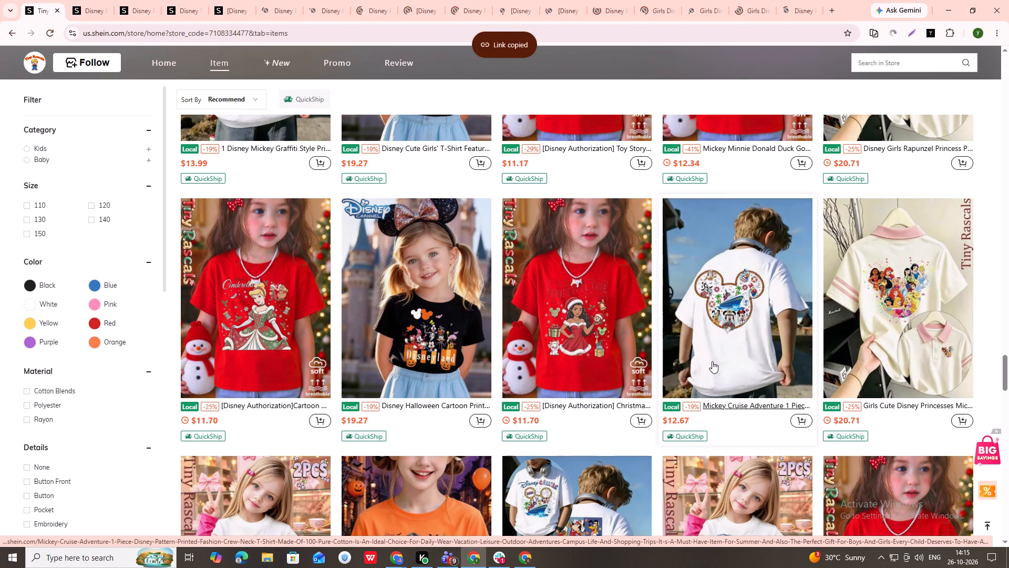
{"action": "key", "text": "alt+Tab"}
Insert nine blank rows at row 101622, above the filled The Walt Disney rows.
{"action": "left_click", "coordinate": [0, 245]}
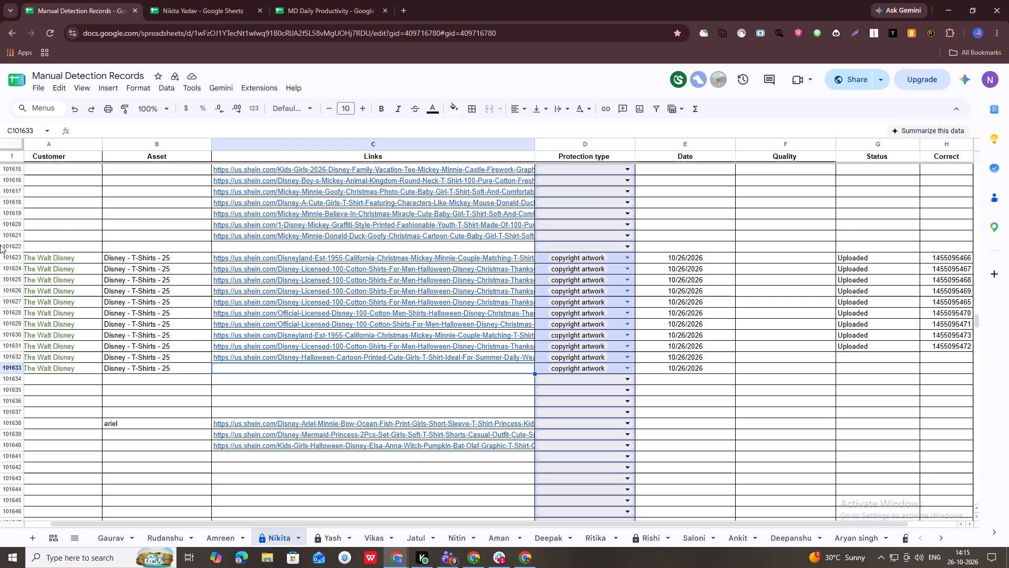
{"action": "key", "text": "ctrl+alt+equal"}
{"action": "key", "text": "ctrl+alt+equal"}
{"action": "key", "text": "ctrl+alt+equal"}
{"action": "key", "text": "ctrl+alt+equal"}
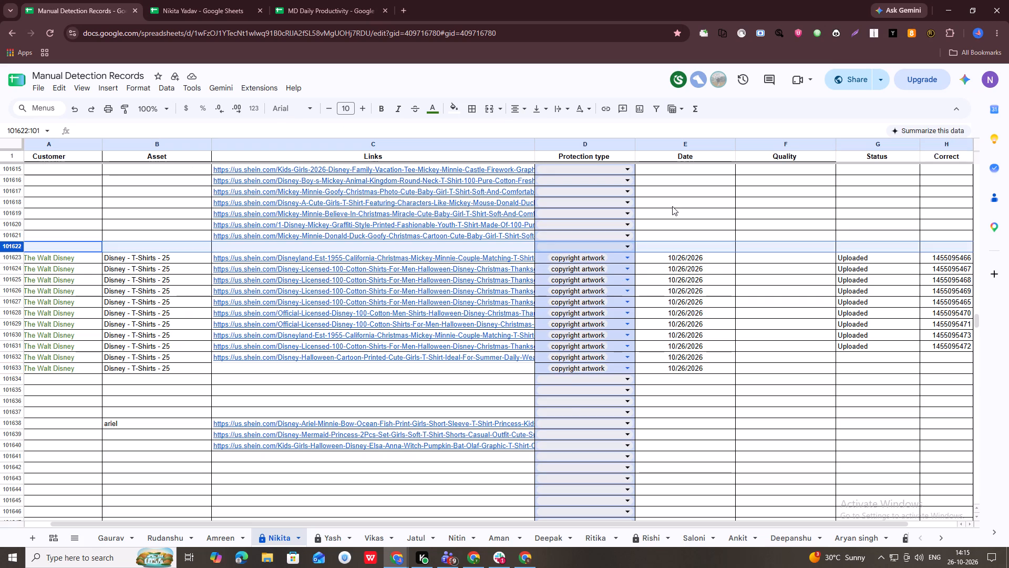
{"action": "key", "text": "ctrl+alt+equal"}
{"action": "key", "text": "ctrl+alt+equal"}
{"action": "key", "text": "ctrl+alt+equal"}
{"action": "key", "text": "ctrl+alt+equal"}
{"action": "key", "text": "ctrl+alt+equal"}
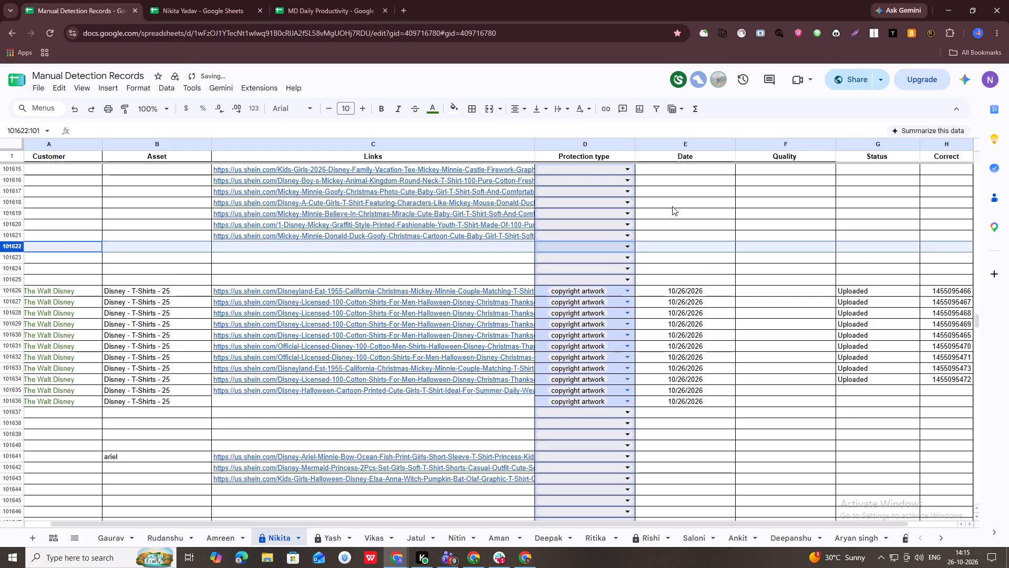
Paste the Mickey Cruise Adventure link into Links cell C101622 and return to the store page.
{"action": "key", "text": "Right"}
{"action": "key", "text": "Right"}
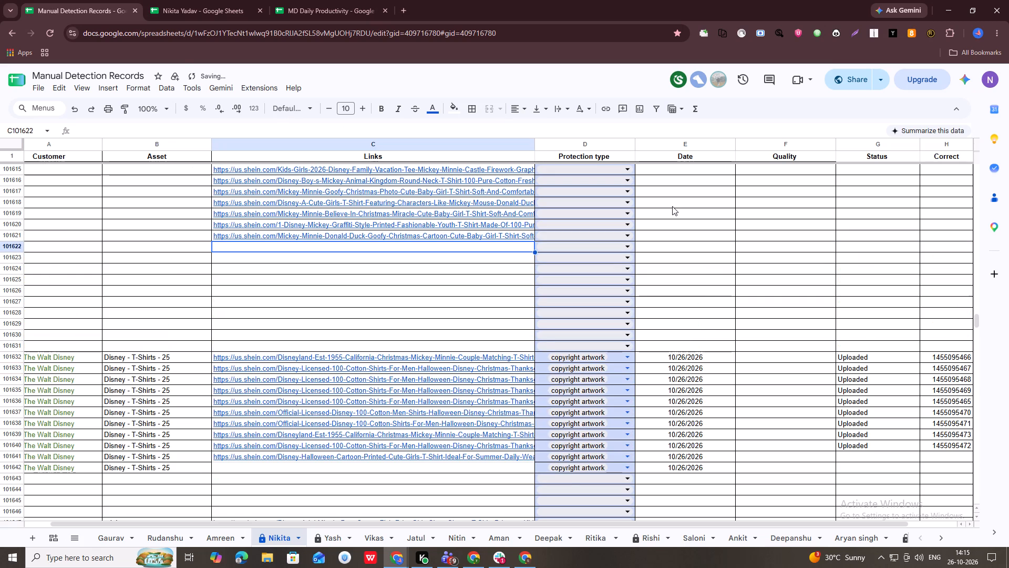
{"action": "key", "text": "ctrl+v"}
{"action": "key", "text": "Down"}
{"action": "key", "text": "alt+Tab"}
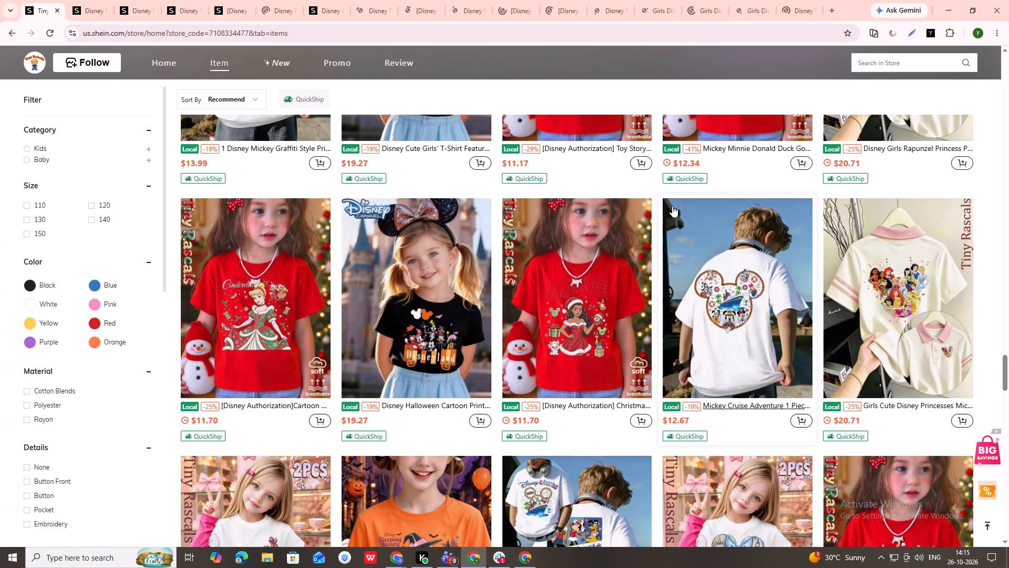
Open the Girls Cute Disney Princesses Mickey Ear polo shirt listing in a new background tab.
{"action": "middle_click", "coordinate": [928, 343]}
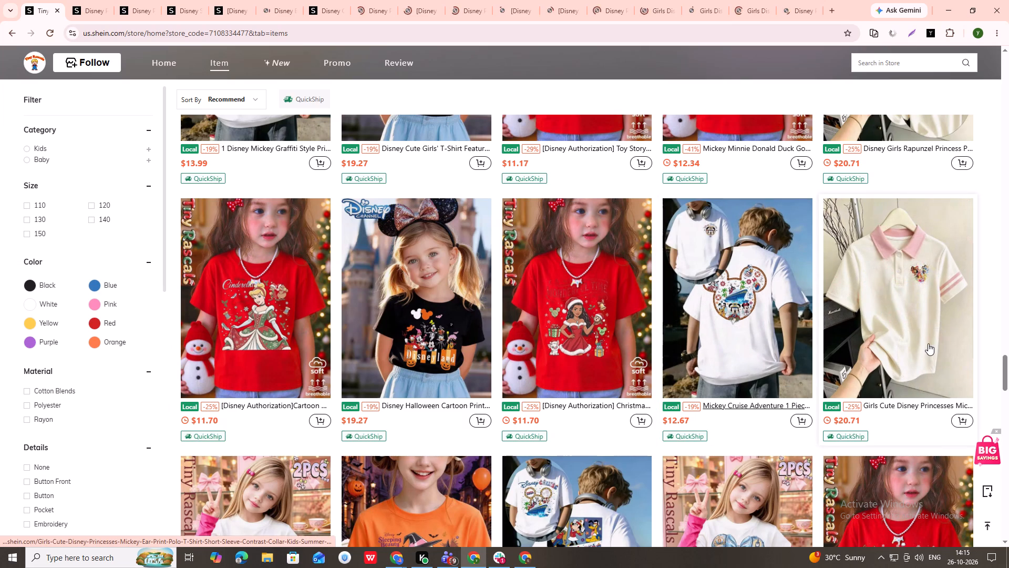
Copy the red Disney Licensed Mickey Christmas shirt's link into Links cell C101623 and return to the store page.
{"action": "scroll", "coordinate": [569, 413], "scroll_direction": "down", "scroll_amount": 5}
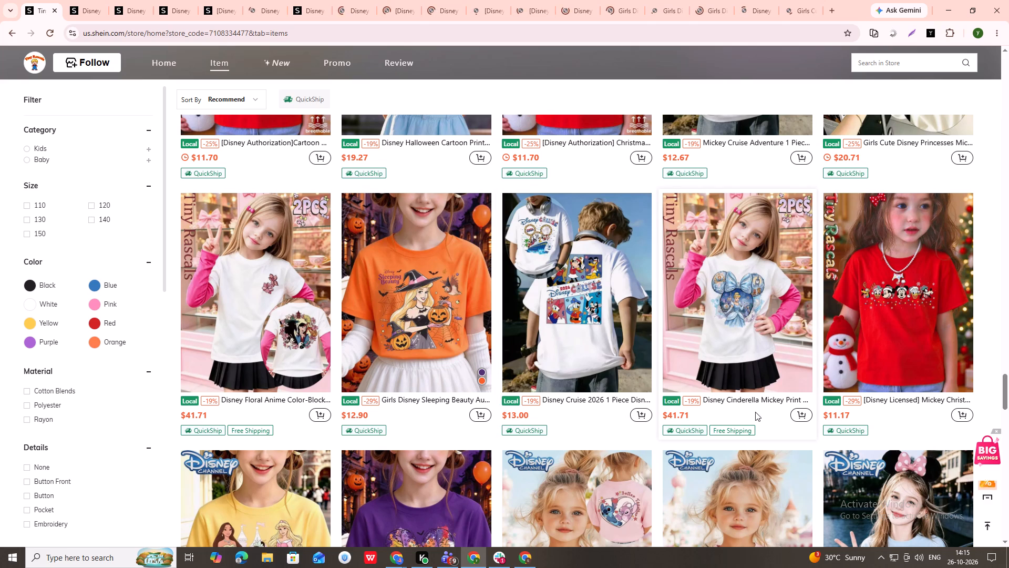
{"action": "right_click", "coordinate": [894, 398]}
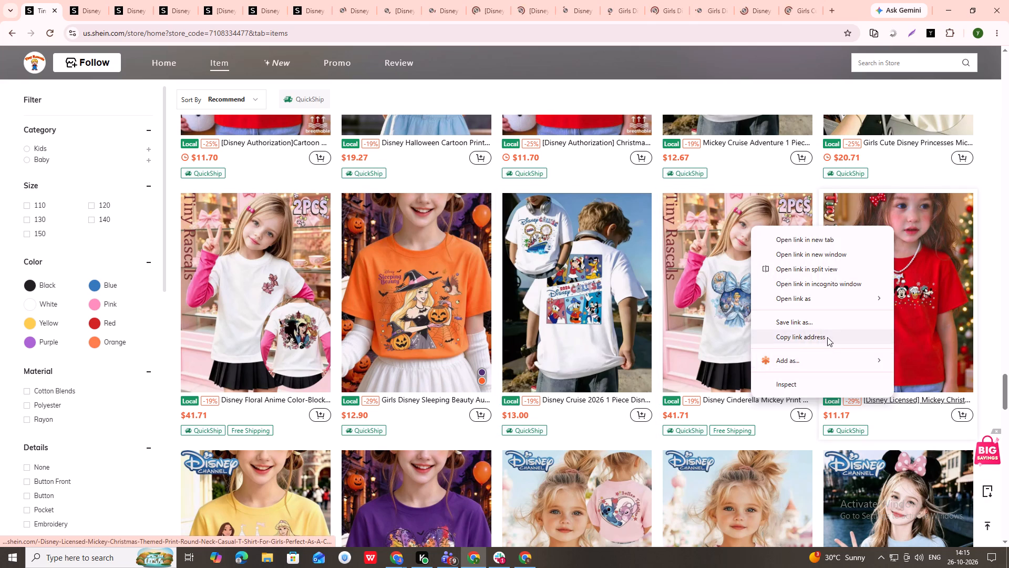
{"action": "left_click", "coordinate": [827, 337]}
{"action": "key", "text": "alt+Tab"}
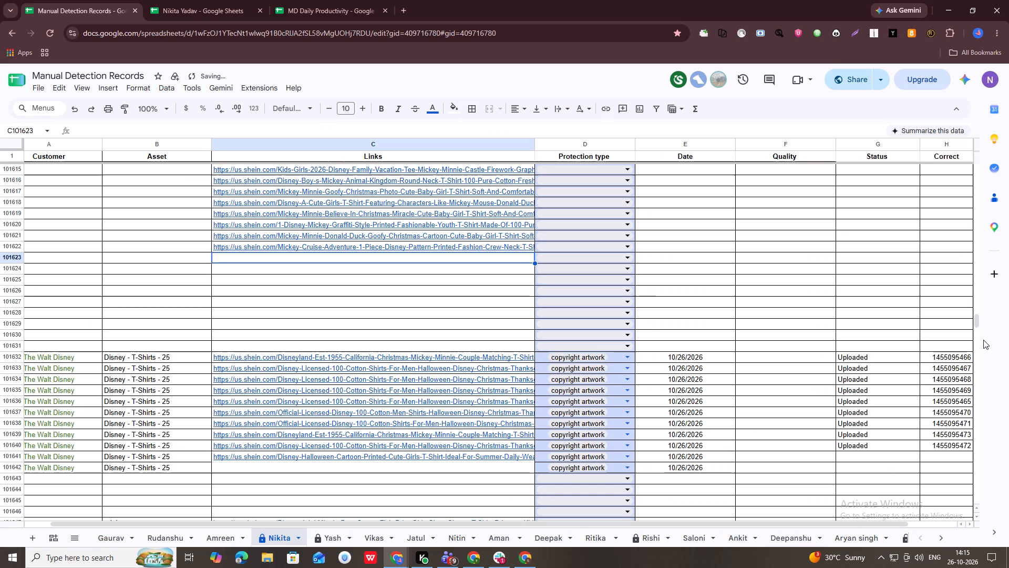
{"action": "key", "text": "ctrl+v"}
{"action": "key", "text": "Down"}
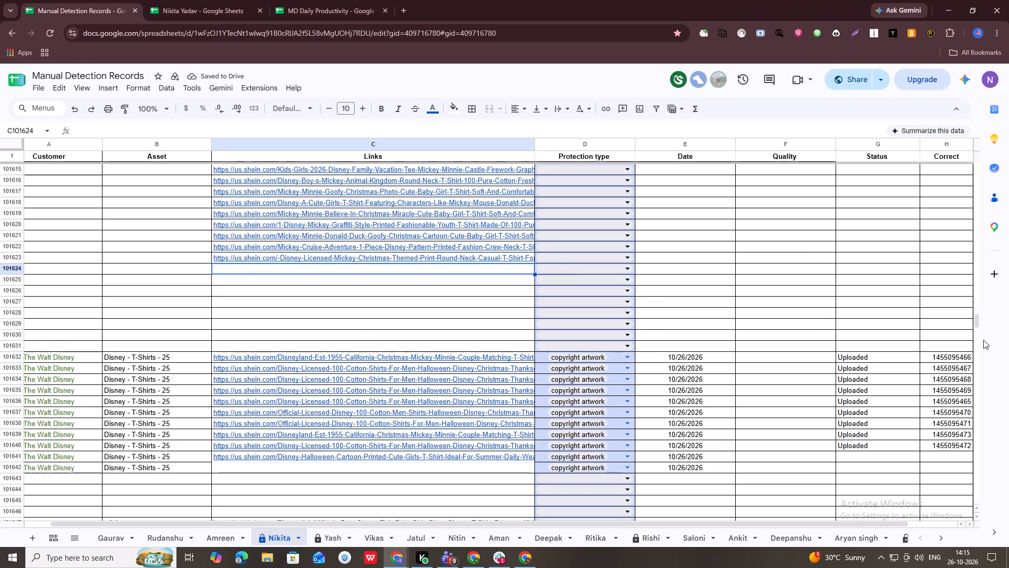
{"action": "key", "text": "alt+Tab"}
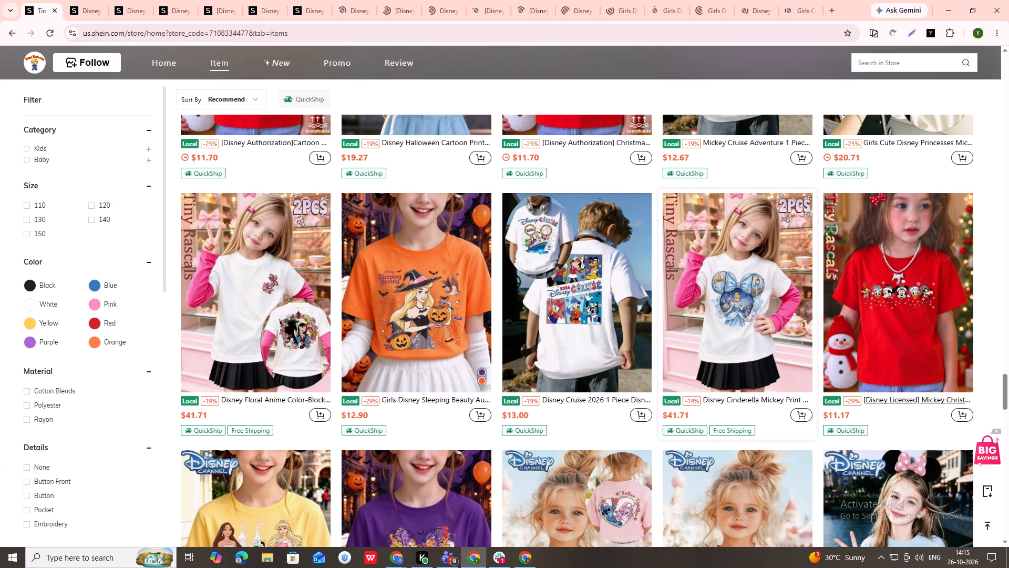
Open the yellow Princess Series and Princess Castle Print, pink Princess Fireworks Castle and Cute Princess Castle, and white Princess Printed shirts in background tabs.
{"action": "scroll", "coordinate": [683, 410], "scroll_direction": "down", "scroll_amount": 5}
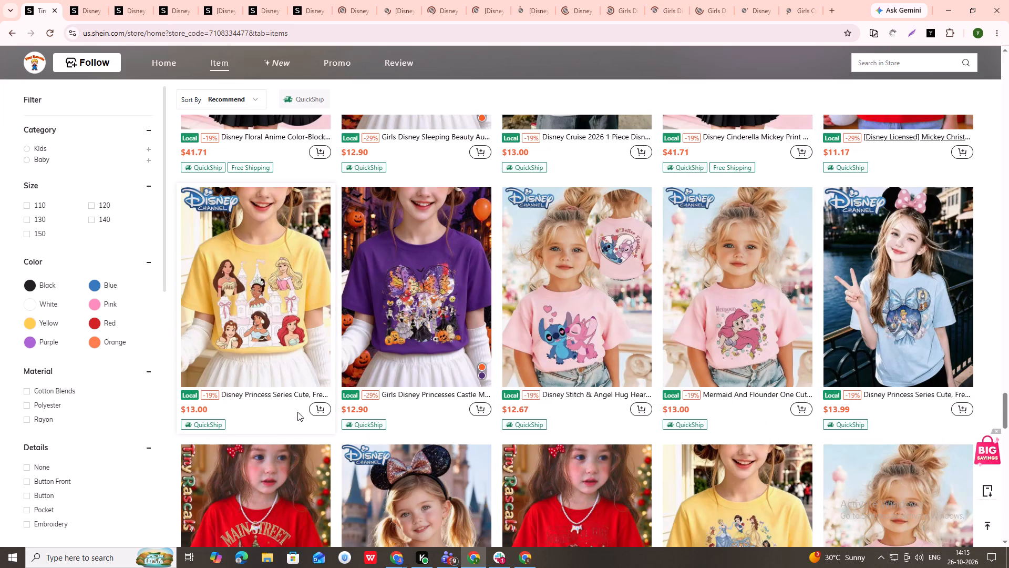
{"action": "middle_click", "coordinate": [270, 319]}
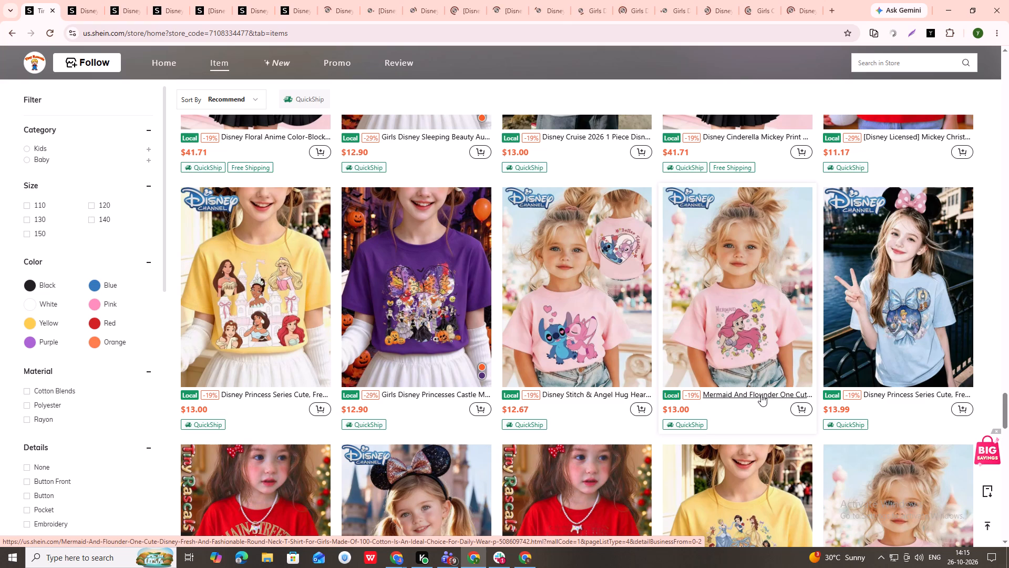
{"action": "scroll", "coordinate": [761, 394], "scroll_direction": "down", "scroll_amount": 6}
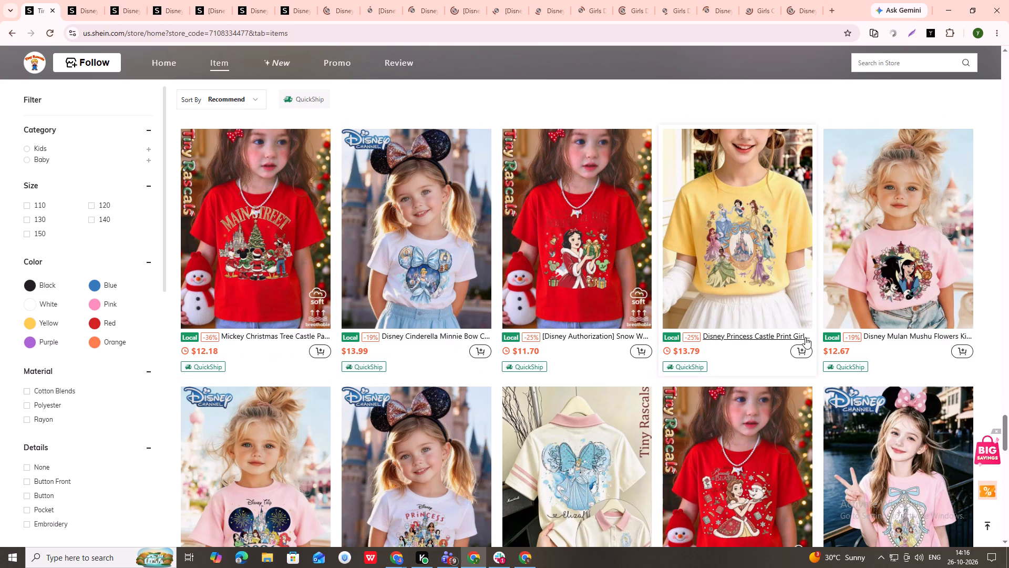
{"action": "middle_click", "coordinate": [743, 257]}
{"action": "scroll", "coordinate": [641, 336], "scroll_direction": "down", "scroll_amount": 3}
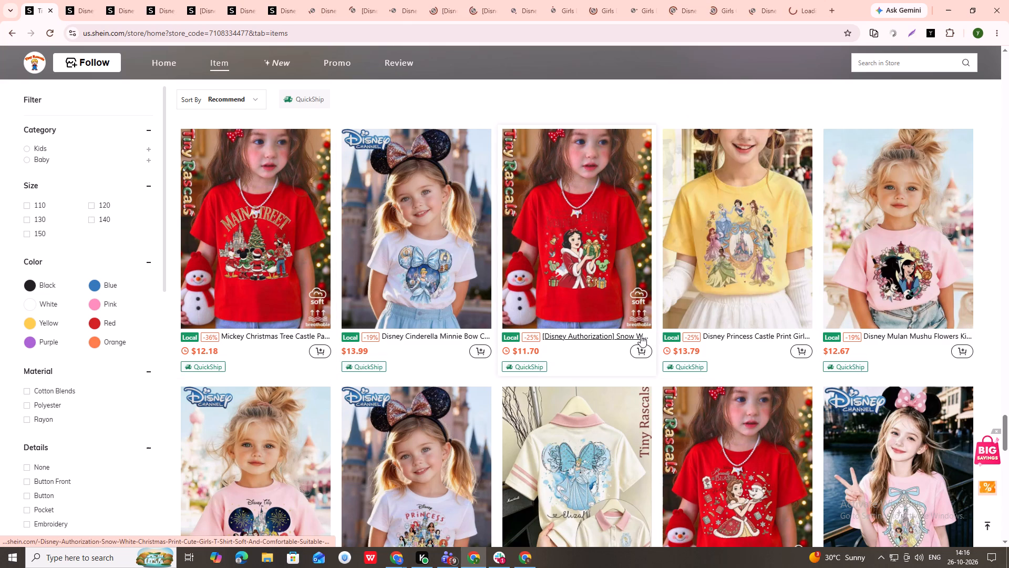
{"action": "middle_click", "coordinate": [286, 347]}
{"action": "middle_click", "coordinate": [438, 385]}
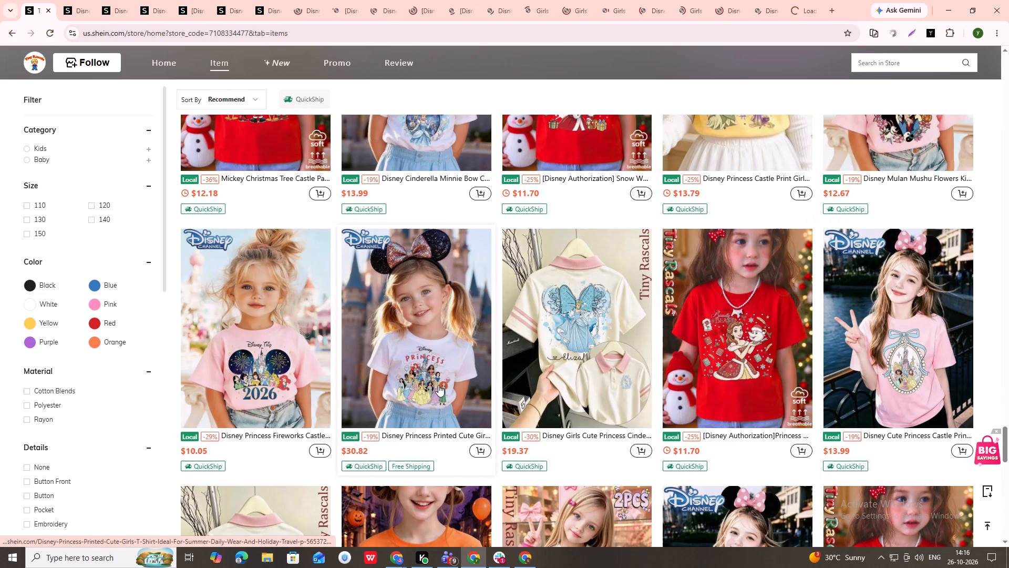
{"action": "middle_click", "coordinate": [909, 399]}
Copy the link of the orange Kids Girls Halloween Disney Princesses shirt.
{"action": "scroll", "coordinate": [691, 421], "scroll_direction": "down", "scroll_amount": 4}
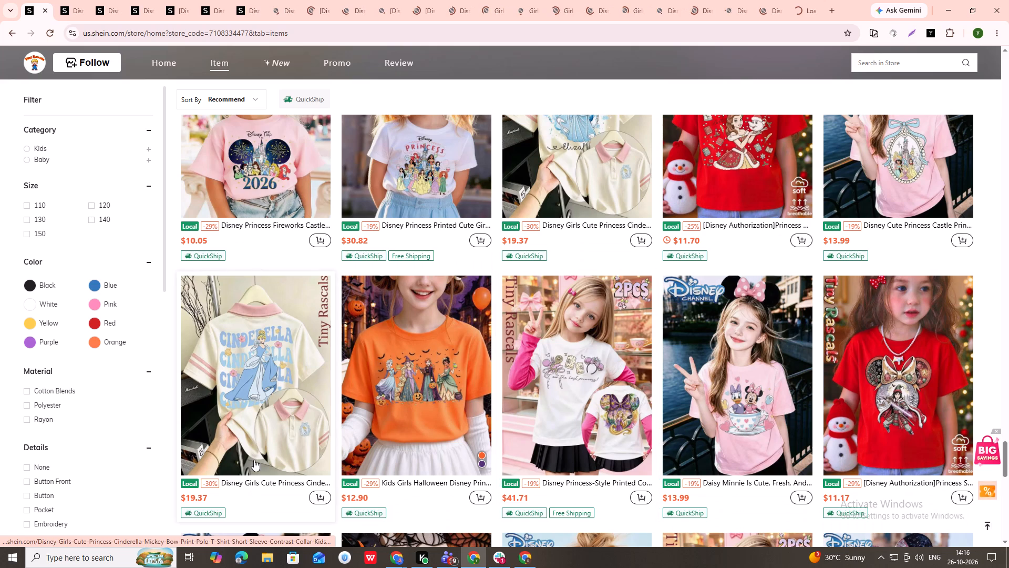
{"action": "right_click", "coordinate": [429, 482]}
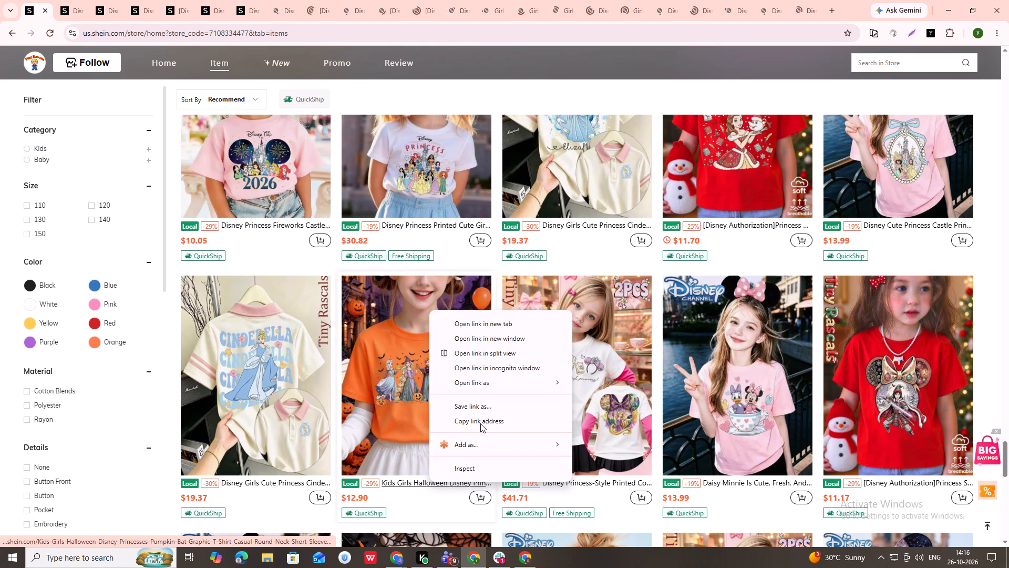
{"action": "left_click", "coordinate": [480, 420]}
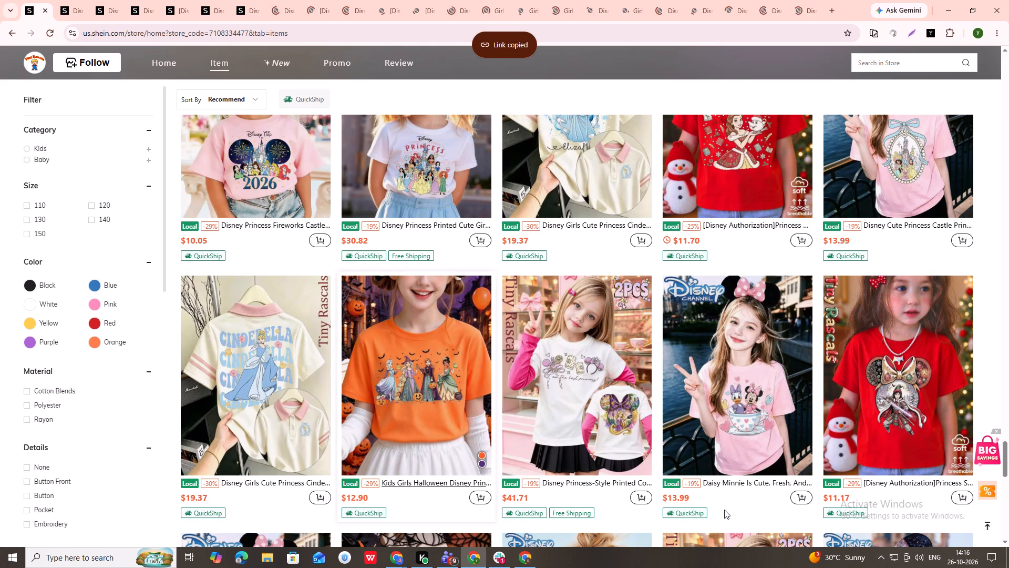
Copy the pink Daisy Minnie shirt's link into Links cell C101624 and return to the store page.
{"action": "right_click", "coordinate": [754, 480]}
{"action": "left_click", "coordinate": [787, 416]}
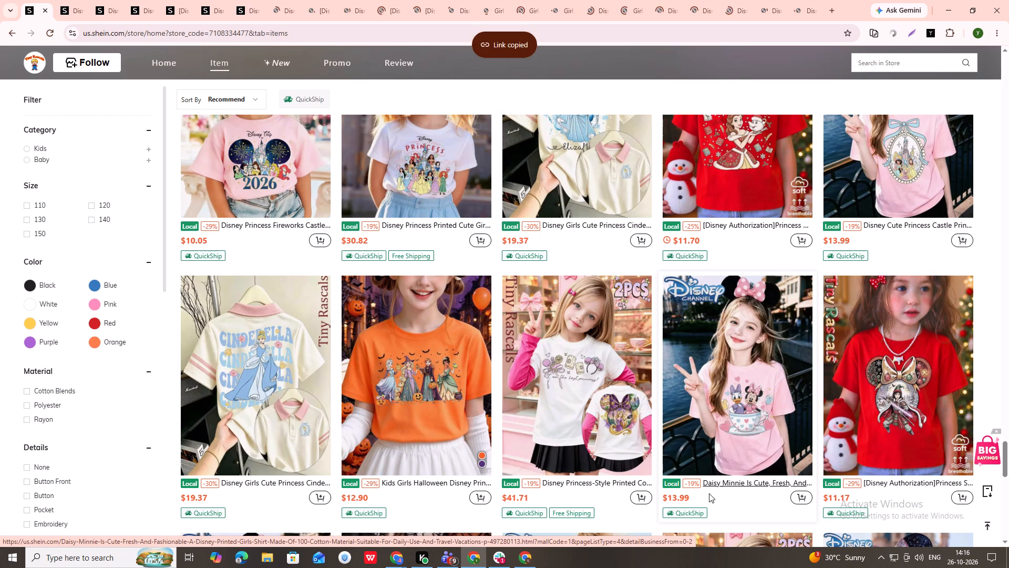
{"action": "key", "text": "alt+Tab"}
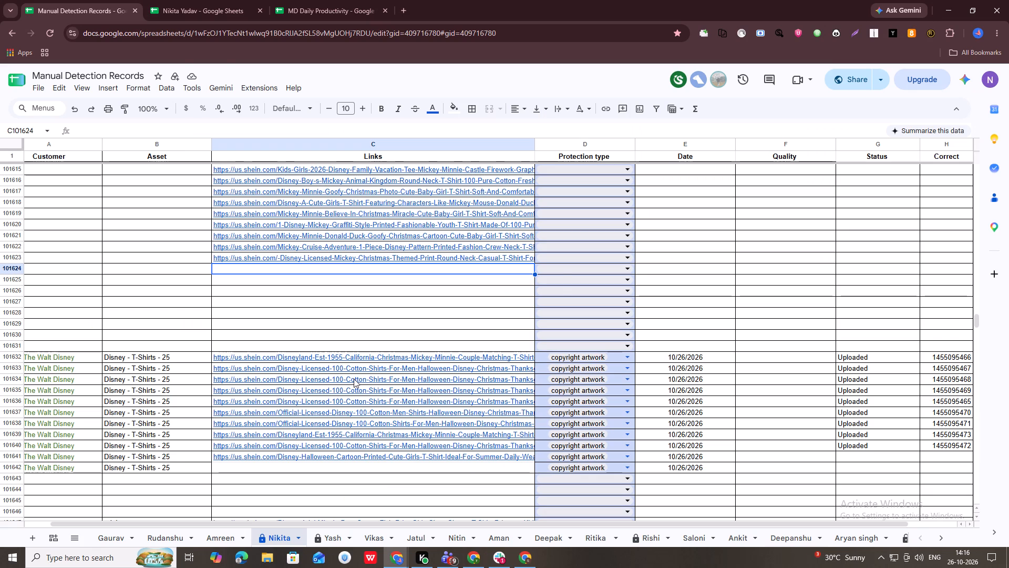
{"action": "key", "text": "ctrl+v"}
{"action": "left_click", "coordinate": [399, 279]}
{"action": "key", "text": "alt+Tab"}
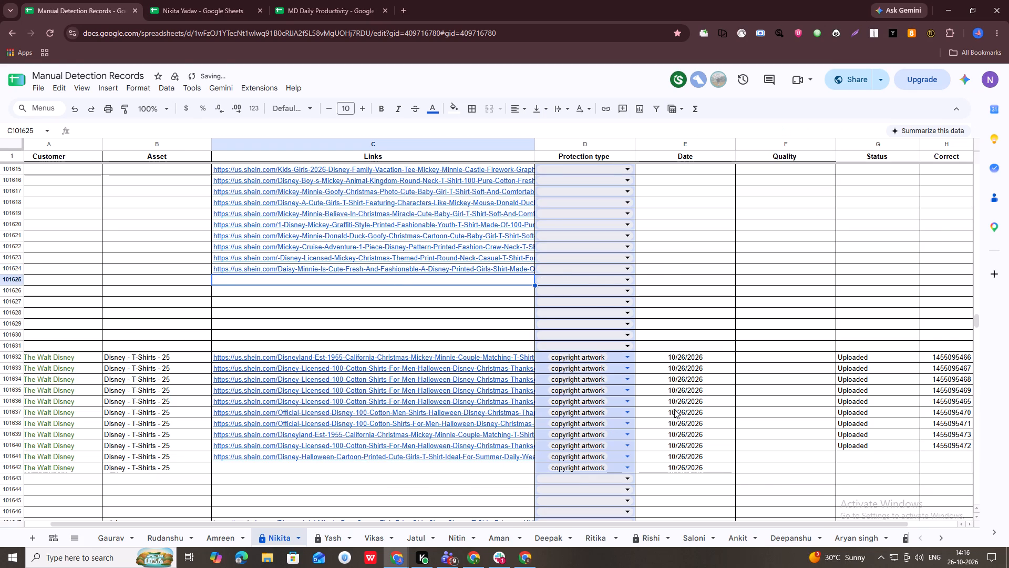
Open the pink Disney Snow White & Minnie shirt listing in a new background tab.
{"action": "scroll", "coordinate": [682, 384], "scroll_direction": "down", "scroll_amount": 6}
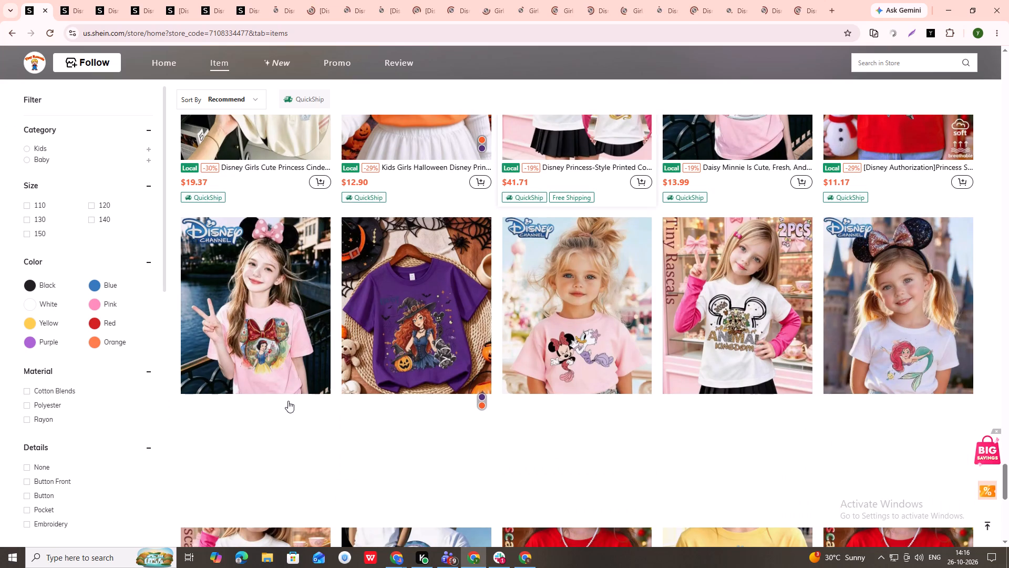
{"action": "middle_click", "coordinate": [273, 363]}
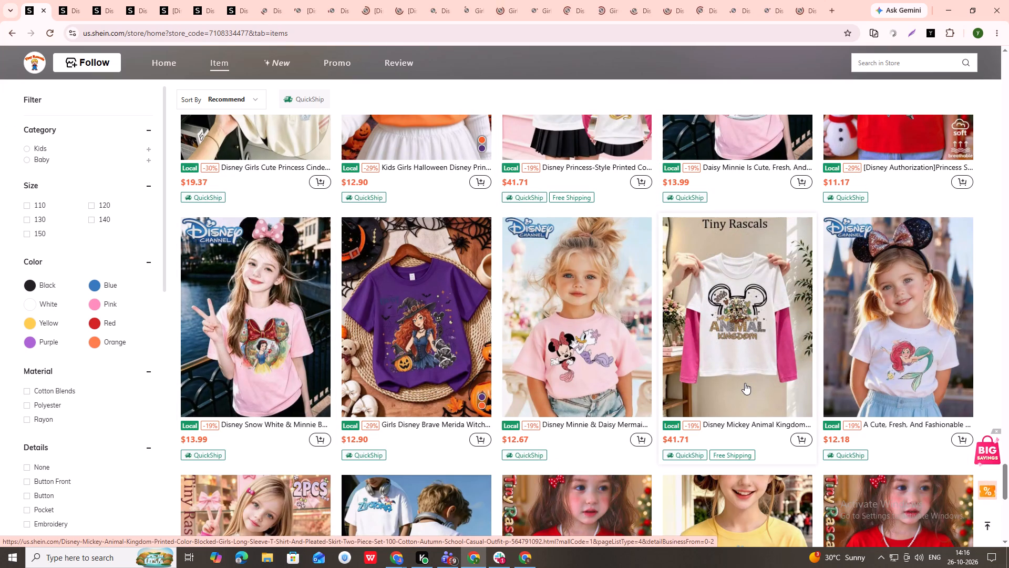
Copy the white Ariel mermaid shirt's link into Links cell C101650 in the ariel group and return to the store page.
{"action": "right_click", "coordinate": [906, 421]}
{"action": "left_click", "coordinate": [830, 356]}
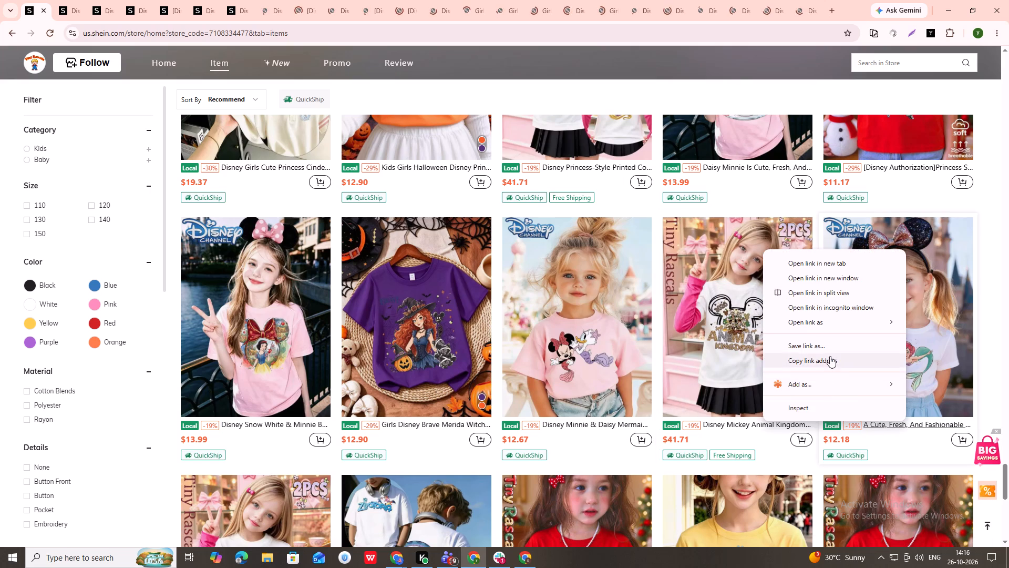
{"action": "key", "text": "alt+Tab"}
{"action": "scroll", "coordinate": [328, 395], "scroll_direction": "down", "scroll_amount": 4}
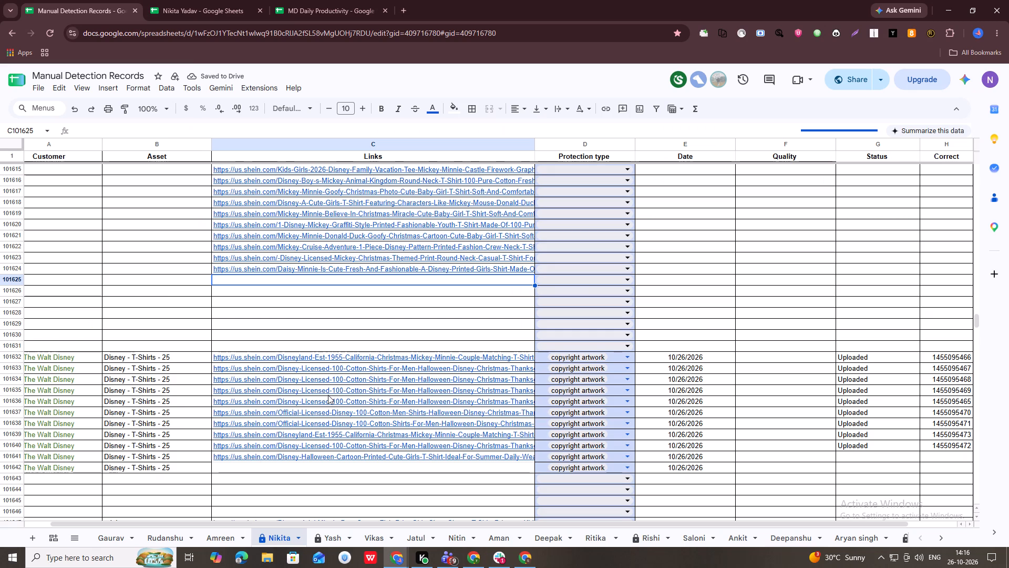
{"action": "left_click", "coordinate": [296, 349]}
{"action": "key", "text": "ctrl+v"}
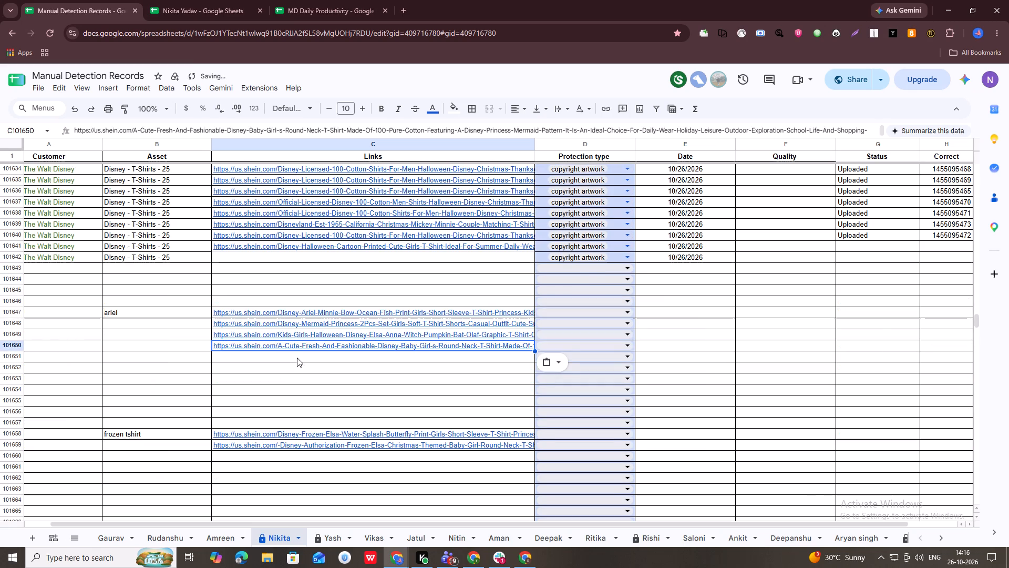
{"action": "left_click", "coordinate": [297, 358]}
{"action": "key", "text": "alt+Tab"}
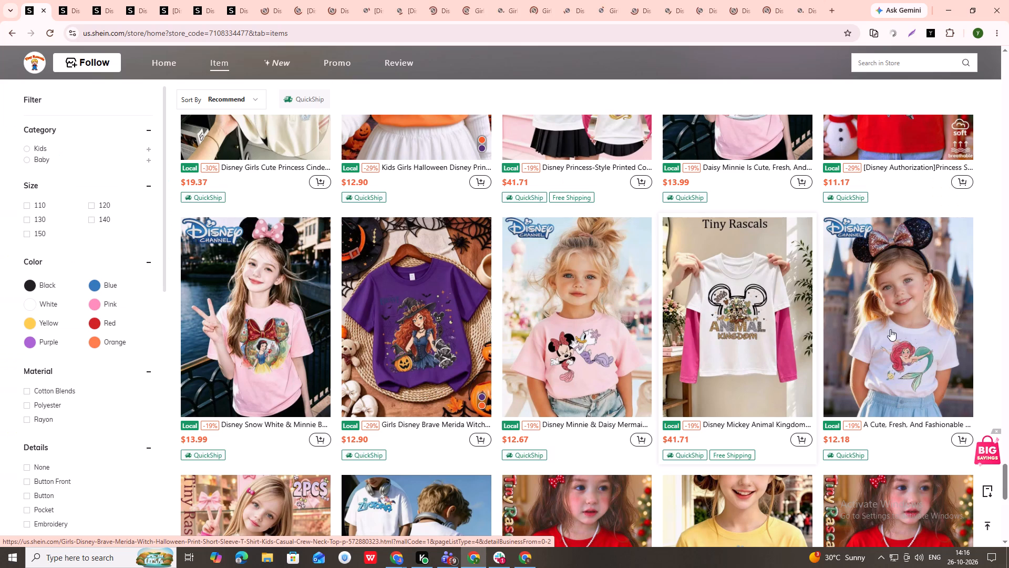
Copy the red Frozen Elsa Christmas shirt's link into Links cell C101660 under frozen tshirt and return to the store page.
{"action": "scroll", "coordinate": [782, 320], "scroll_direction": "down", "scroll_amount": 5}
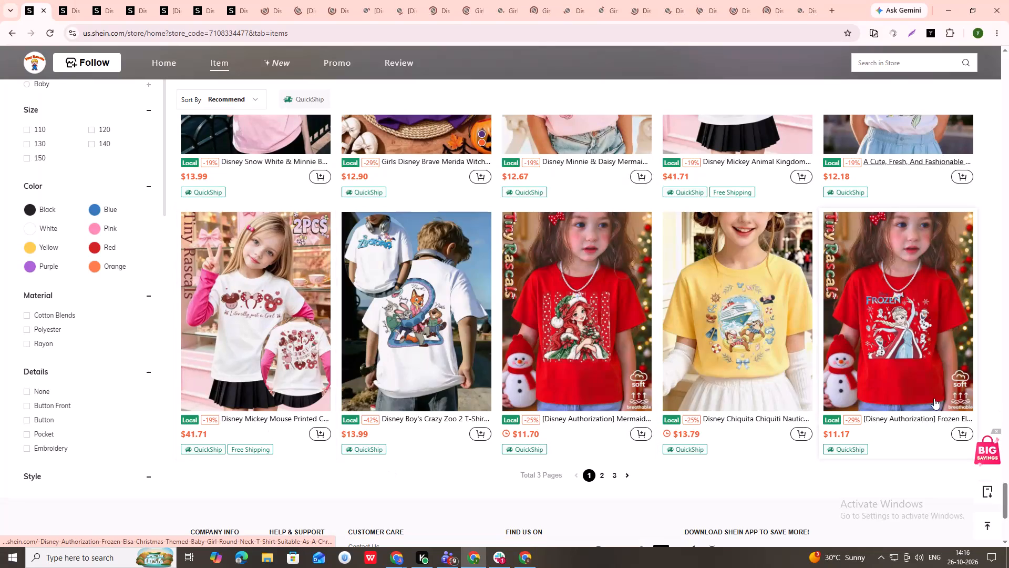
{"action": "right_click", "coordinate": [909, 418]}
{"action": "left_click", "coordinate": [824, 357]}
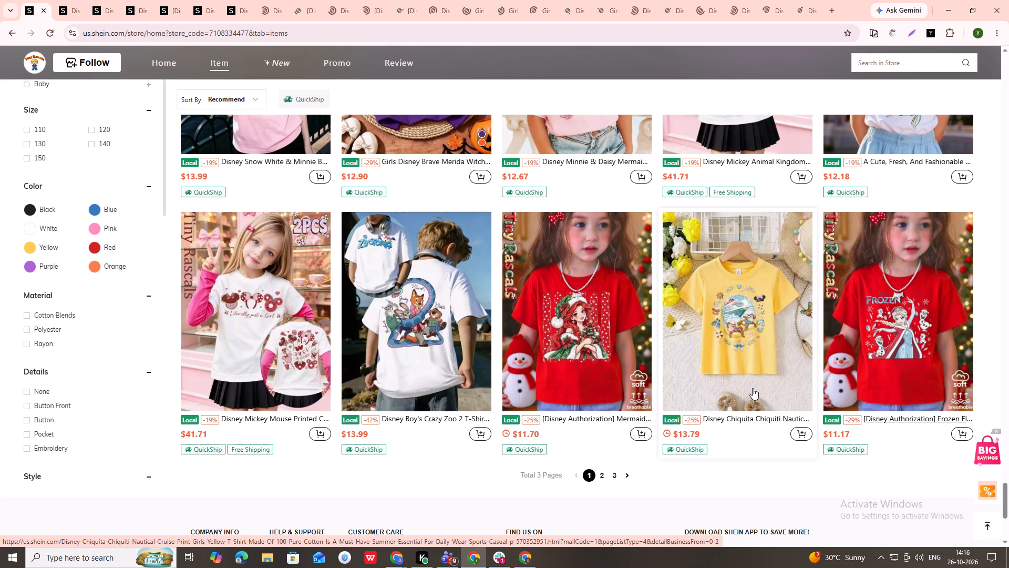
{"action": "key", "text": "alt+Tab"}
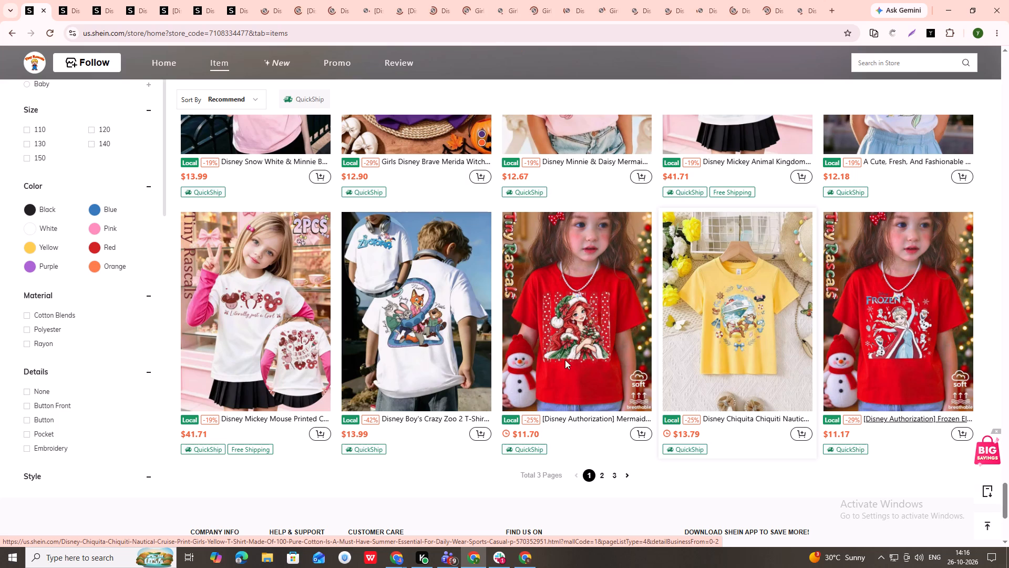
{"action": "left_click", "coordinate": [282, 459]}
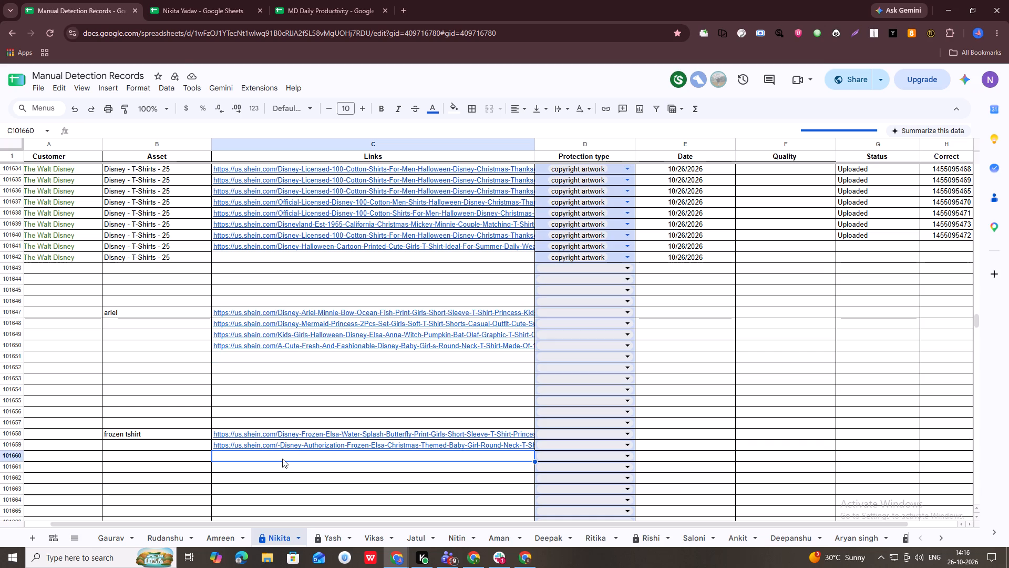
{"action": "key", "text": "ctrl+v"}
{"action": "left_click", "coordinate": [287, 463]}
{"action": "key", "text": "alt+Tab"}
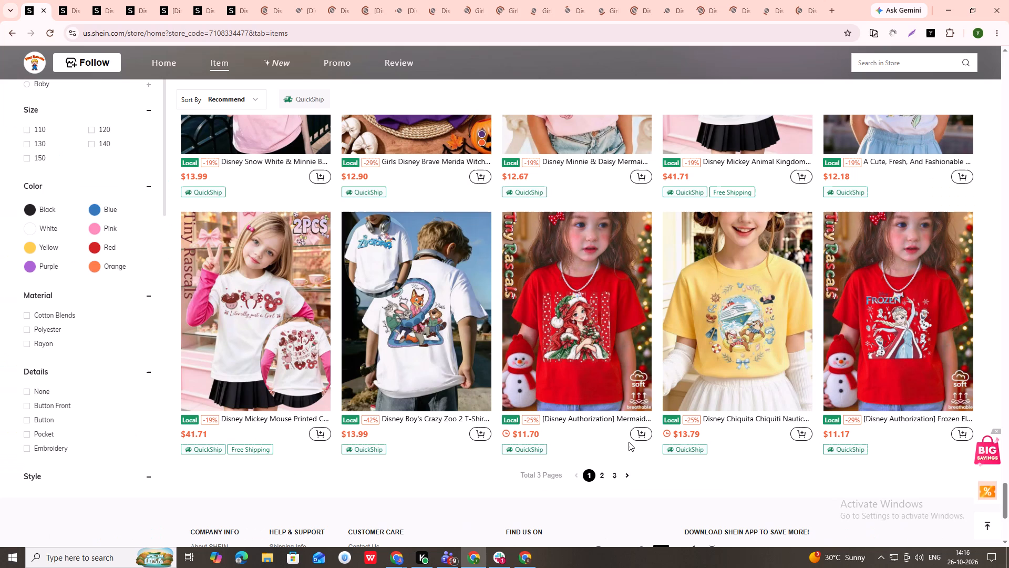
Go to page 2 of the store items and open the red All Staff Princess Bow Christmas shirt in a background tab.
{"action": "left_click", "coordinate": [602, 476]}
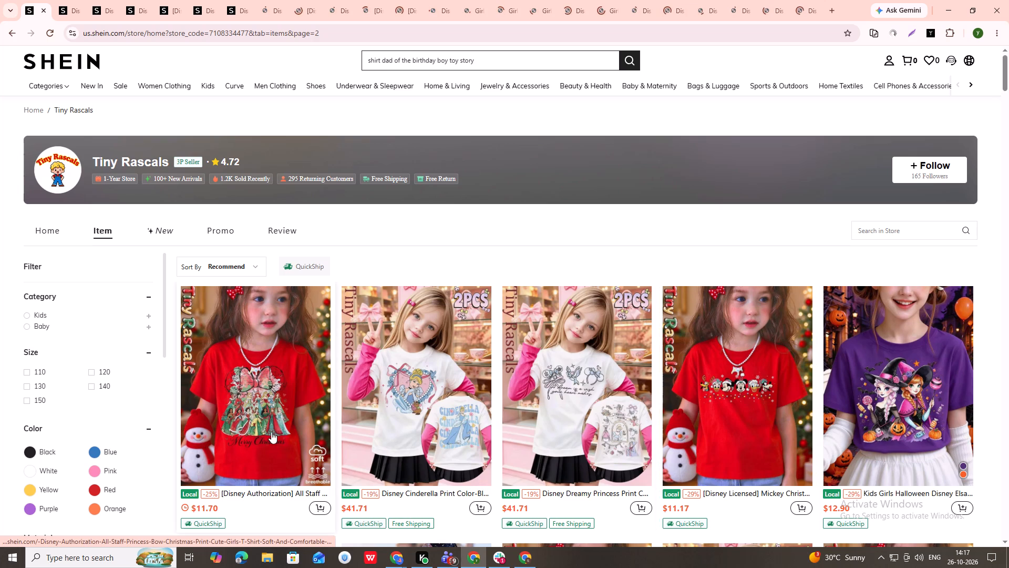
{"action": "middle_click", "coordinate": [259, 397]}
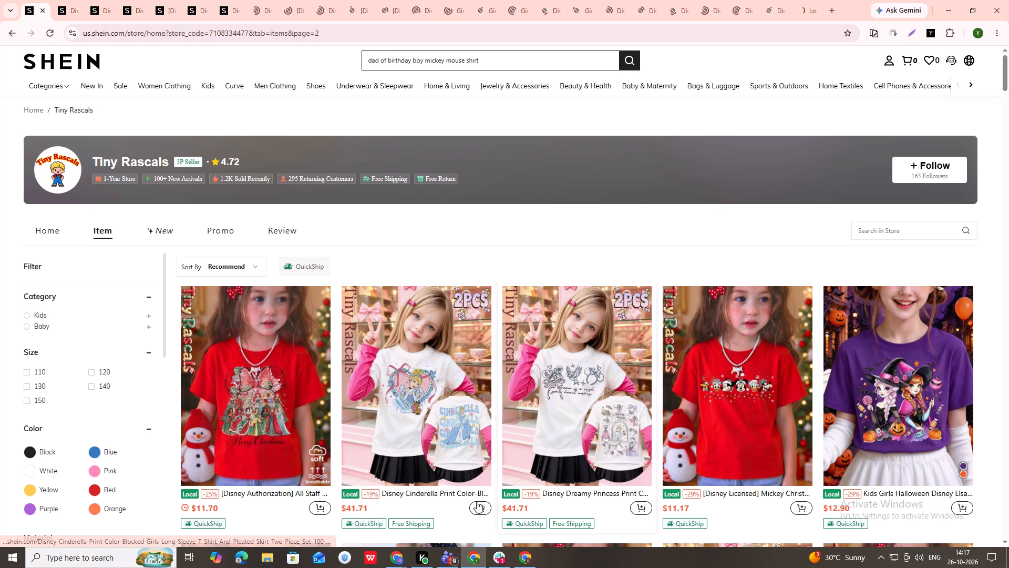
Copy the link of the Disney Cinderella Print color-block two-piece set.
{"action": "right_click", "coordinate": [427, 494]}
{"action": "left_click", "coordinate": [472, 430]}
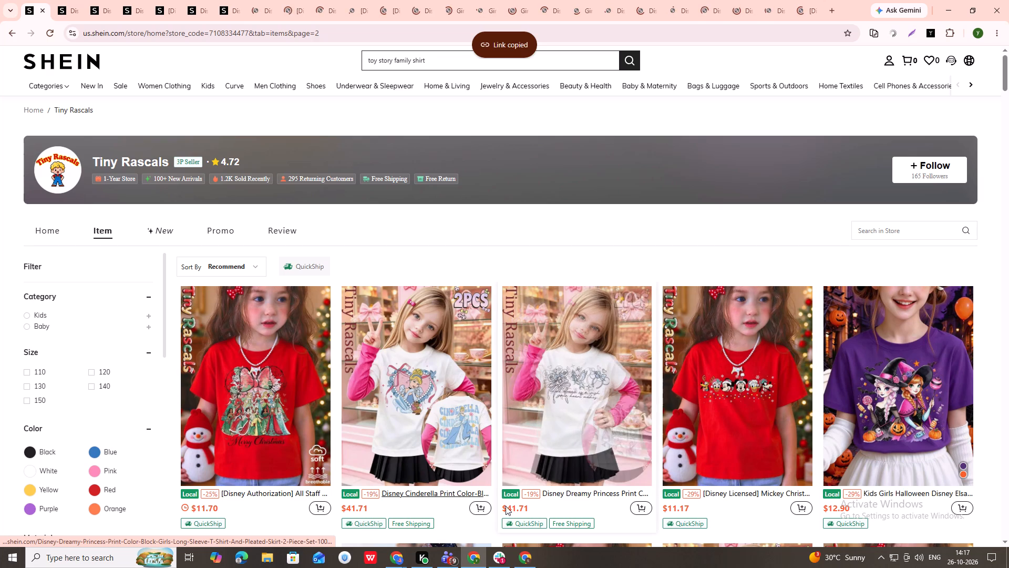
Copy the red Disney Licensed Mickey Christmas shirt's link into Links cell C101625 and return to the store page.
{"action": "right_click", "coordinate": [755, 494]}
{"action": "left_click", "coordinate": [776, 432]}
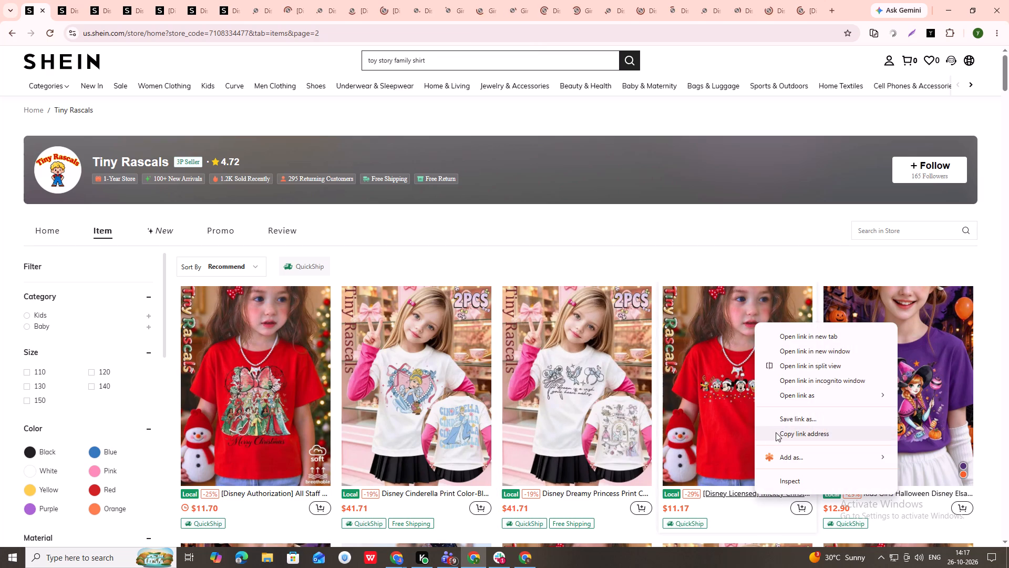
{"action": "key", "text": "alt+Tab"}
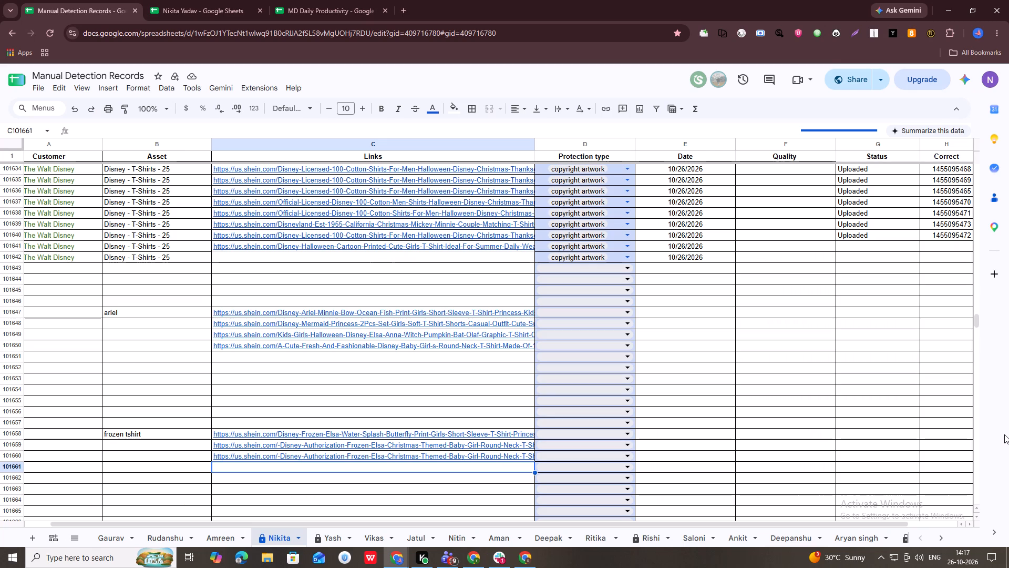
{"action": "left_click", "coordinate": [414, 292]}
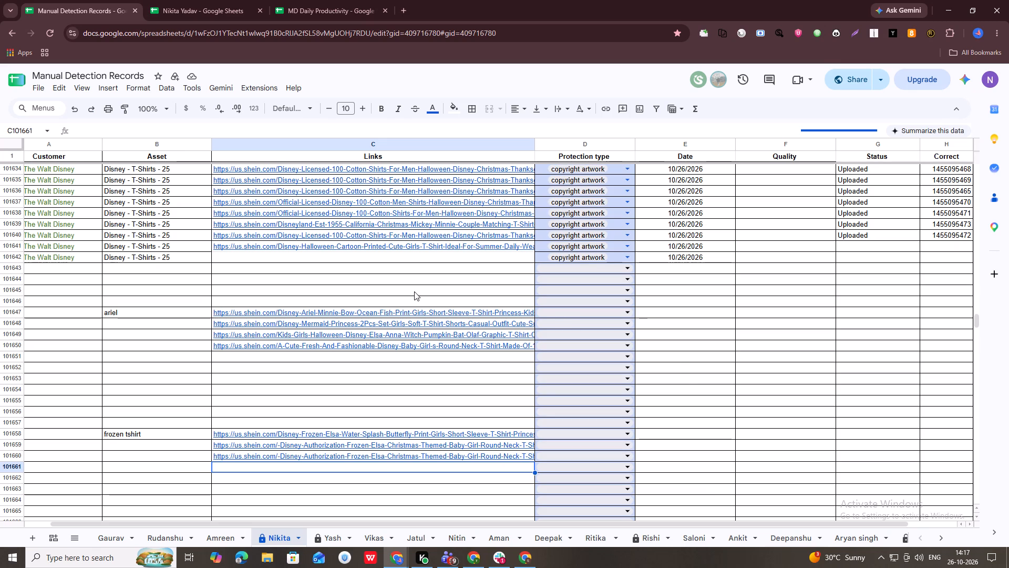
{"action": "scroll", "coordinate": [444, 357], "scroll_direction": "up", "scroll_amount": 6}
{"action": "left_click", "coordinate": [405, 386]}
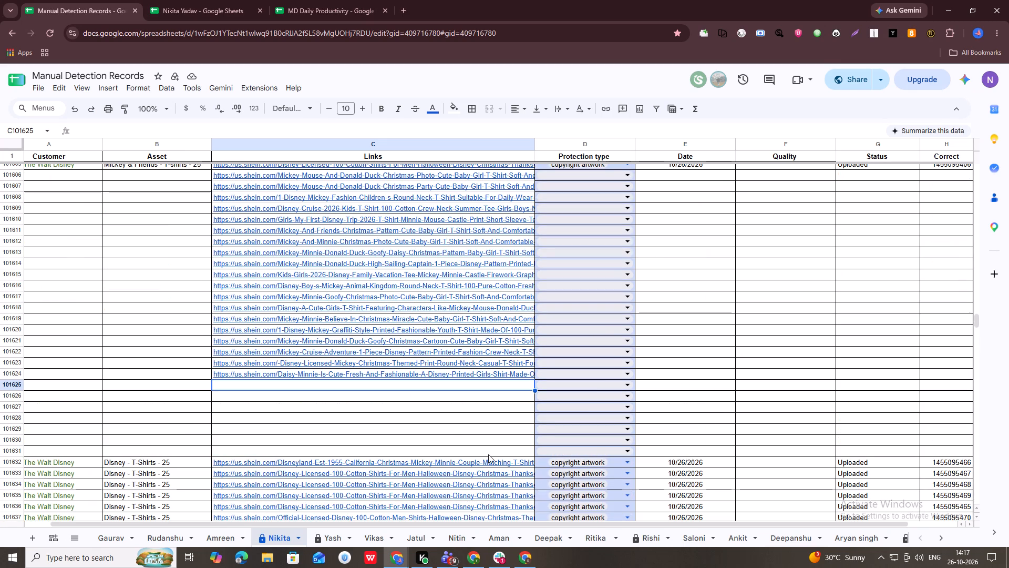
{"action": "key", "text": "ctrl+v"}
{"action": "left_click", "coordinate": [447, 395]}
{"action": "key", "text": "alt+Tab"}
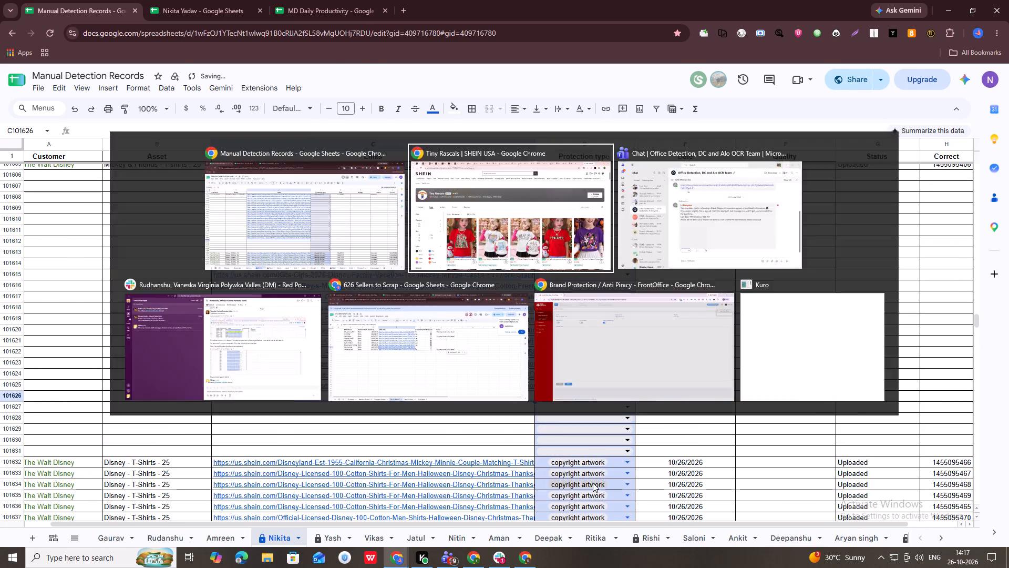
Open the black Disney Princess Halloween Pattern shirt listing in a background tab.
{"action": "scroll", "coordinate": [636, 418], "scroll_direction": "down", "scroll_amount": 6}
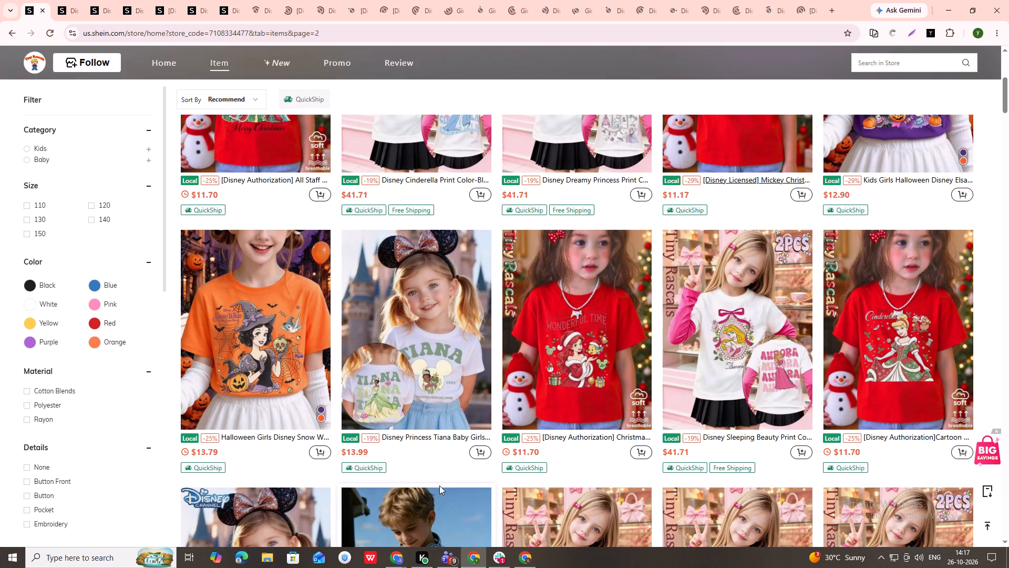
{"action": "scroll", "coordinate": [777, 430], "scroll_direction": "down", "scroll_amount": 5}
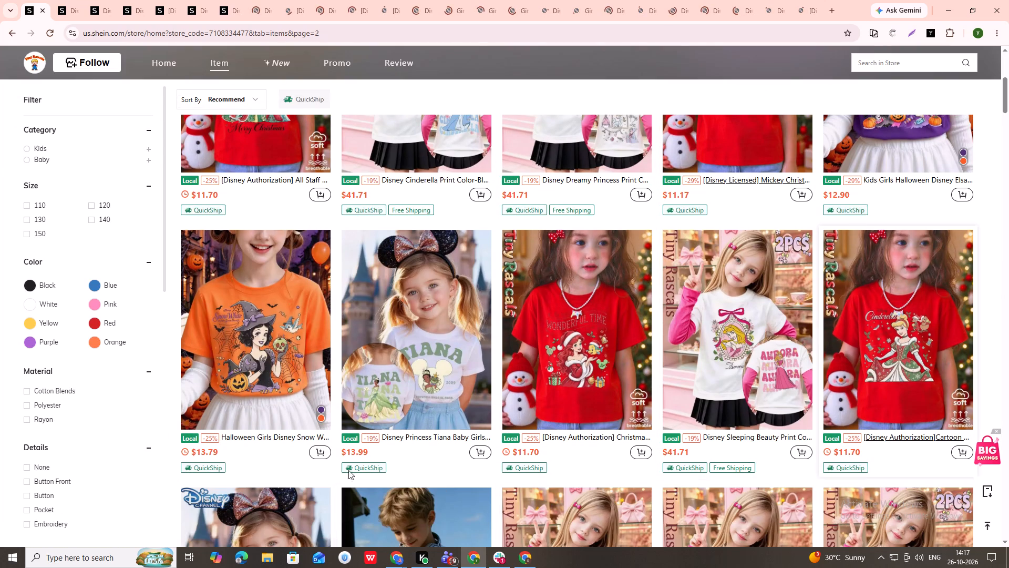
{"action": "middle_click", "coordinate": [267, 384]}
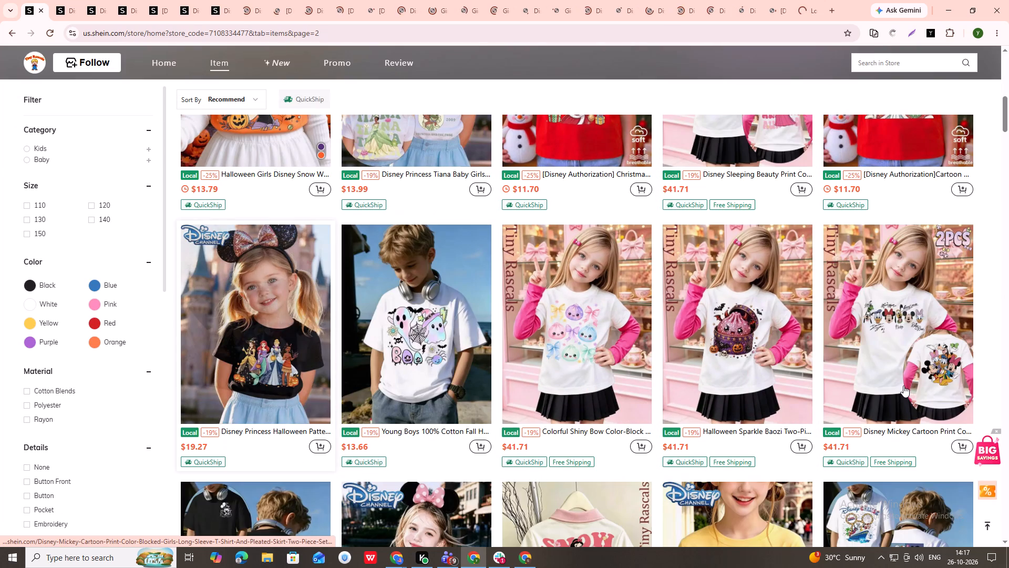
Copy the Disney Mickey Cartoon Print color-block set's link into Links cell C101626 and return to the store page.
{"action": "right_click", "coordinate": [899, 432]}
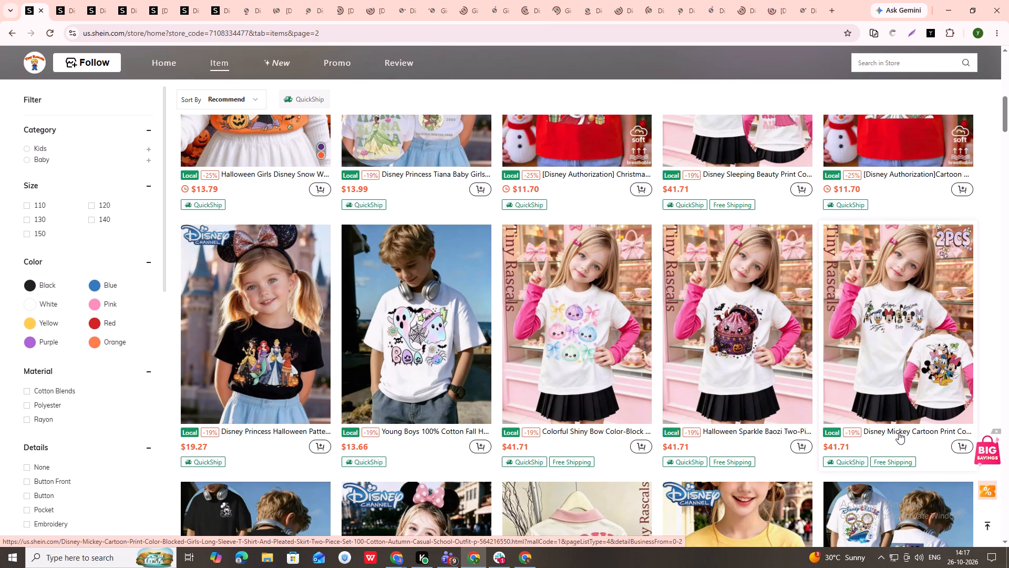
{"action": "left_click", "coordinate": [823, 375]}
{"action": "key", "text": "alt+Tab"}
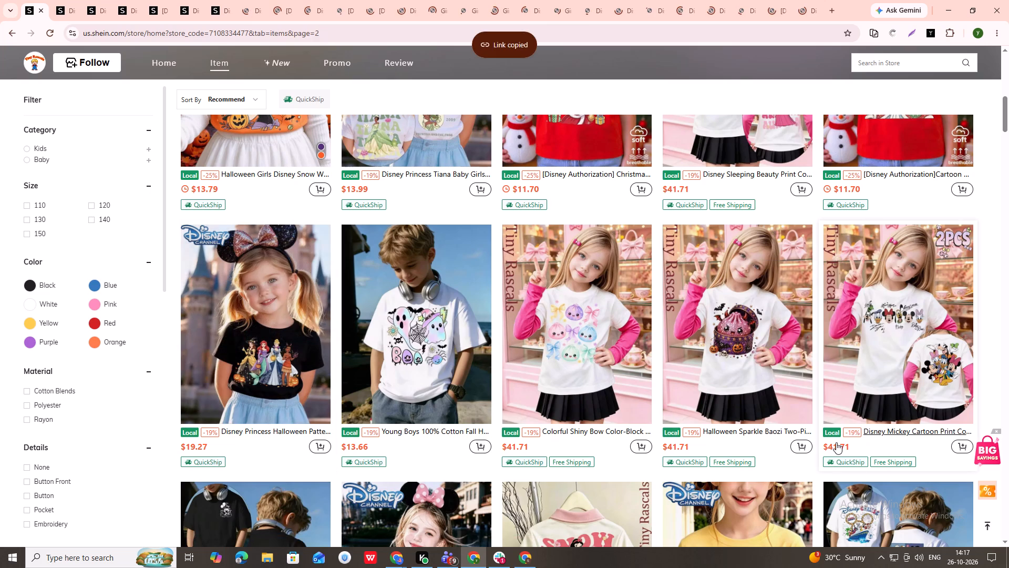
{"action": "key", "text": "ctrl+v"}
{"action": "key", "text": "alt+Tab"}
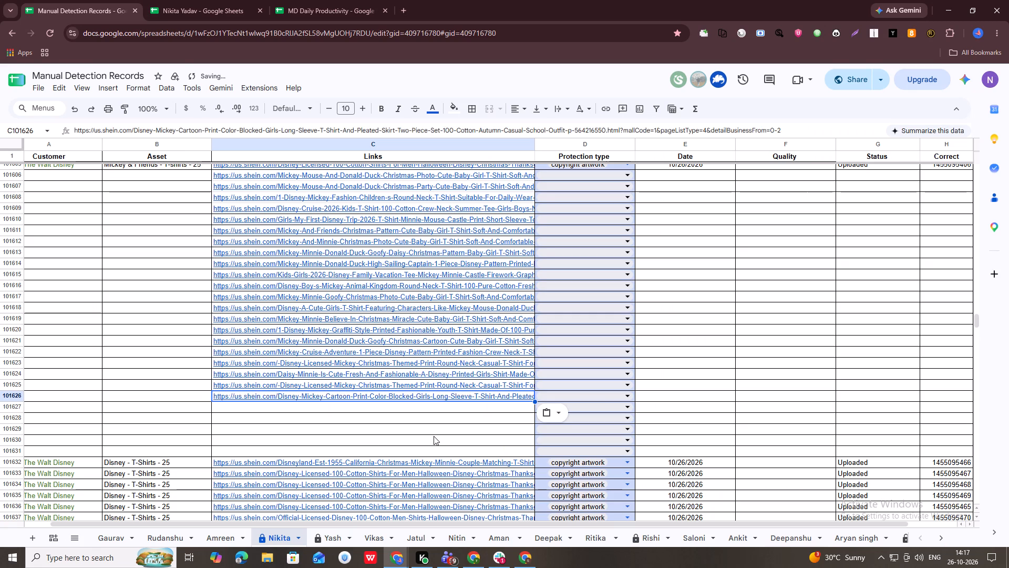
Record the pink Mickey and Toy Story Friends shirt's link in Links cell C101627, also opening the yellow Princess Series shirt in a background tab.
{"action": "scroll", "coordinate": [574, 460], "scroll_direction": "down", "scroll_amount": 6}
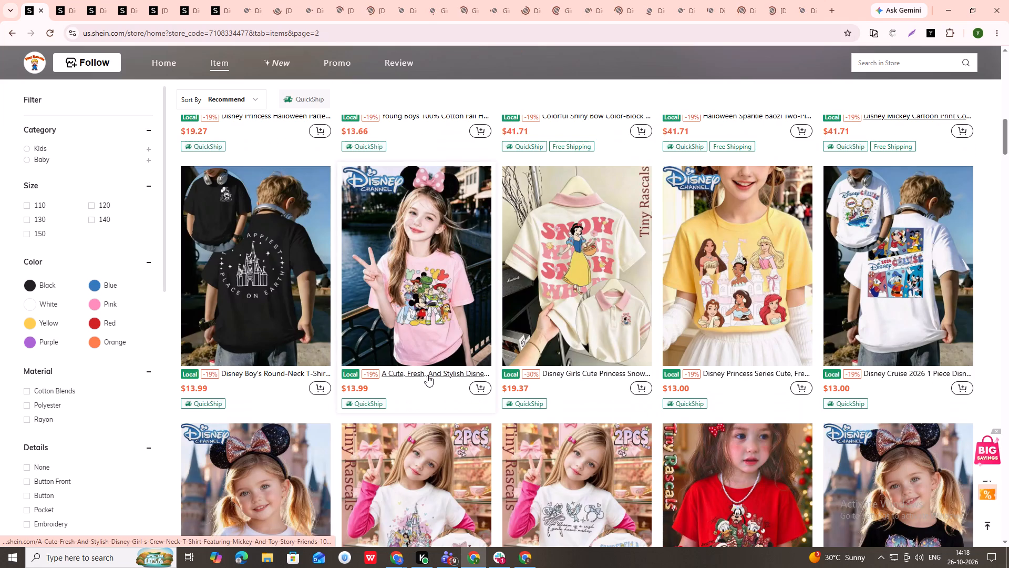
{"action": "right_click", "coordinate": [427, 374]}
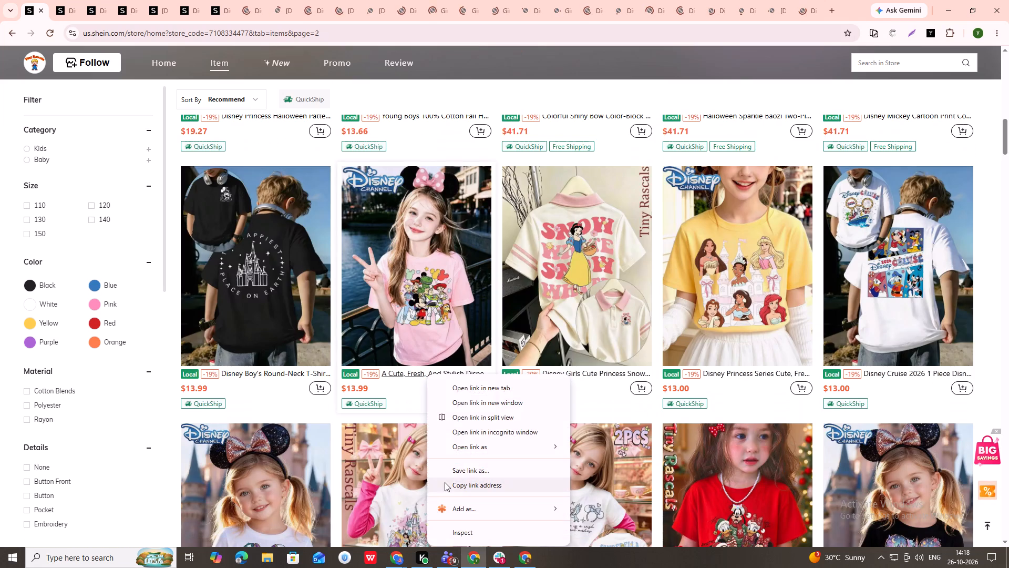
{"action": "left_click", "coordinate": [447, 485]}
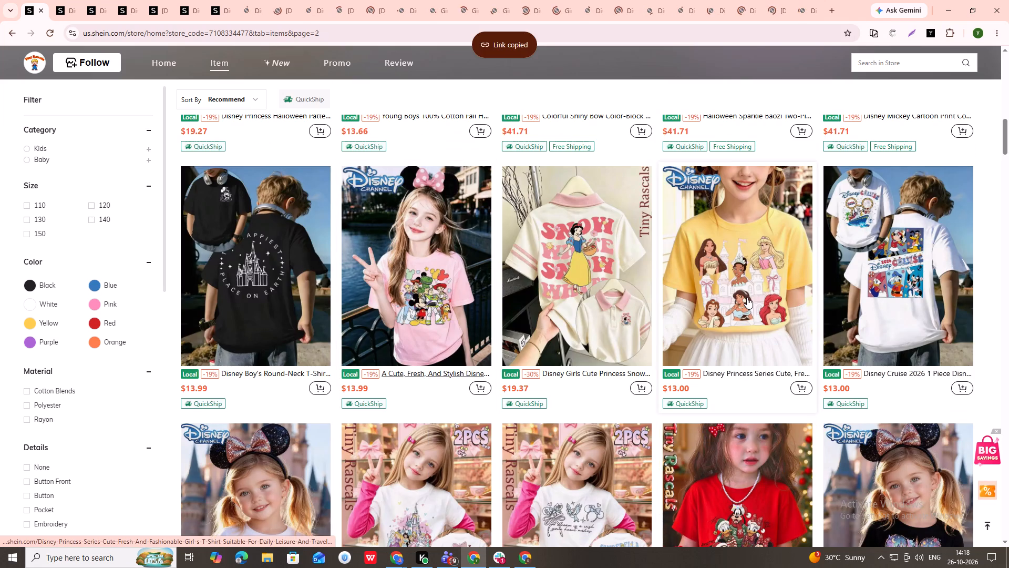
{"action": "middle_click", "coordinate": [747, 297]}
{"action": "key", "text": "alt+Tab"}
{"action": "key", "text": "Down"}
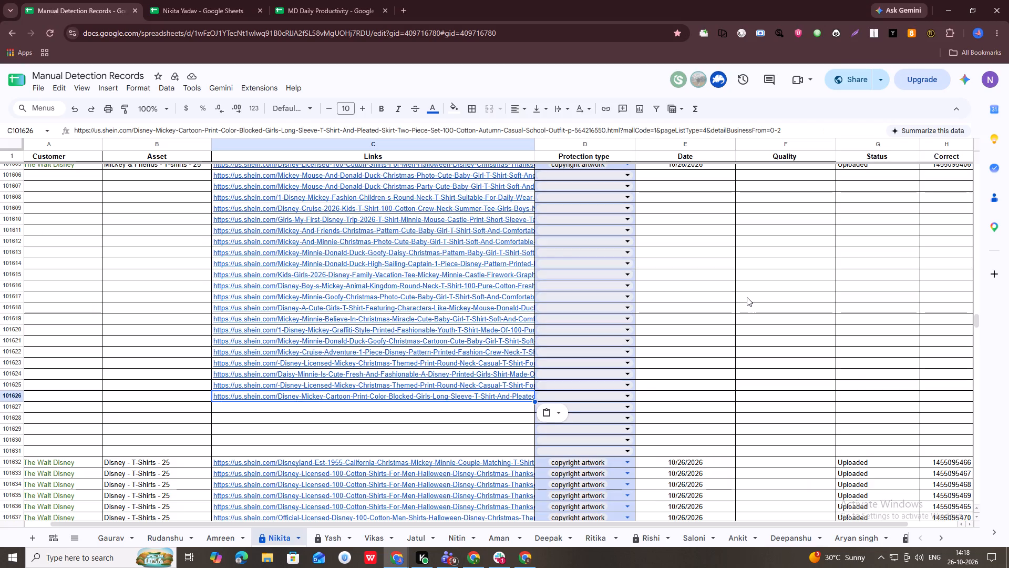
{"action": "key", "text": "ctrl+v"}
{"action": "key", "text": "Down"}
{"action": "key", "text": "alt+Tab"}
{"action": "key", "text": "Down"}
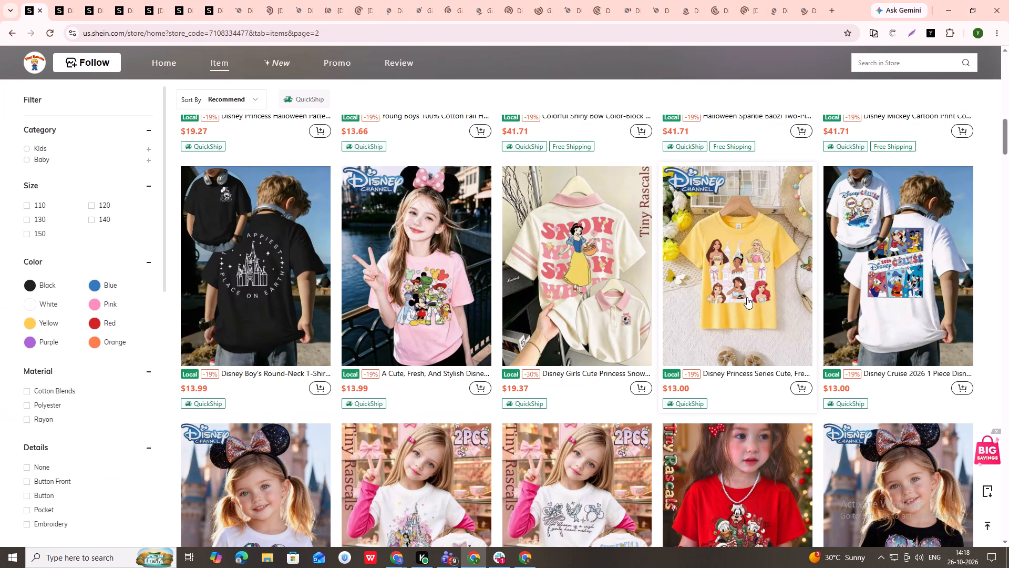
Copy the white Ariel Minnie Bow Ocean Fish shirt's link into Links cell C101651 in the ariel group and return to the store page.
{"action": "scroll", "coordinate": [747, 297], "scroll_direction": "down", "scroll_amount": 5}
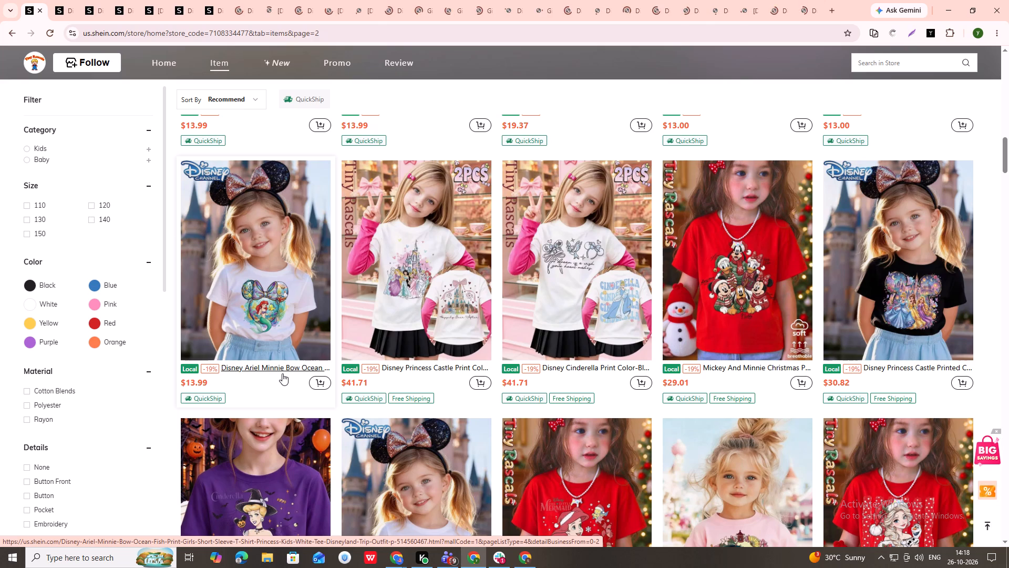
{"action": "right_click", "coordinate": [273, 370]}
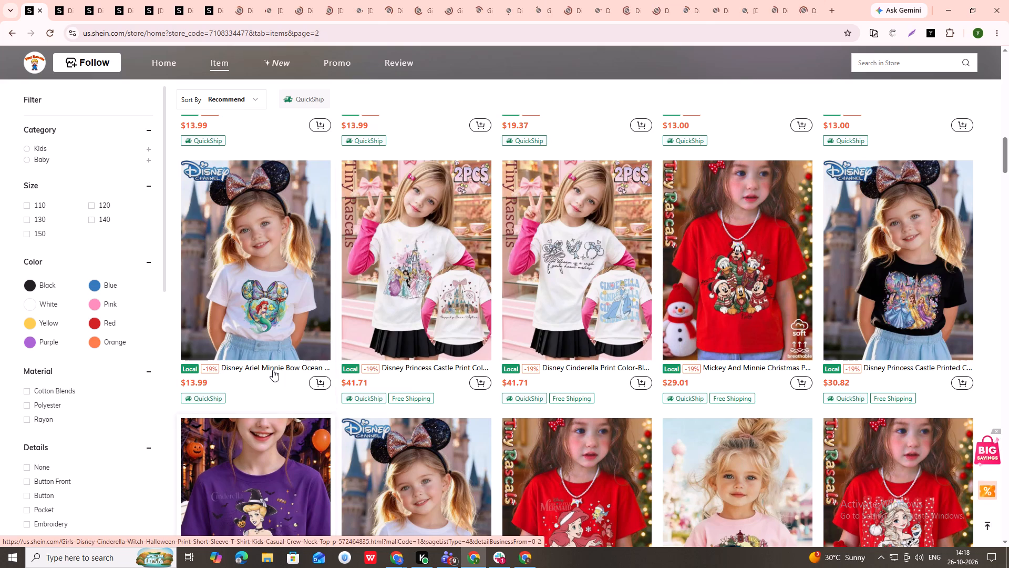
{"action": "left_click", "coordinate": [306, 479]}
{"action": "key", "text": "alt+Tab"}
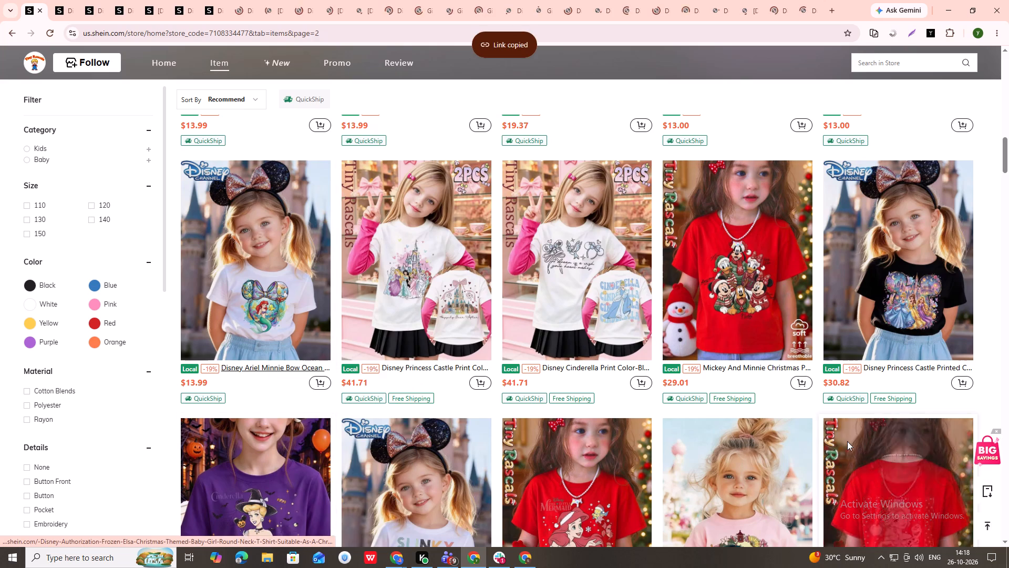
{"action": "key", "text": "ctrl+Down"}
{"action": "key", "text": "ctrl+Down"}
{"action": "key", "text": "ctrl+Down"}
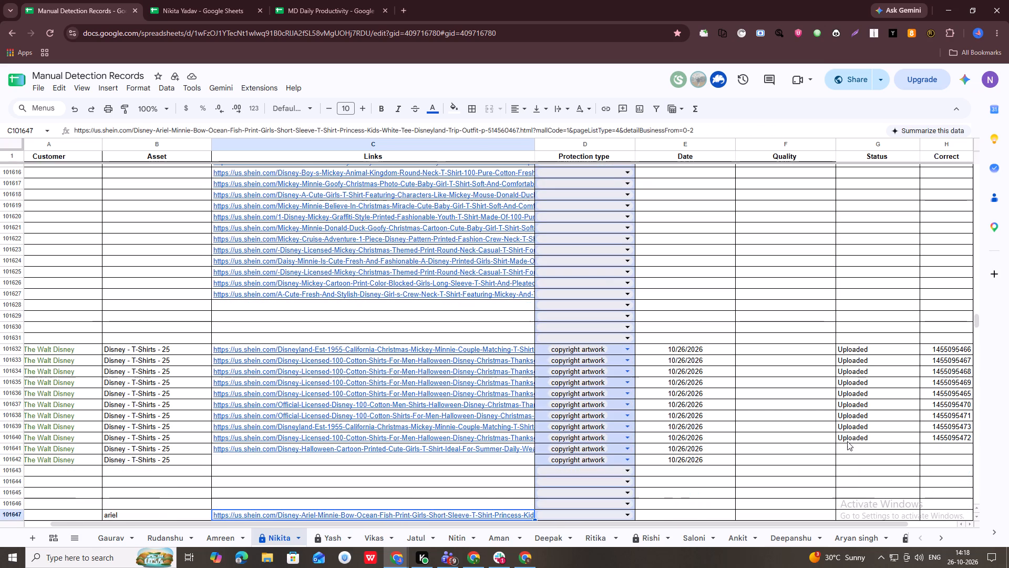
{"action": "key", "text": "ctrl+Down"}
{"action": "key", "text": "Down"}
{"action": "key", "text": "ctrl+v"}
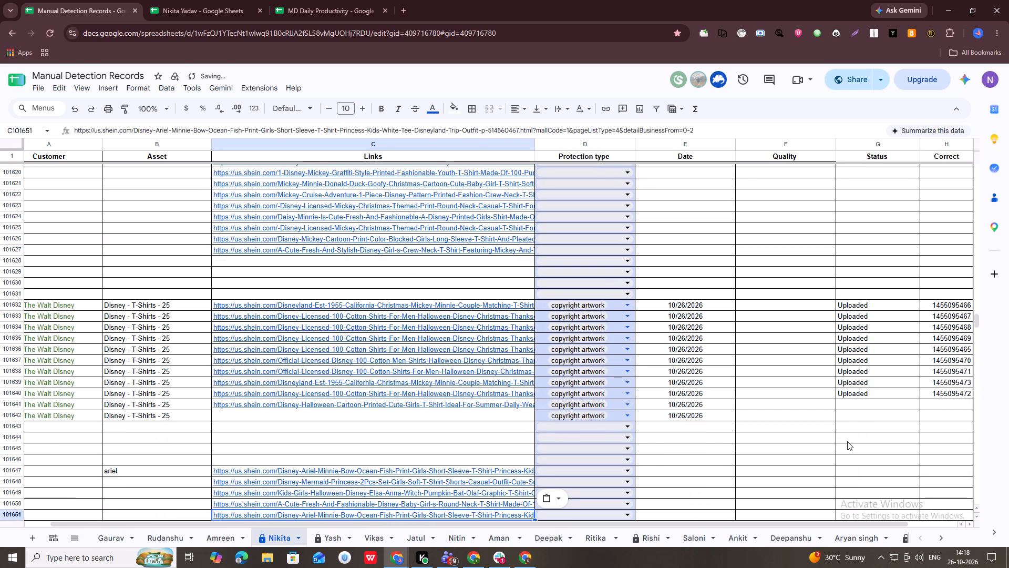
{"action": "key", "text": "Down"}
{"action": "key", "text": "alt+Tab"}
{"action": "key", "text": "Right"}
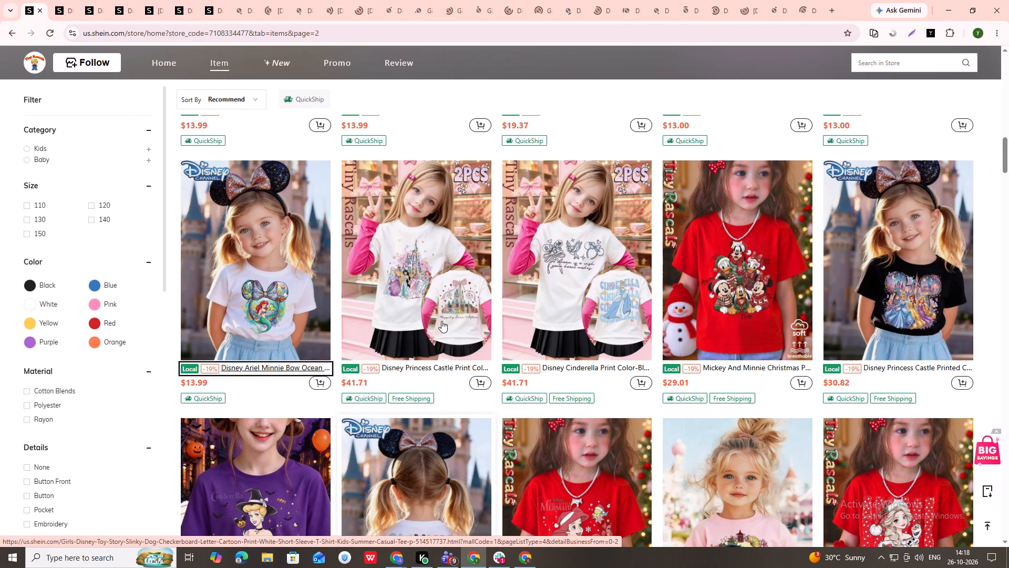
Open the Disney Princess Castle Print color-block two-piece set listing in a background tab.
{"action": "middle_click", "coordinate": [435, 305]}
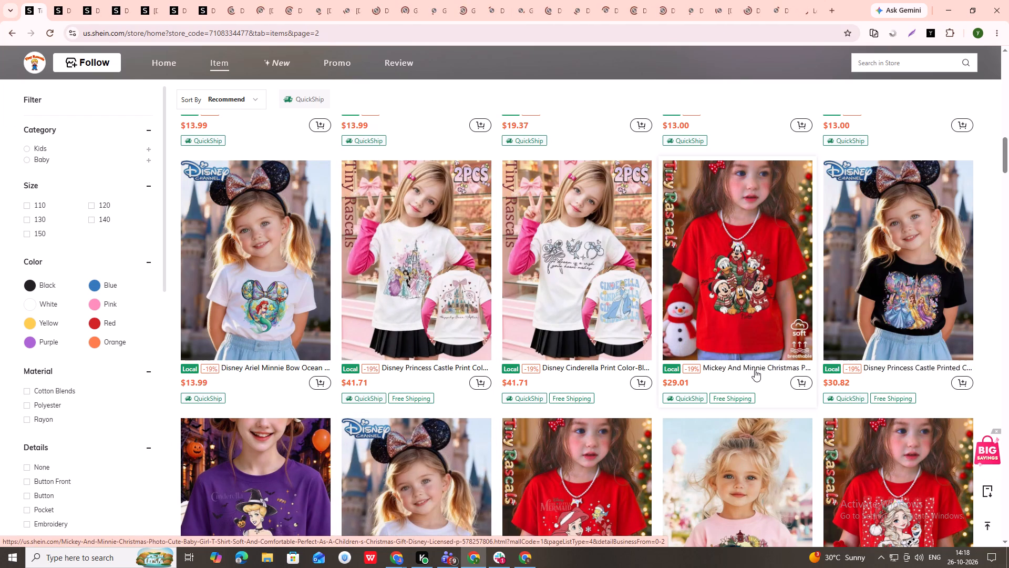
Copy the red Mickey And Minnie Christmas shirt's link into Links cell C101628 and return to the store page.
{"action": "right_click", "coordinate": [748, 364]}
{"action": "left_click", "coordinate": [769, 474]}
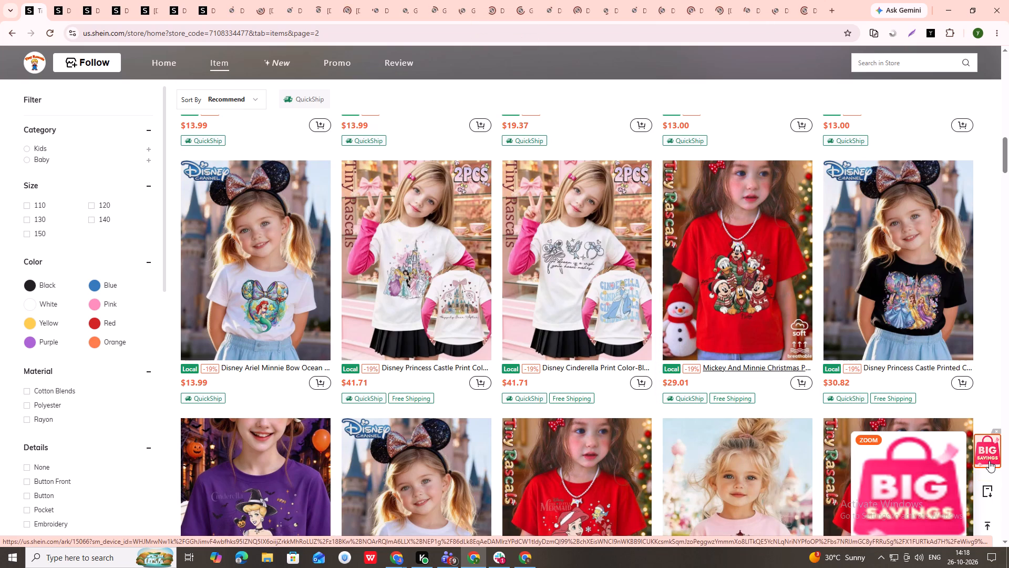
{"action": "key", "text": "alt+Tab"}
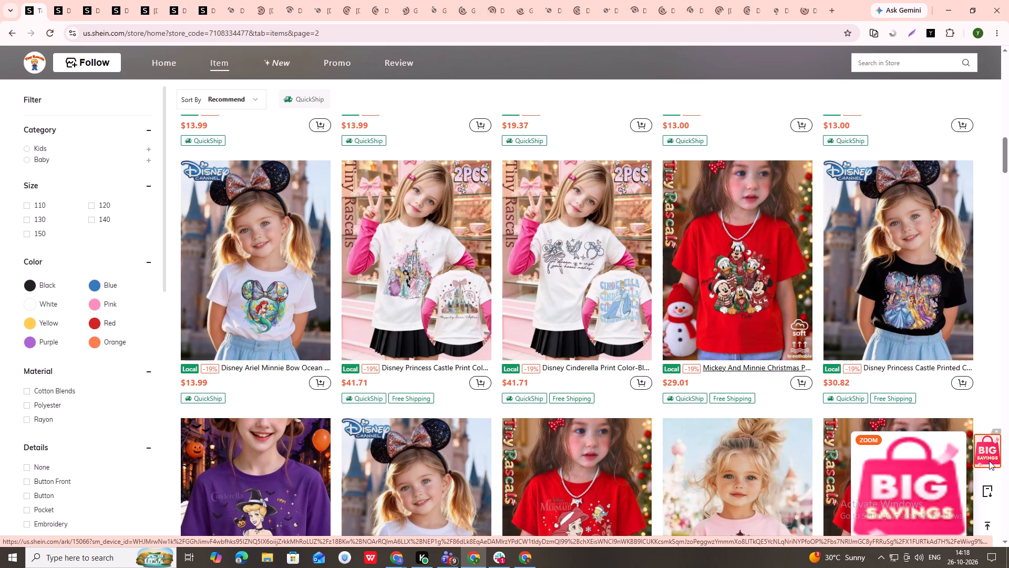
{"action": "left_click", "coordinate": [438, 249]}
{"action": "key", "text": "ctrl+v"}
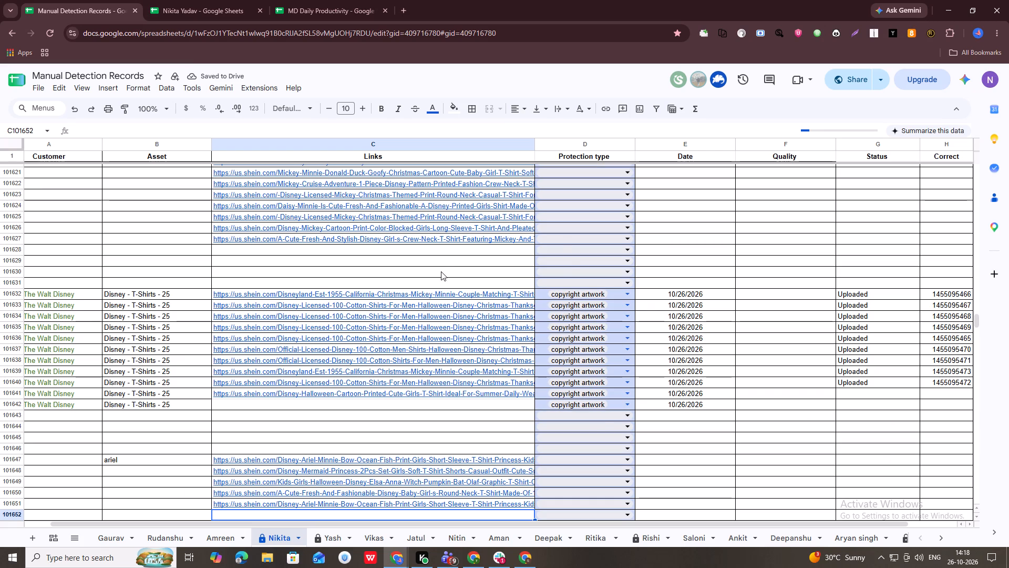
{"action": "left_click", "coordinate": [440, 259]}
{"action": "key", "text": "alt+Tab"}
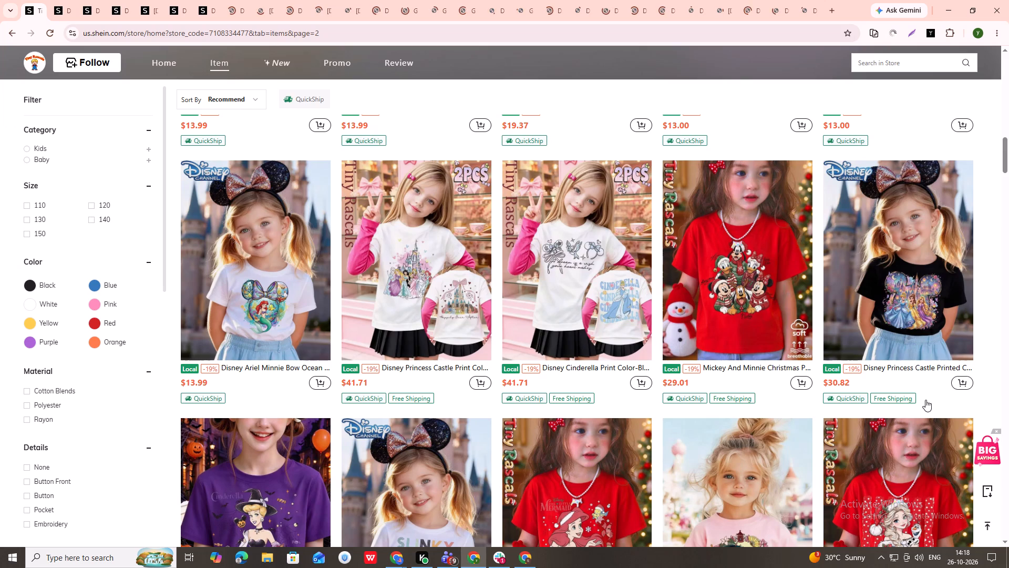
Open the black Disney Princess Castle Printed shirt listing in a background tab.
{"action": "middle_click", "coordinate": [911, 326]}
Copy the red Frozen Elsa Christmas shirt's link into Links cell C101661 in the frozen tshirt group and return to the store page.
{"action": "scroll", "coordinate": [731, 435], "scroll_direction": "down", "scroll_amount": 5}
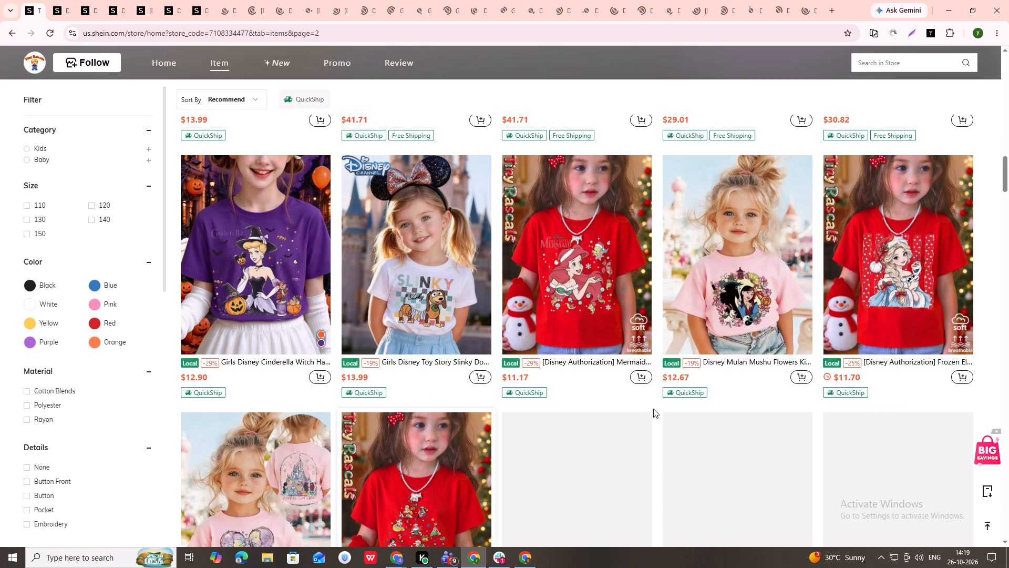
{"action": "right_click", "coordinate": [901, 361]}
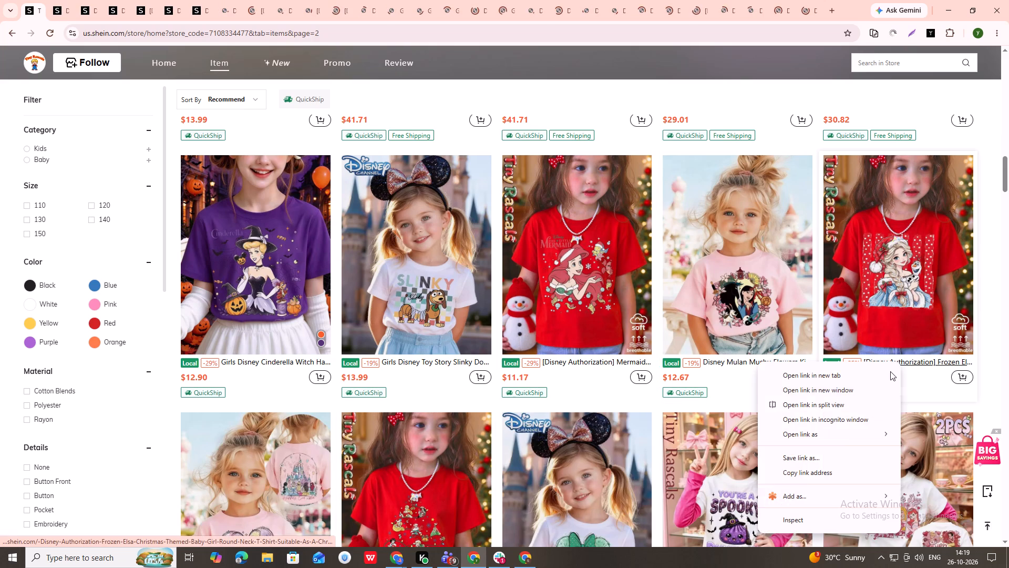
{"action": "left_click", "coordinate": [802, 473]}
{"action": "key", "text": "alt+Tab"}
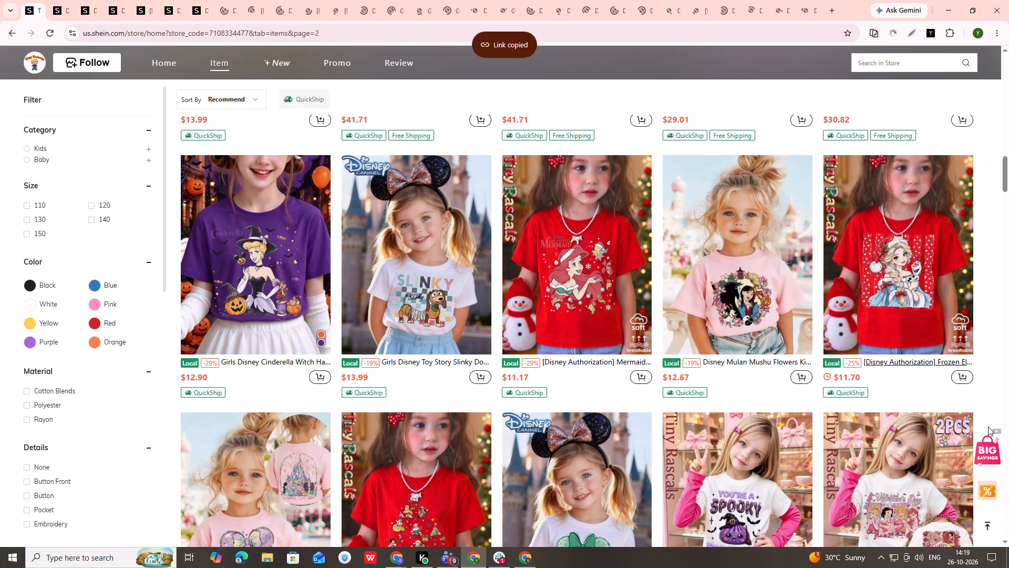
{"action": "scroll", "coordinate": [330, 440], "scroll_direction": "down", "scroll_amount": 3}
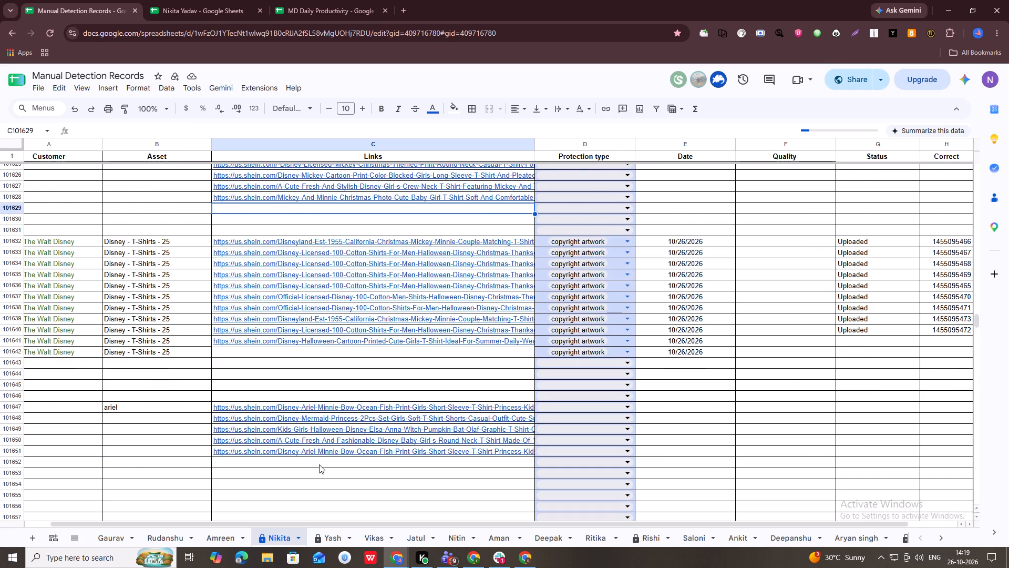
{"action": "left_click", "coordinate": [319, 462]}
{"action": "key", "text": "ctrl+v"}
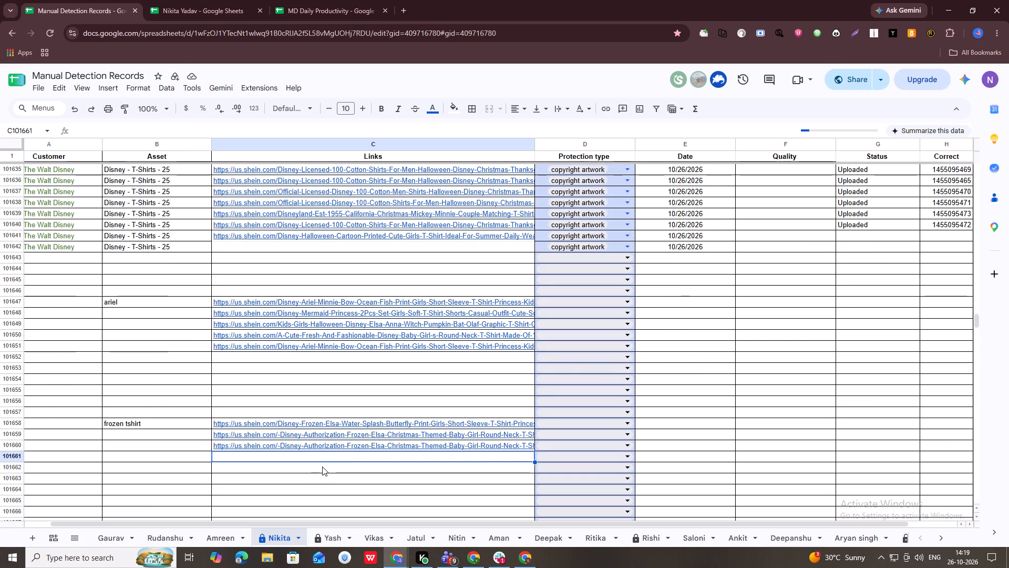
{"action": "left_click", "coordinate": [322, 466]}
{"action": "key", "text": "alt+Tab"}
Open the pink Disney Princesses & Castle shirt and the red Disney Princess Christmas tree shirt in background tabs.
{"action": "scroll", "coordinate": [696, 483], "scroll_direction": "down", "scroll_amount": 5}
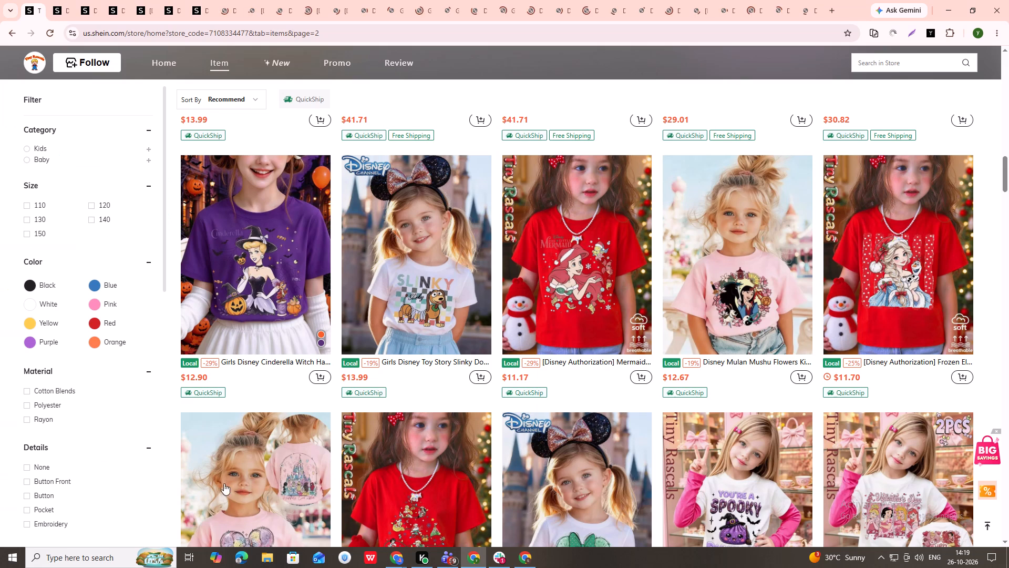
{"action": "middle_click", "coordinate": [254, 305]}
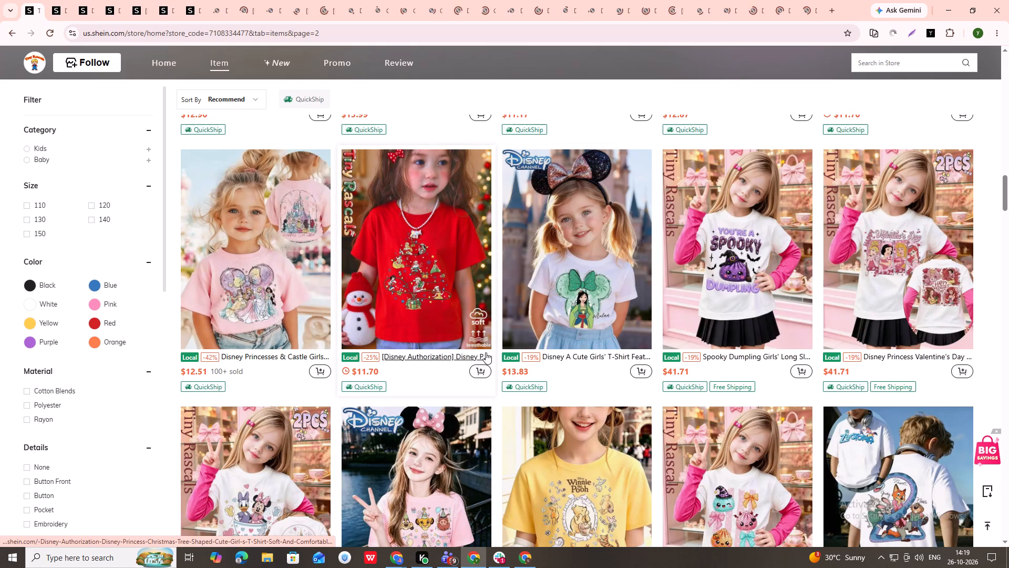
{"action": "middle_click", "coordinate": [425, 320]}
Copy the Disney Minnie Mouse Teacup Print color-block set's link into Links cell C101629.
{"action": "scroll", "coordinate": [436, 350], "scroll_direction": "down", "scroll_amount": 4}
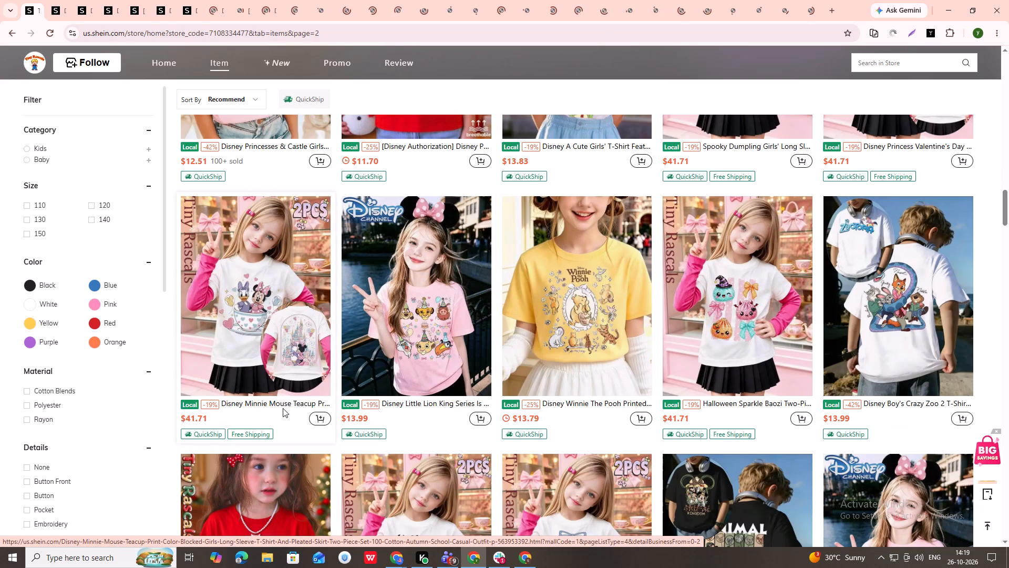
{"action": "right_click", "coordinate": [283, 404]}
{"action": "left_click", "coordinate": [341, 346]}
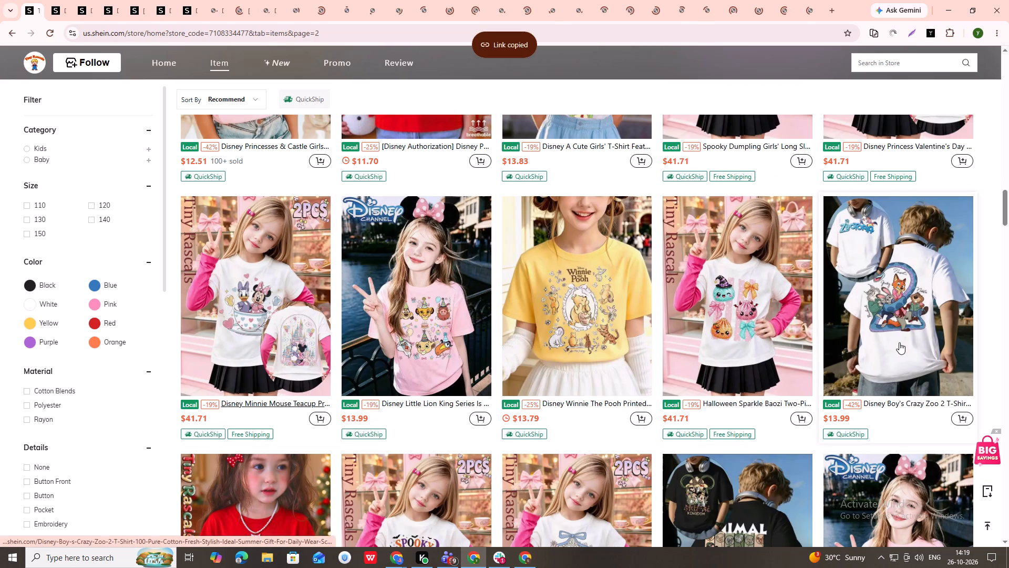
{"action": "key", "text": "alt+Tab"}
{"action": "key", "text": "ctrl+Up"}
{"action": "key", "text": "ctrl+Up"}
{"action": "key", "text": "ctrl+Up"}
{"action": "key", "text": "ctrl+Up"}
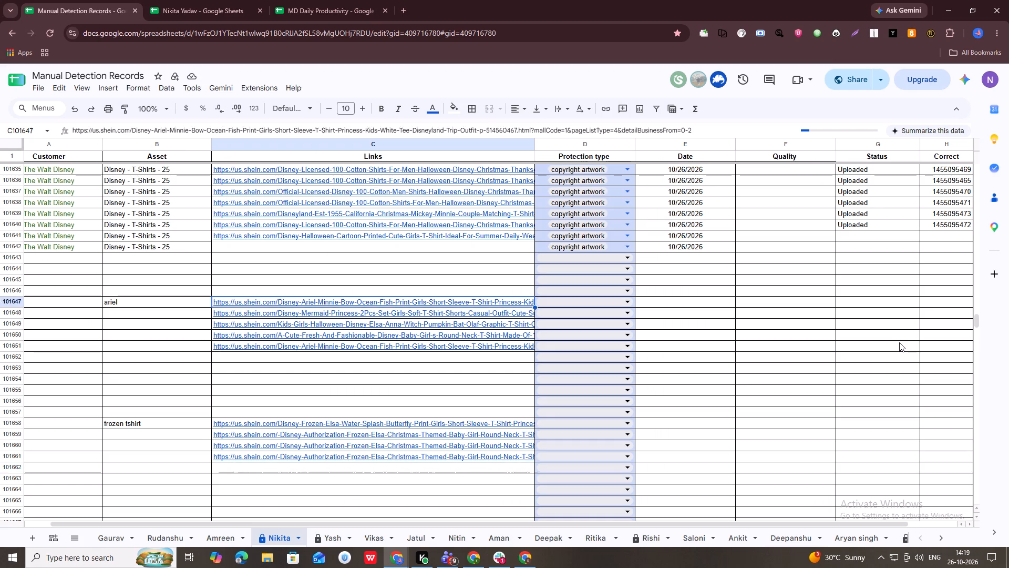
{"action": "key", "text": "ctrl+Up"}
{"action": "key", "text": "ctrl+Up"}
{"action": "key", "text": "ctrl+Up"}
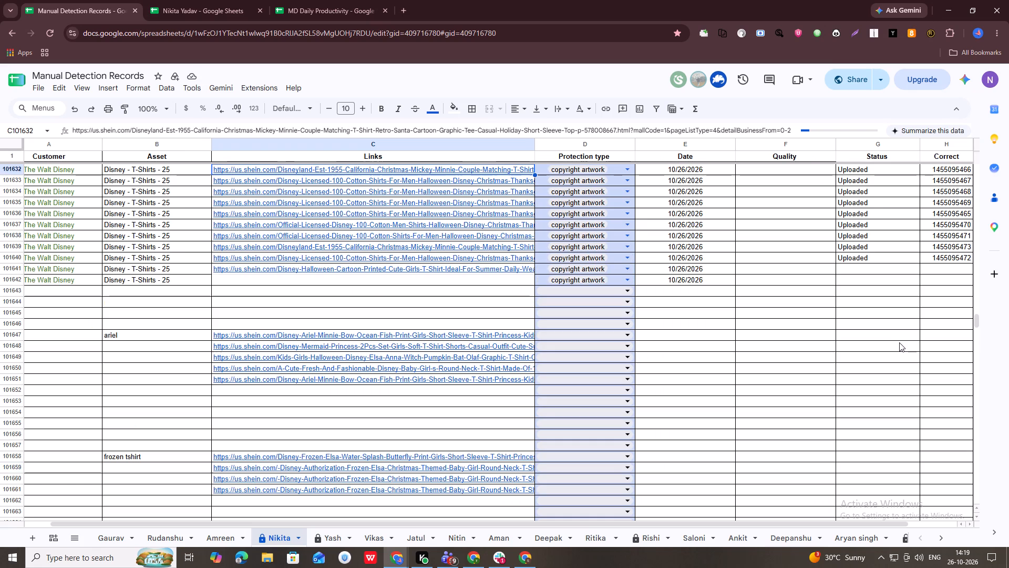
{"action": "key", "text": "ctrl+Up"}
{"action": "key", "text": "Down"}
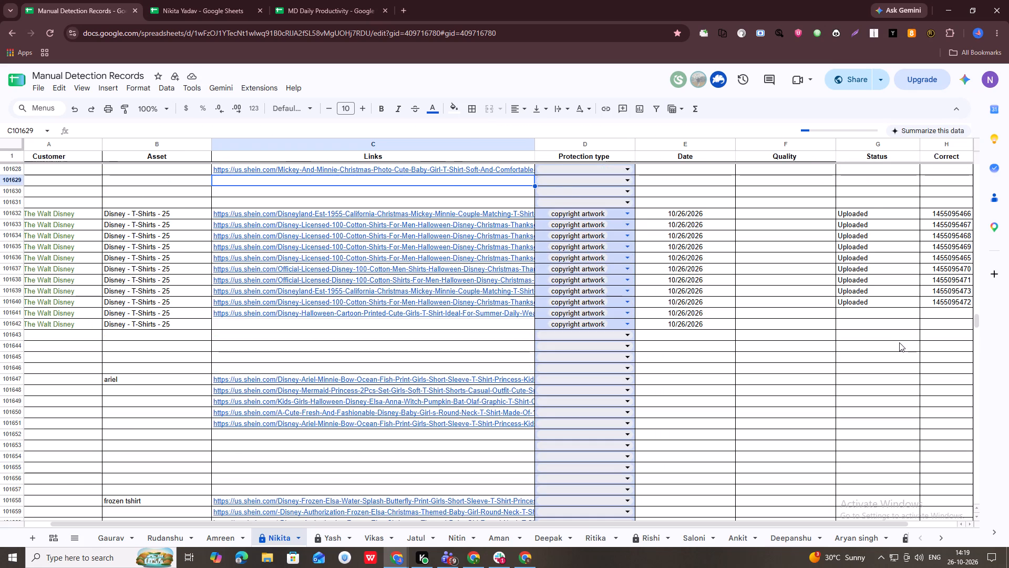
{"action": "key", "text": "ctrl+v"}
Check the Halloween cartoon shirt listing linked in cell C101641, selecting the screwdriver images for verification, close it and return to the store page.
{"action": "key", "text": "ctrl+Down"}
{"action": "key", "text": "ctrl+Down"}
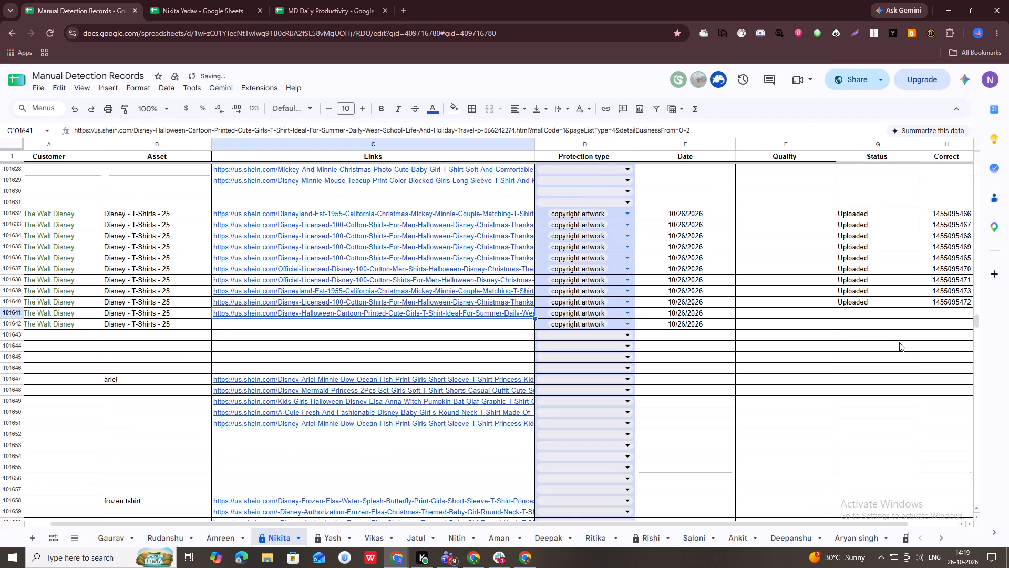
{"action": "key", "text": "alt+Return"}
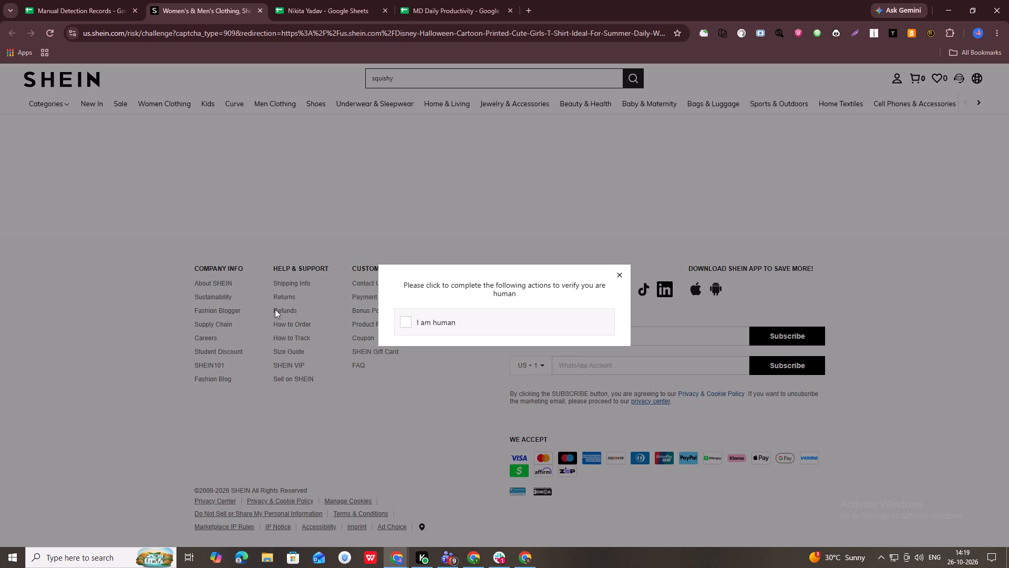
{"action": "left_click", "coordinate": [409, 326]}
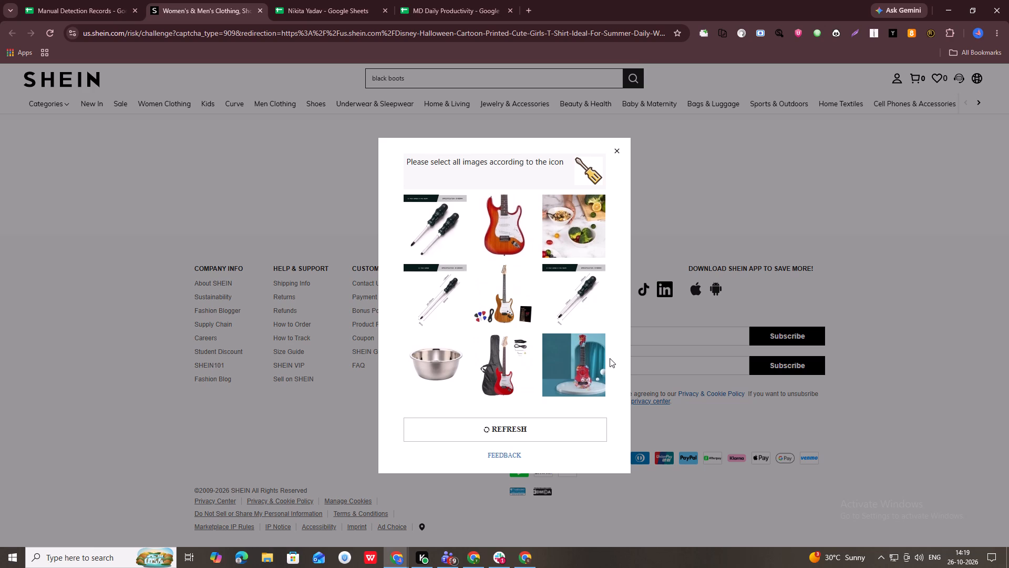
{"action": "left_click", "coordinate": [452, 219]}
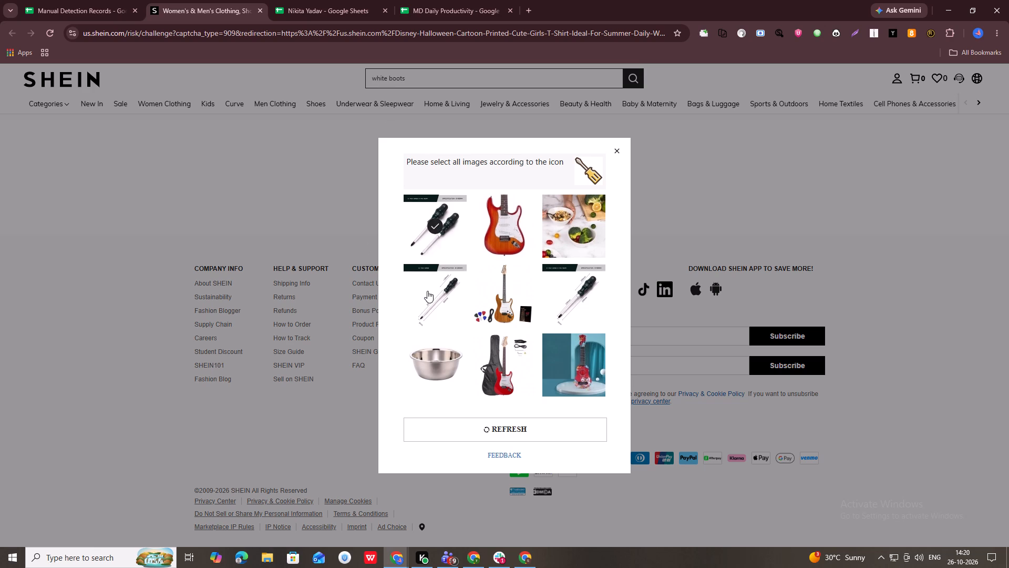
{"action": "left_click", "coordinate": [426, 293]}
{"action": "left_click", "coordinate": [578, 288]}
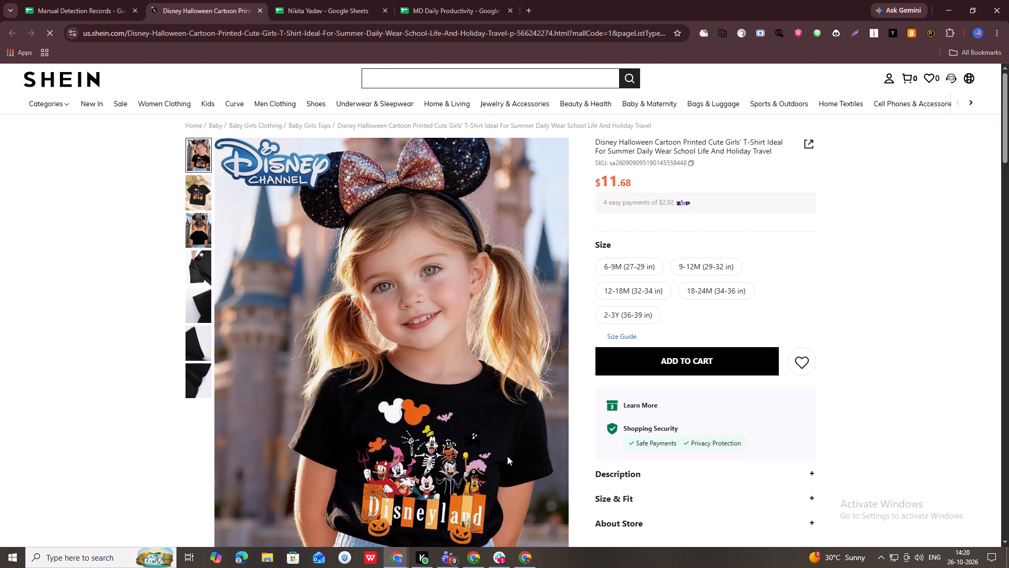
{"action": "left_click", "coordinate": [257, 10]}
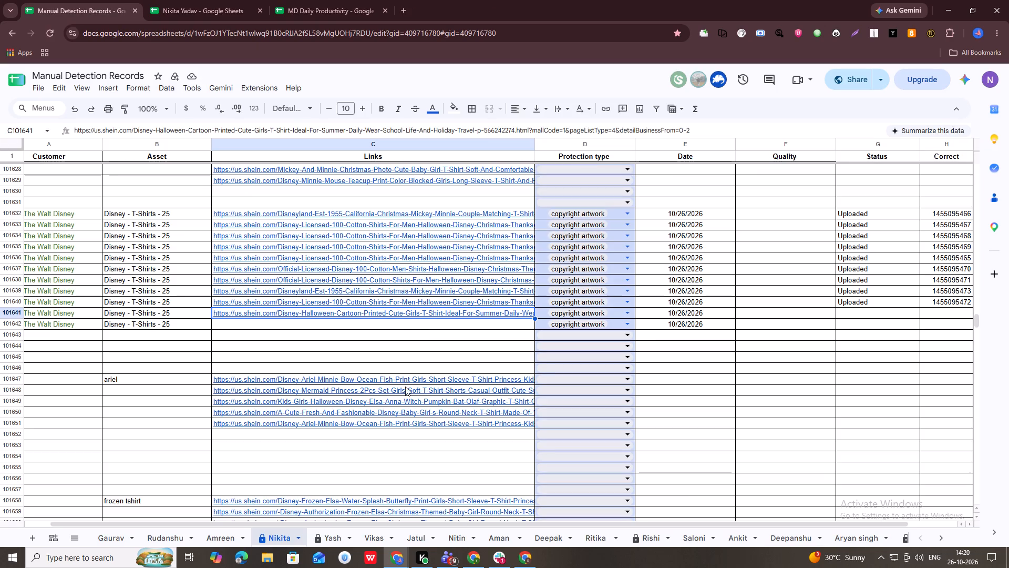
{"action": "left_click", "coordinate": [415, 328]}
{"action": "key", "text": "alt+Tab"}
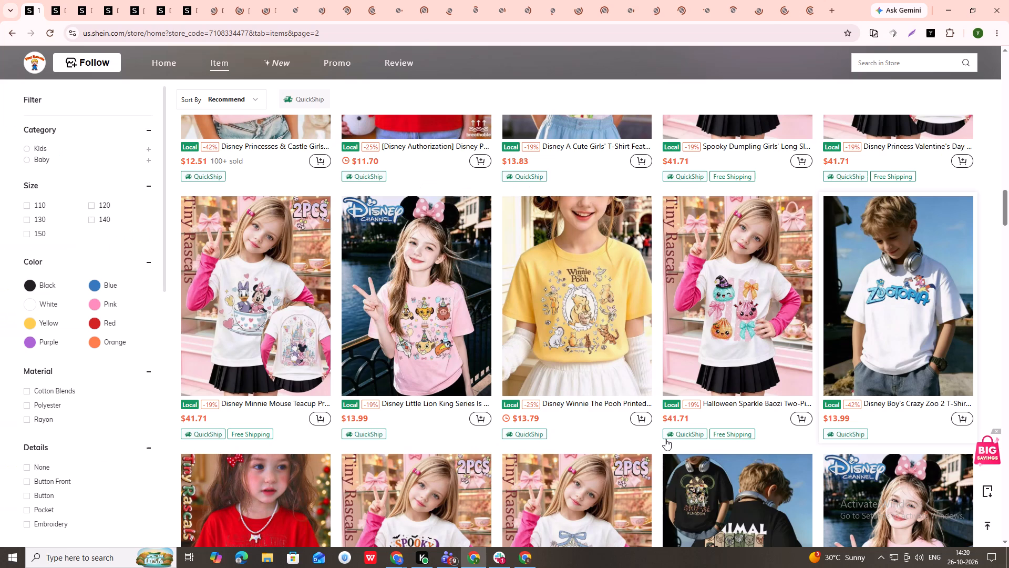
Copy the Disney Boy's Crazy Zoo 2 shirt's link into Quality cell F101632.
{"action": "scroll", "coordinate": [653, 458], "scroll_direction": "down", "scroll_amount": 6}
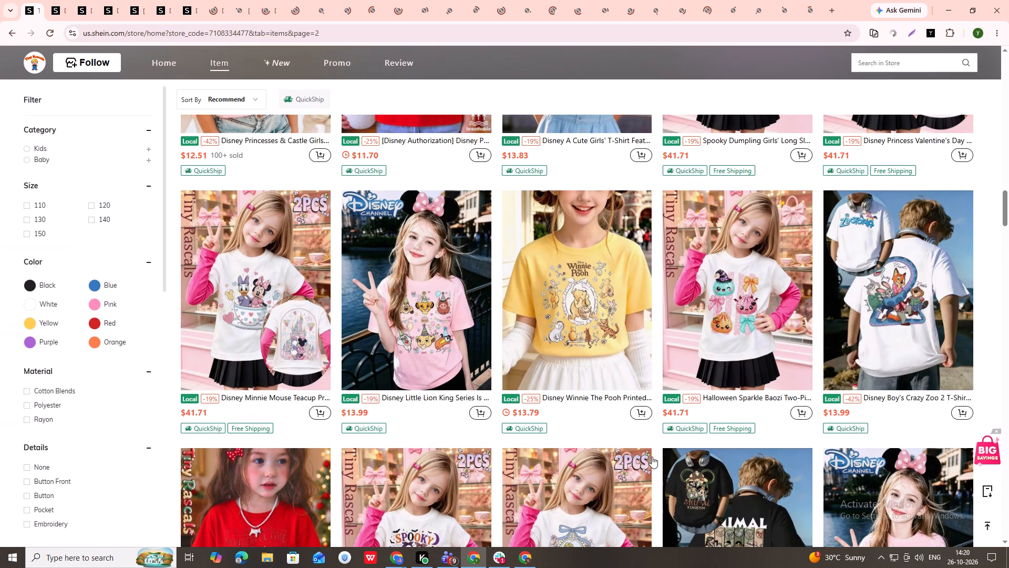
{"action": "scroll", "coordinate": [794, 427], "scroll_direction": "up", "scroll_amount": 5}
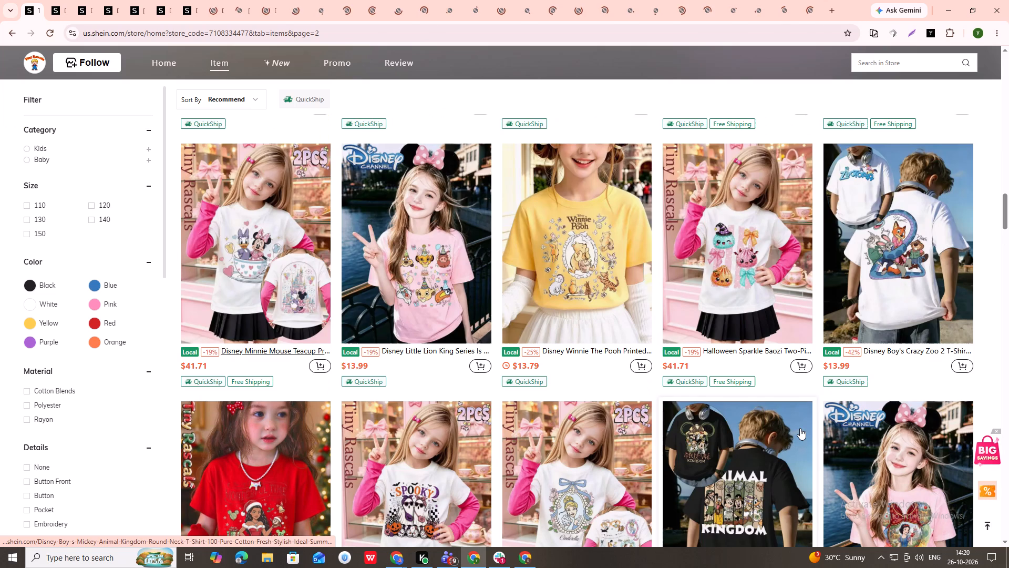
{"action": "right_click", "coordinate": [908, 351]}
{"action": "left_click", "coordinate": [811, 460]}
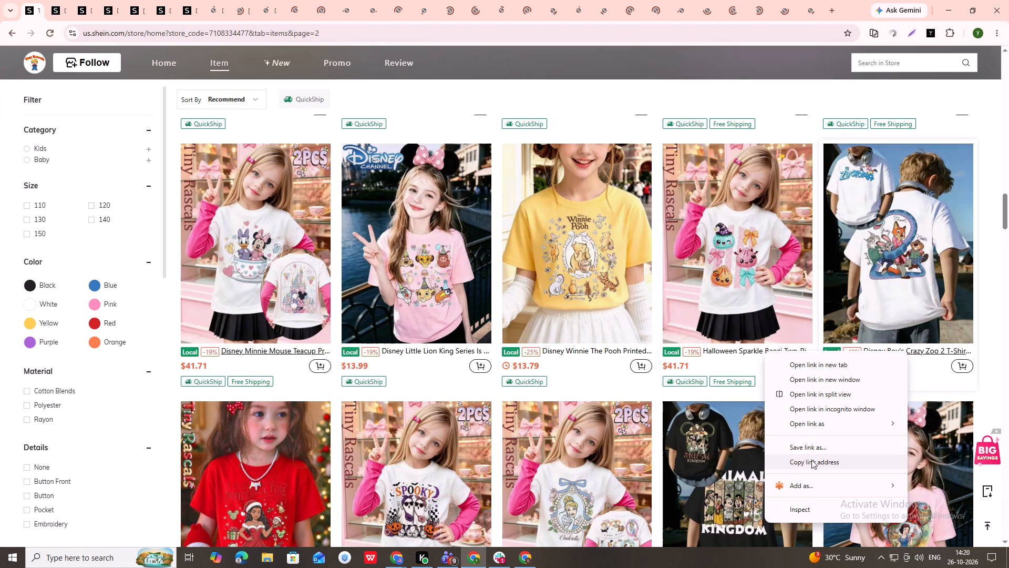
{"action": "key", "text": "alt+Tab"}
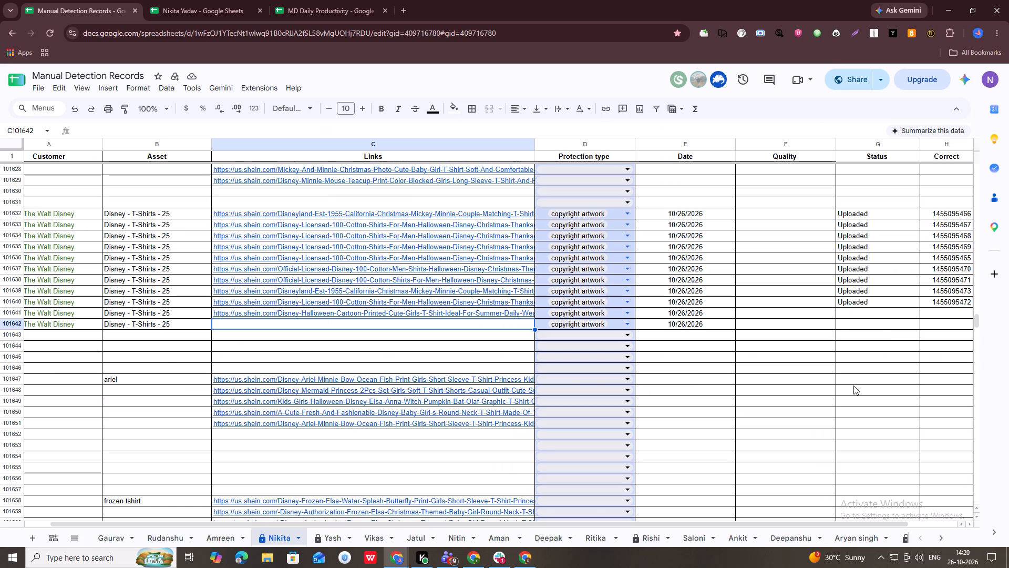
{"action": "scroll", "coordinate": [849, 381], "scroll_direction": "up", "scroll_amount": 2}
{"action": "left_click", "coordinate": [795, 321]}
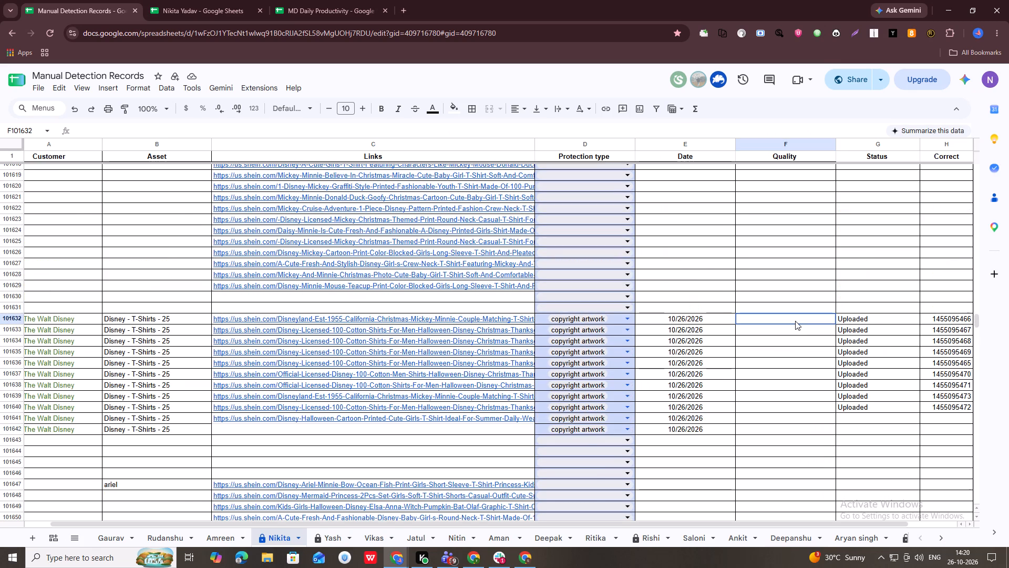
{"action": "key", "text": "ctrl+v"}
Label the copied link "zootopia" in cell F101633 and return to the store page.
{"action": "left_click", "coordinate": [779, 336]}
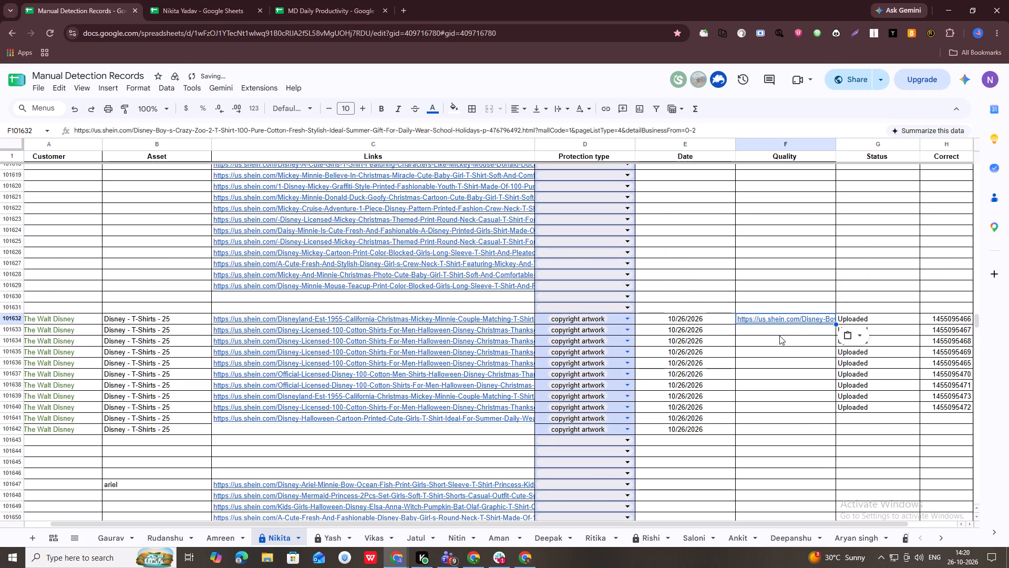
{"action": "type", "text": "zootopia"}
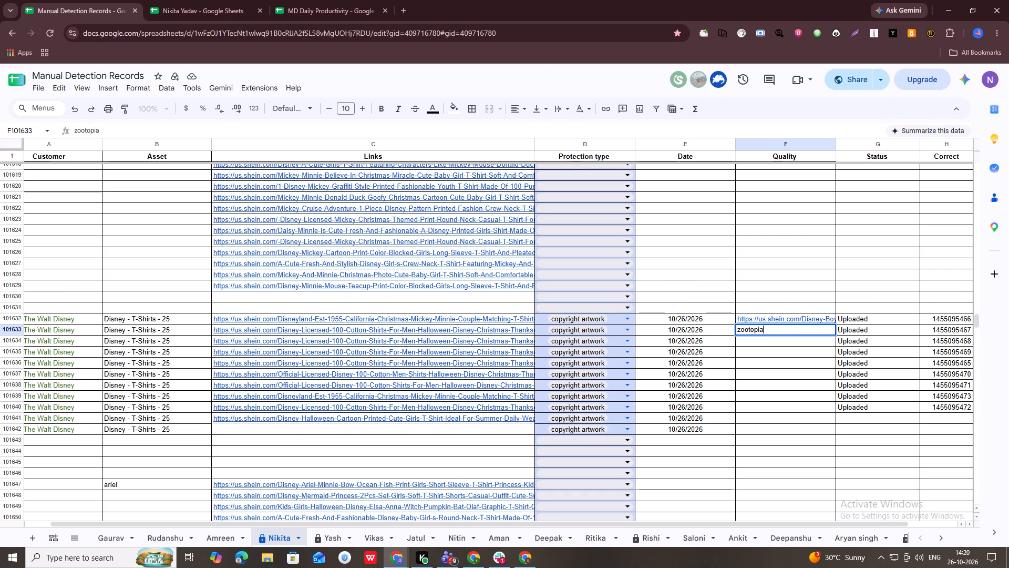
{"action": "key", "text": "Down"}
{"action": "key", "text": "alt+Tab"}
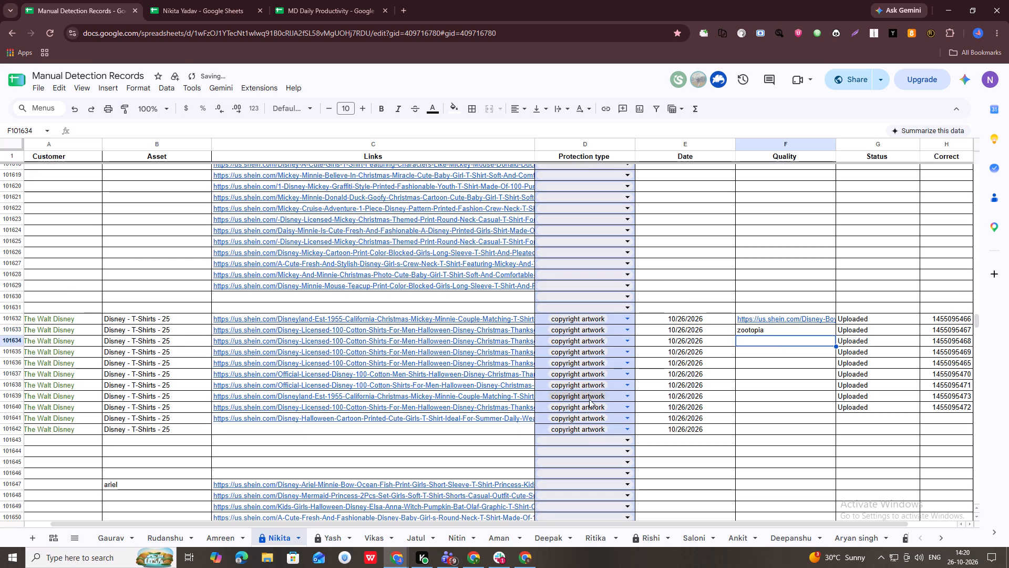
Copy the Disney Boy's Mickey Animal Kingdom T-shirt's link from the store page into Links cell C101630.
{"action": "scroll", "coordinate": [624, 368], "scroll_direction": "down", "scroll_amount": 4}
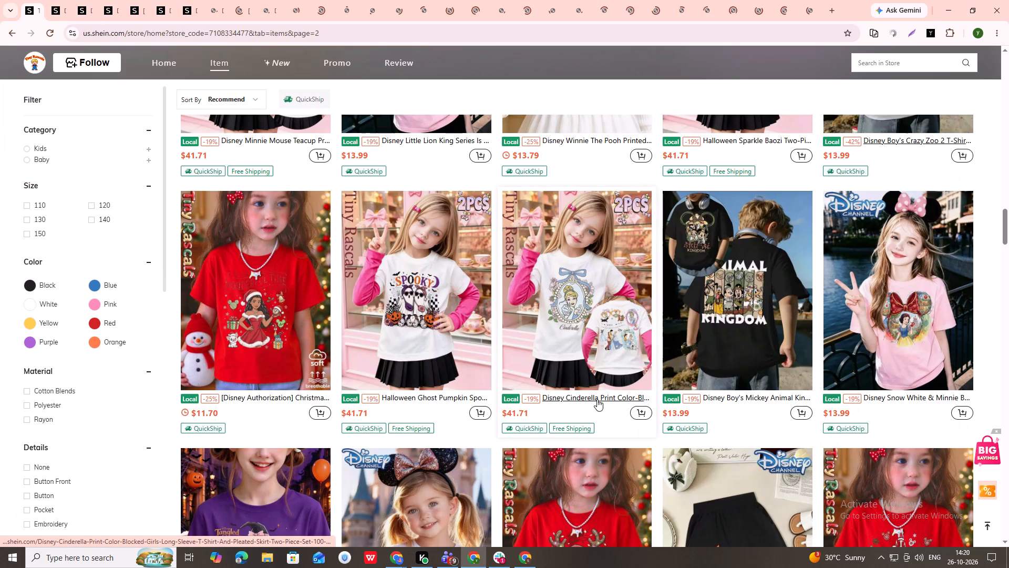
{"action": "right_click", "coordinate": [750, 400]}
{"action": "left_click", "coordinate": [790, 336]}
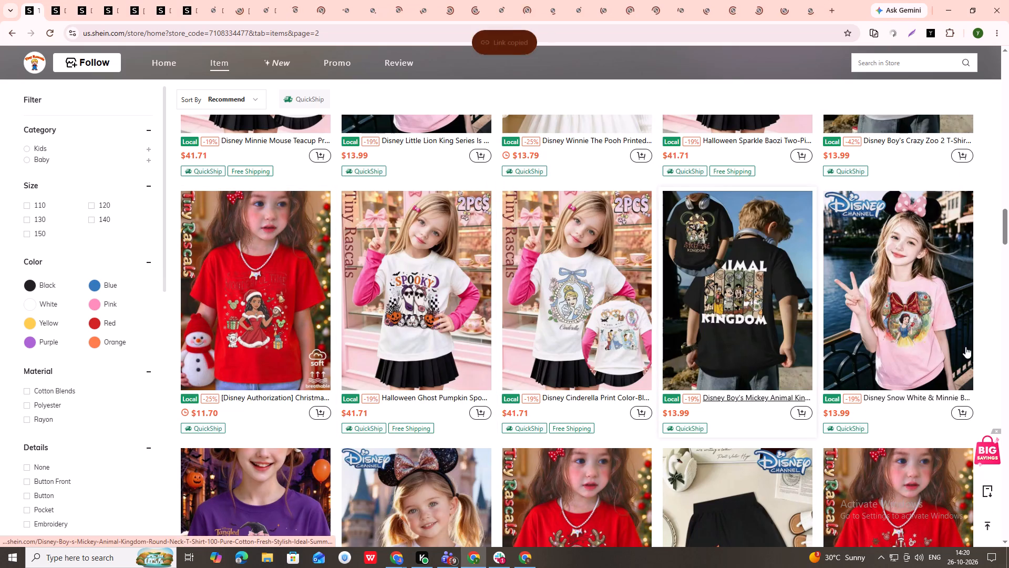
{"action": "key", "text": "alt+Tab"}
{"action": "key", "text": "ctrl+Left"}
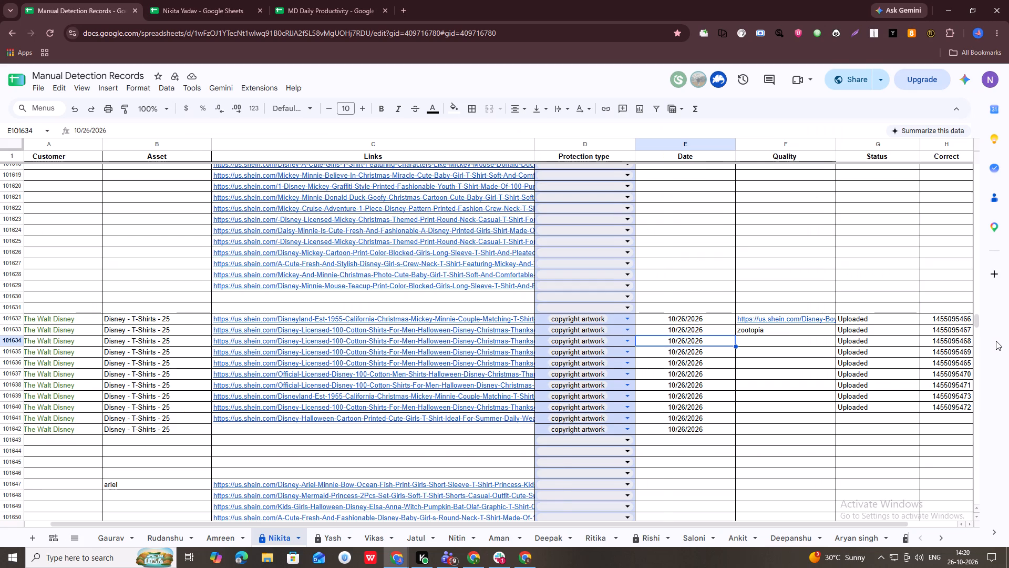
{"action": "key", "text": "ctrl+Left"}
{"action": "key", "text": "ctrl+Up"}
{"action": "key", "text": "Right"}
{"action": "key", "text": "Right"}
{"action": "key", "text": "ctrl+Up"}
{"action": "key", "text": "Down"}
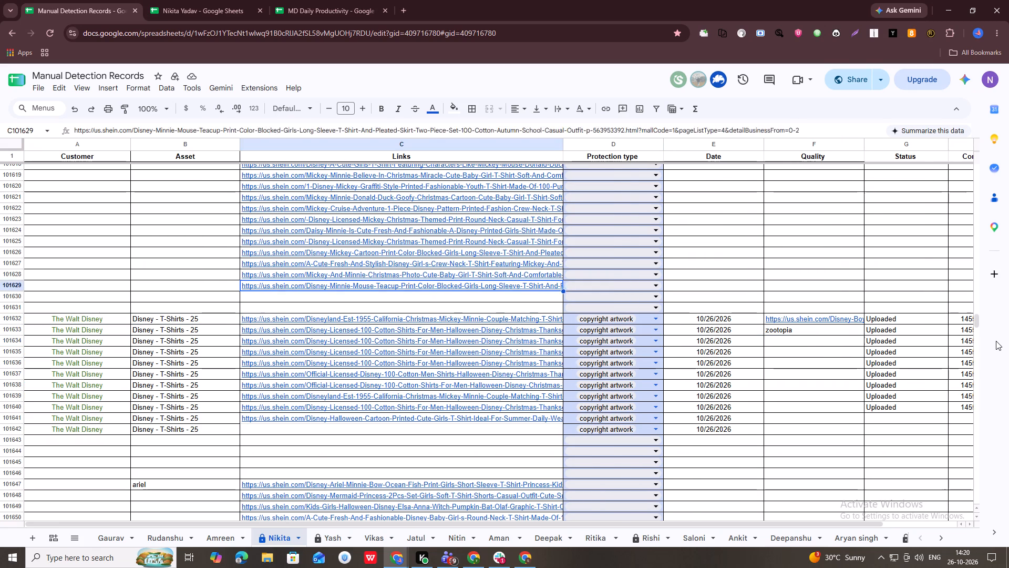
{"action": "key", "text": "ctrl+v"}
{"action": "key", "text": "Down"}
{"action": "key", "text": "alt+Tab"}
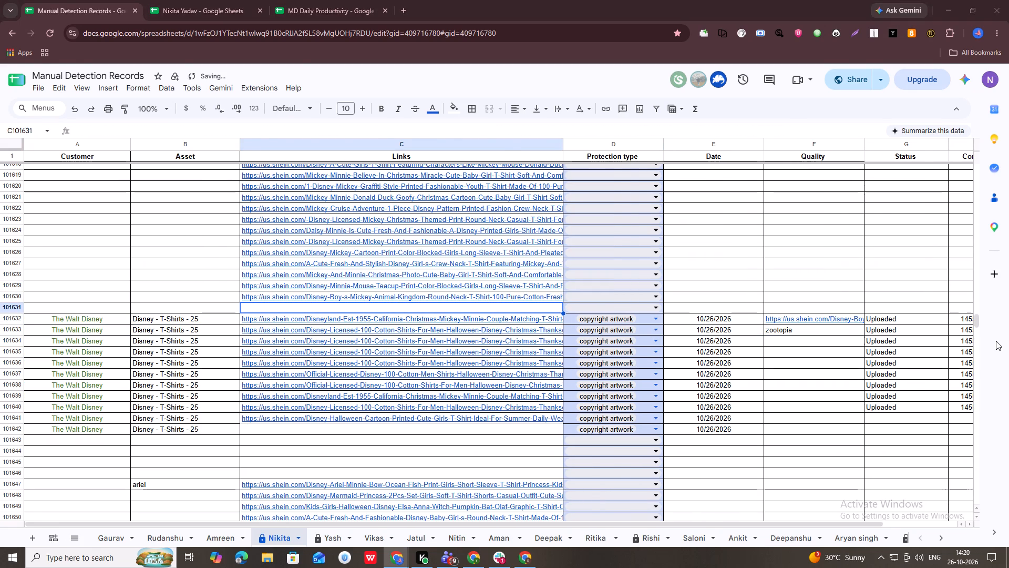
Open the Disney Snow White & Minnie Bow shirt and the Disney Princess Magic Design shirt listings in new tabs.
{"action": "right_click", "coordinate": [901, 398]}
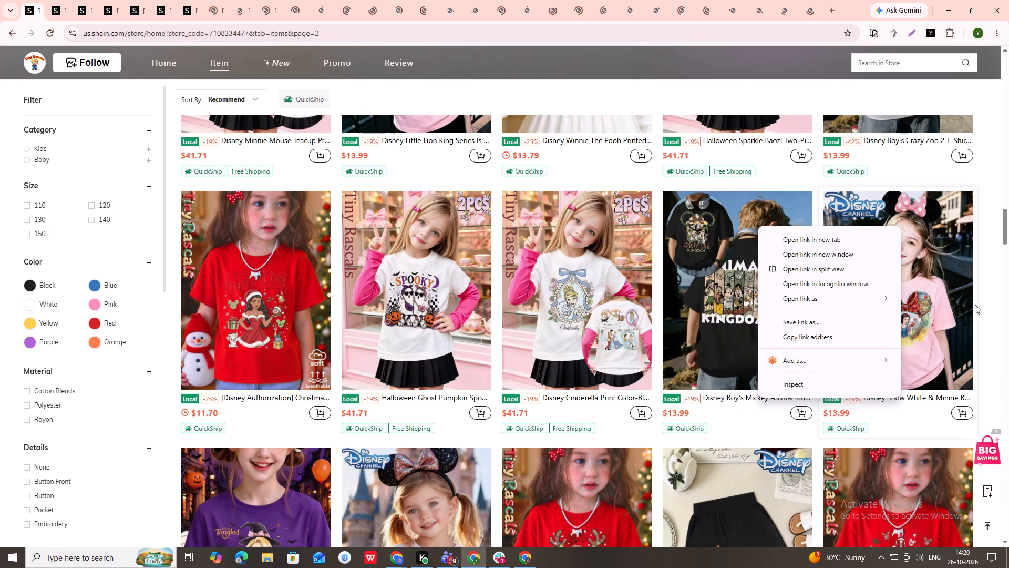
{"action": "left_click", "coordinate": [998, 291]}
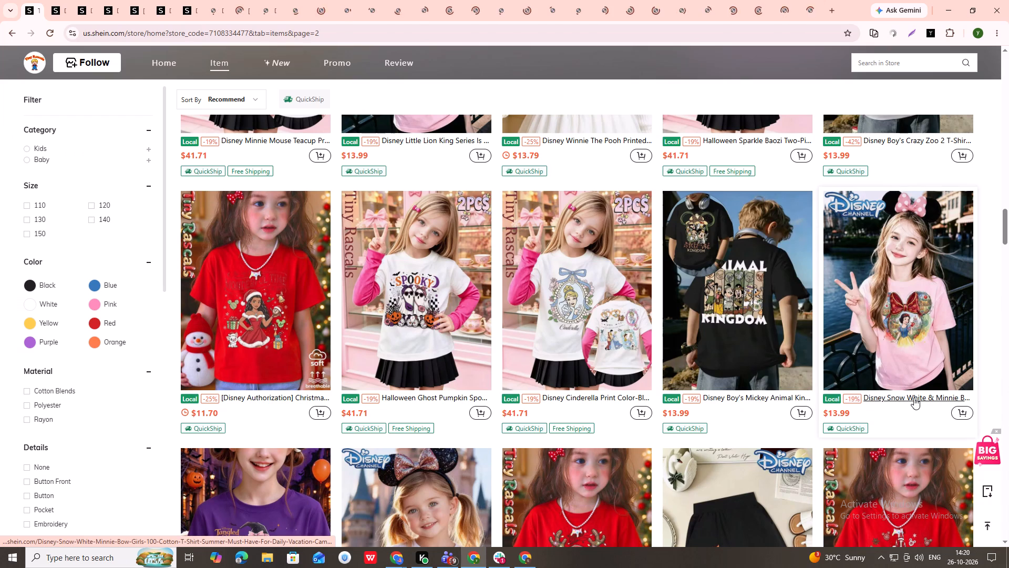
{"action": "middle_click", "coordinate": [910, 322]}
{"action": "scroll", "coordinate": [658, 434], "scroll_direction": "down", "scroll_amount": 5}
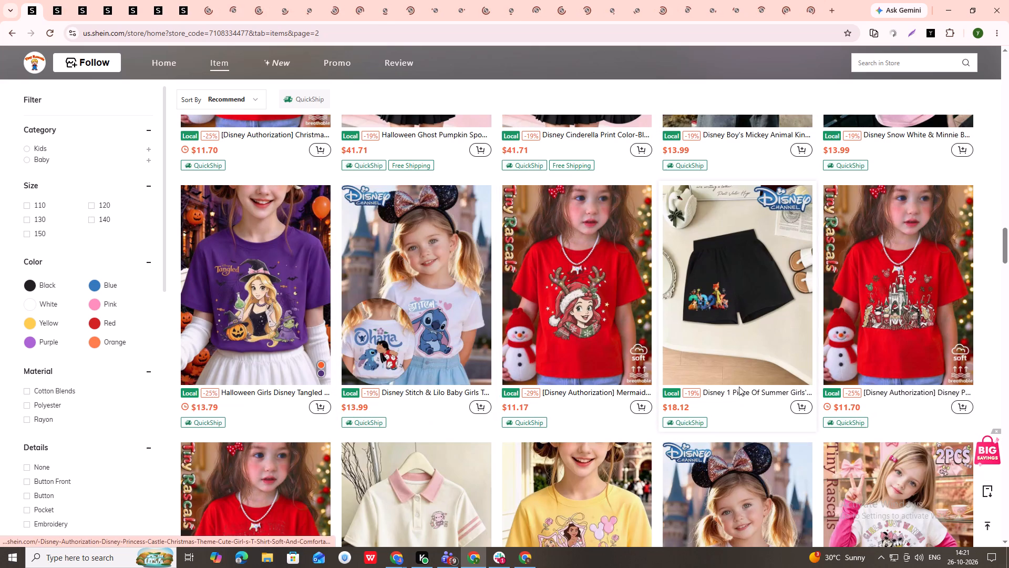
{"action": "scroll", "coordinate": [738, 387], "scroll_direction": "down", "scroll_amount": 6}
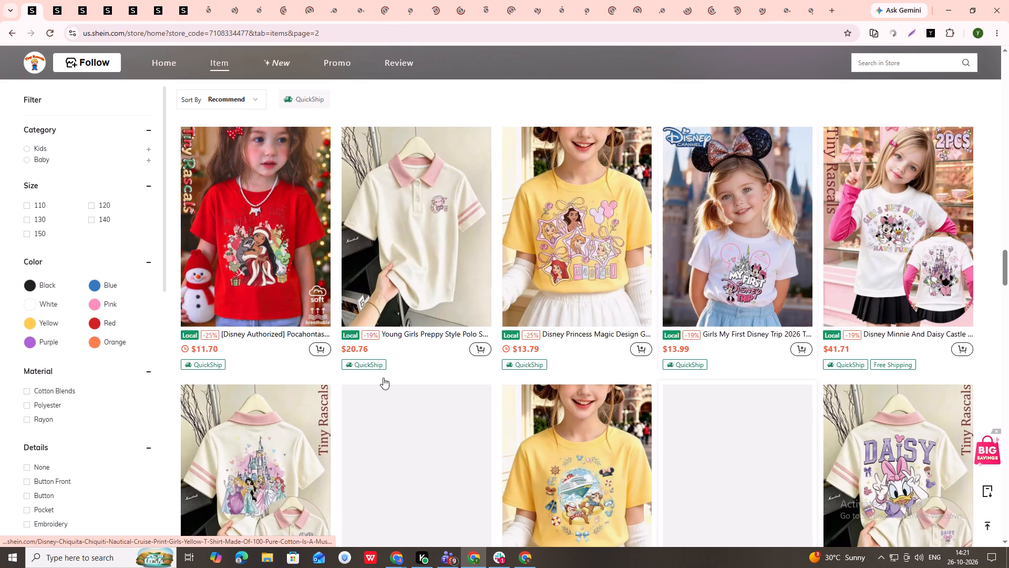
{"action": "middle_click", "coordinate": [599, 263]}
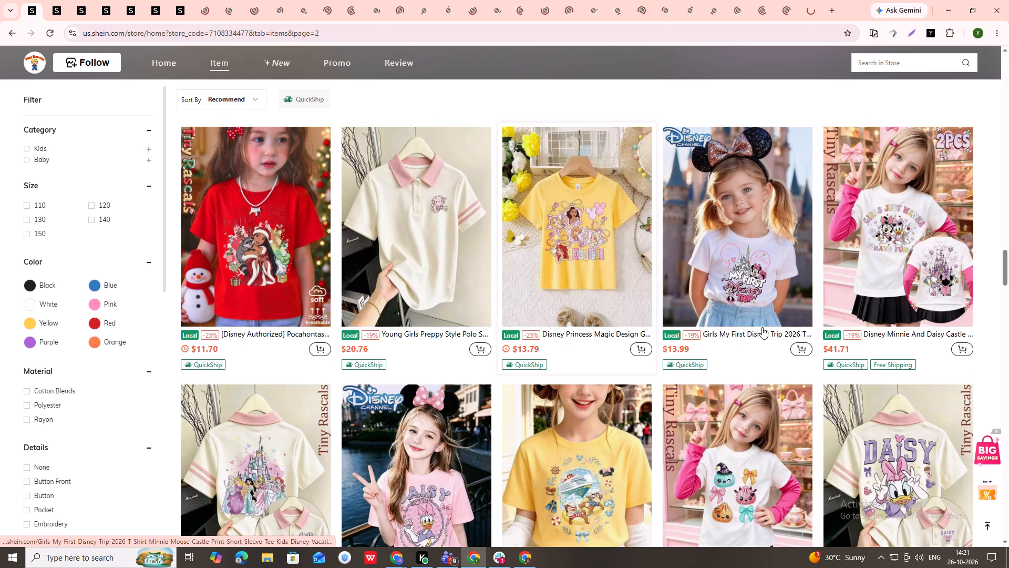
Copy the Girls My First Disney Trip 2026 T-shirt's link into Links cell C101631, inserting three blank rows at row 101631 first.
{"action": "right_click", "coordinate": [740, 331]}
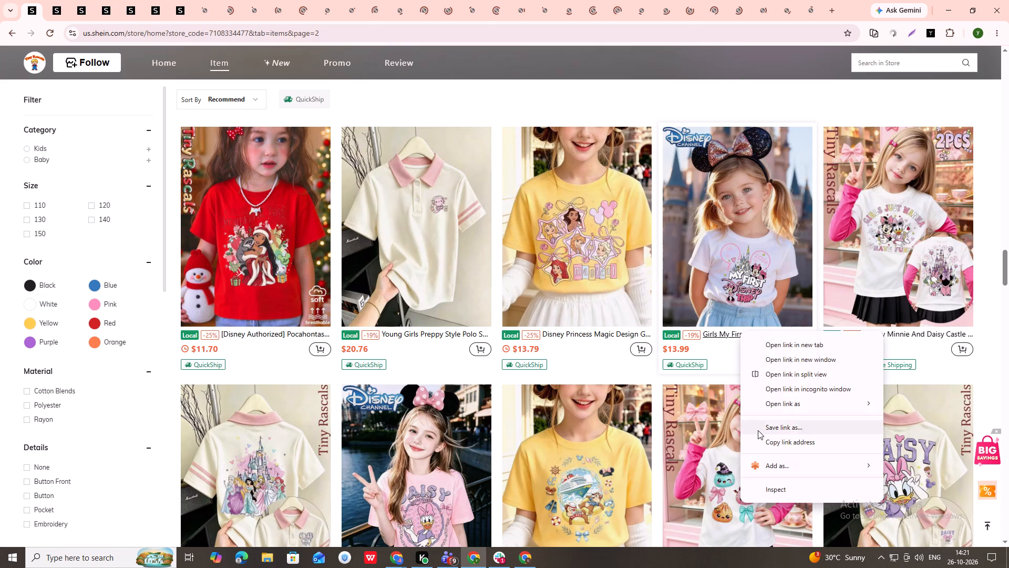
{"action": "left_click", "coordinate": [762, 437]}
{"action": "key", "text": "alt+Tab"}
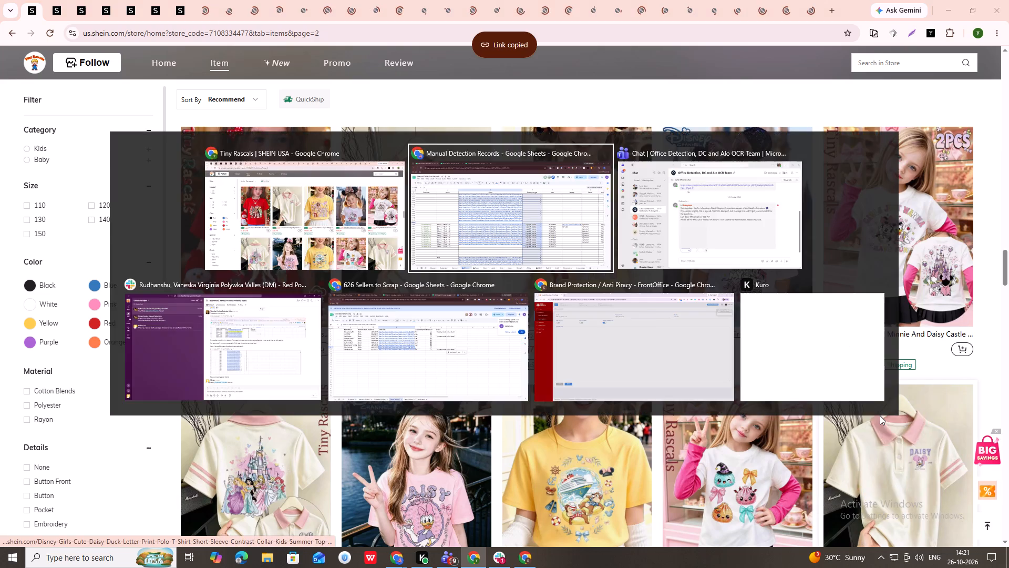
{"action": "left_click", "coordinate": [0, 308]}
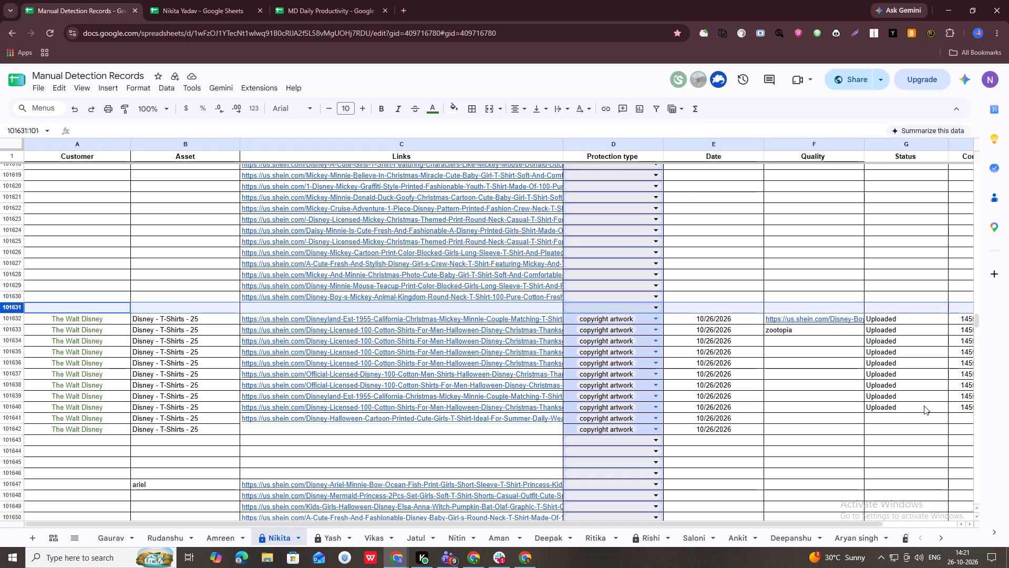
{"action": "key", "text": "ctrl+alt+equal"}
{"action": "key", "text": "ctrl+alt+equal"}
{"action": "key", "text": "ctrl+alt+equal"}
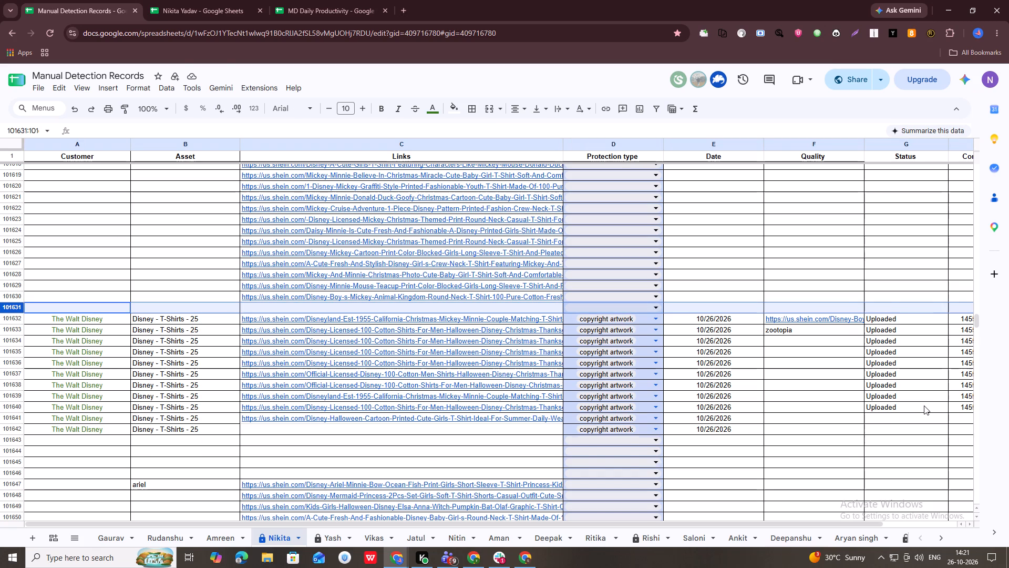
{"action": "left_click", "coordinate": [290, 318]}
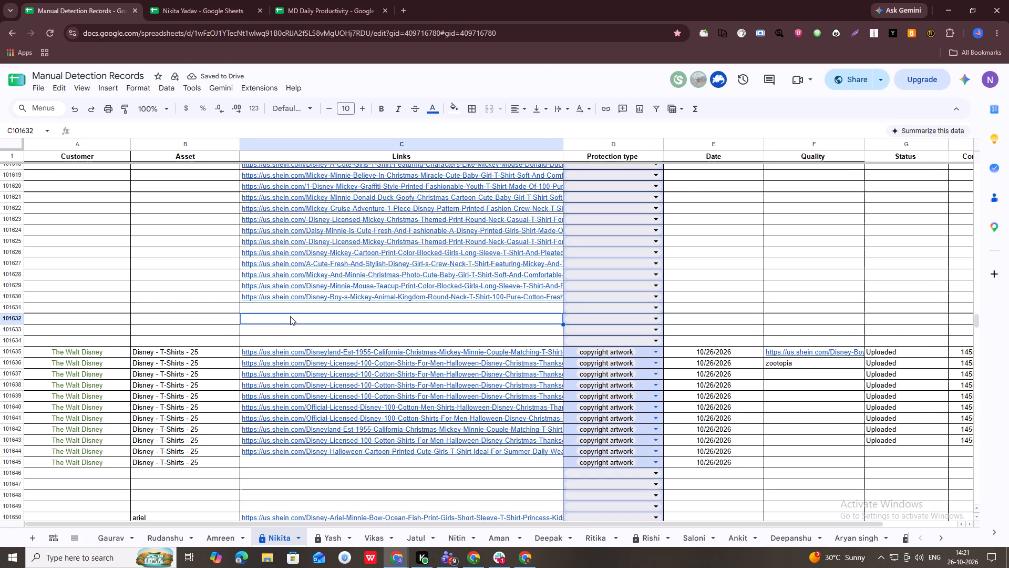
{"action": "key", "text": "Up"}
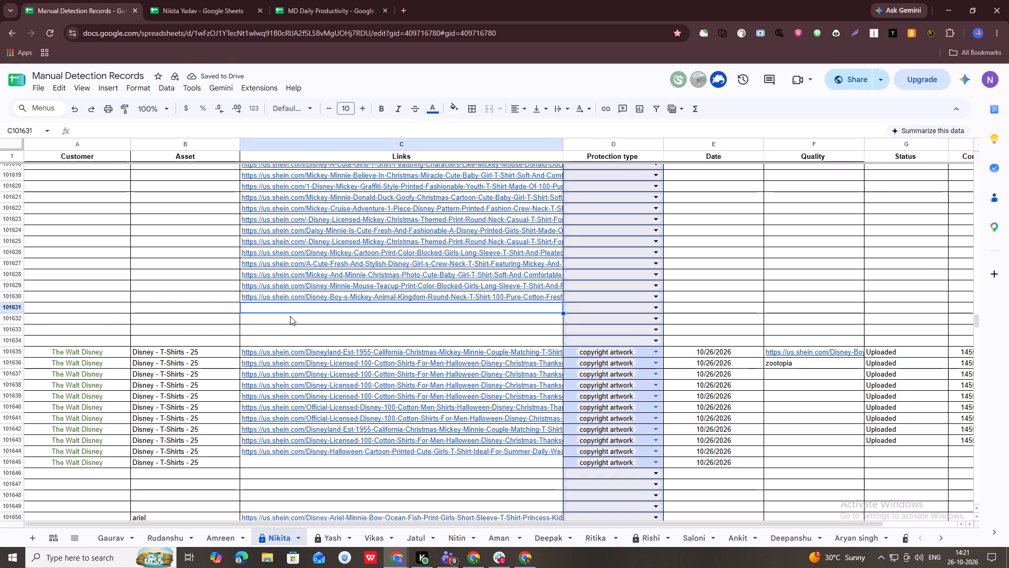
{"action": "key", "text": "ctrl+v"}
{"action": "key", "text": "Down"}
{"action": "key", "text": "alt+Tab"}
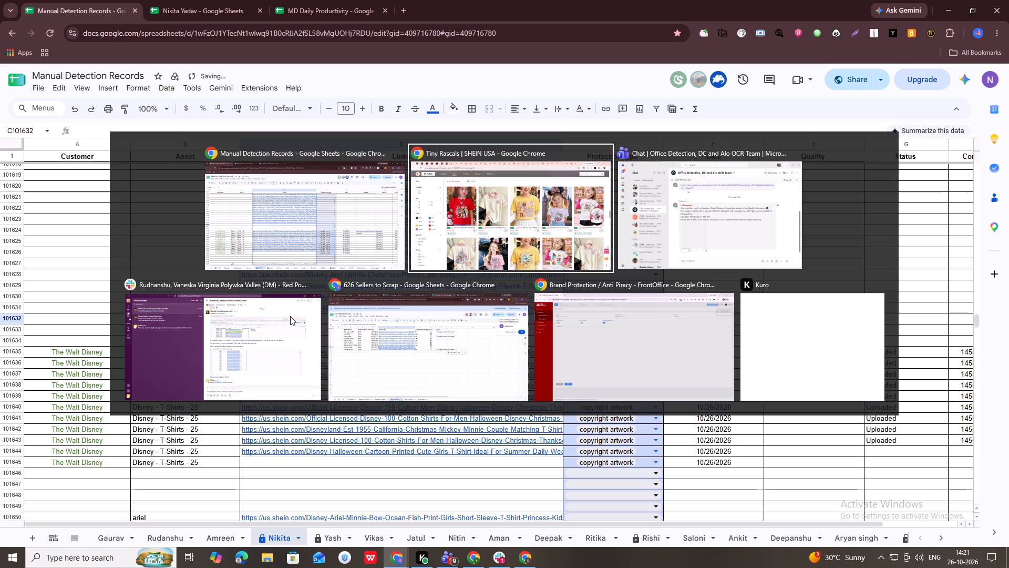
{"action": "key", "text": "alt+Tab"}
Remove duplicates from Links range C101606:C101631, select the empty cell C101628 and return to the store page.
{"action": "key", "text": "Up"}
{"action": "scroll", "coordinate": [349, 318], "scroll_direction": "up", "scroll_amount": 4}
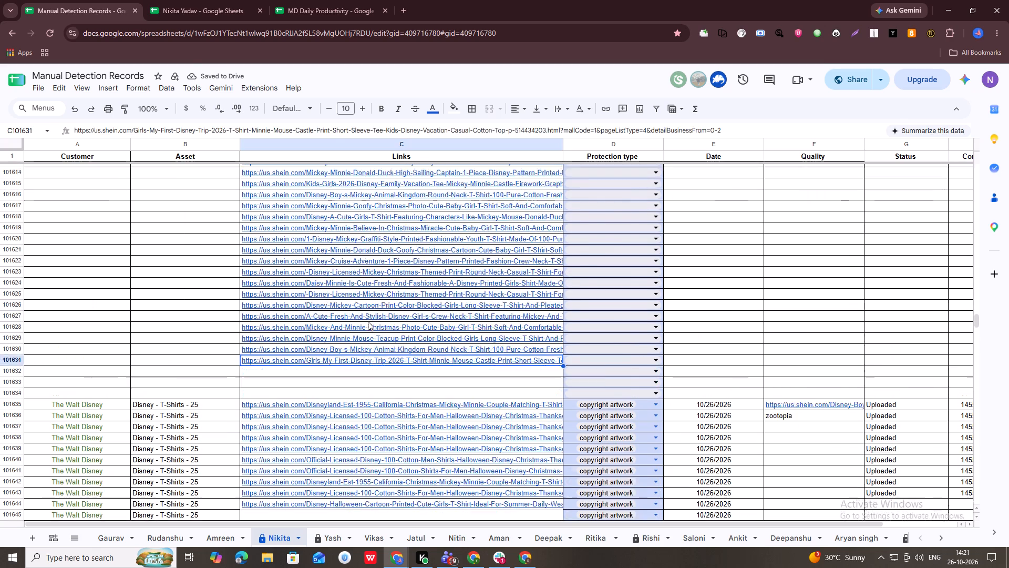
{"action": "scroll", "coordinate": [368, 321], "scroll_direction": "up", "scroll_amount": 3}
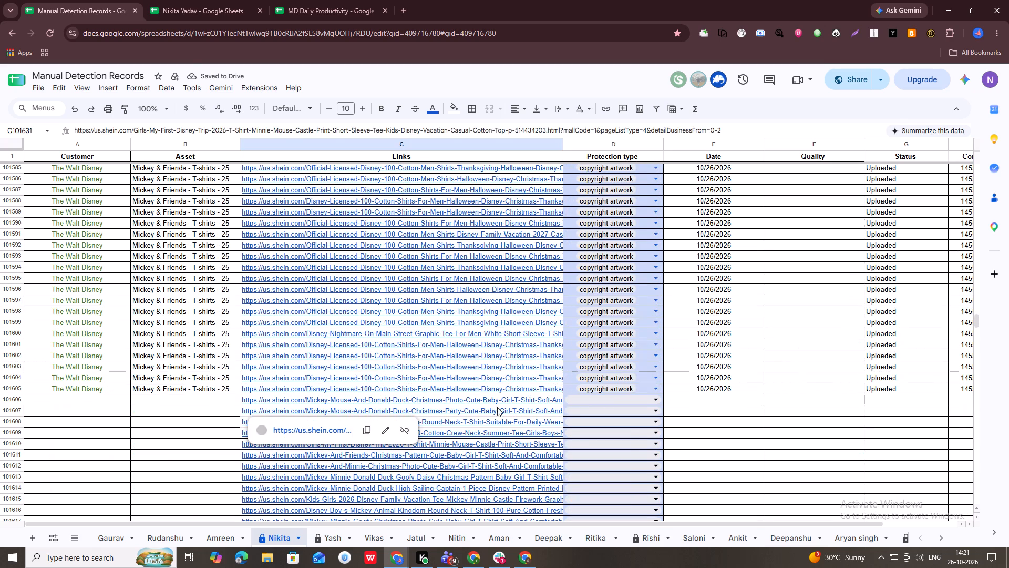
{"action": "left_click", "coordinate": [500, 403], "text": "shift"}
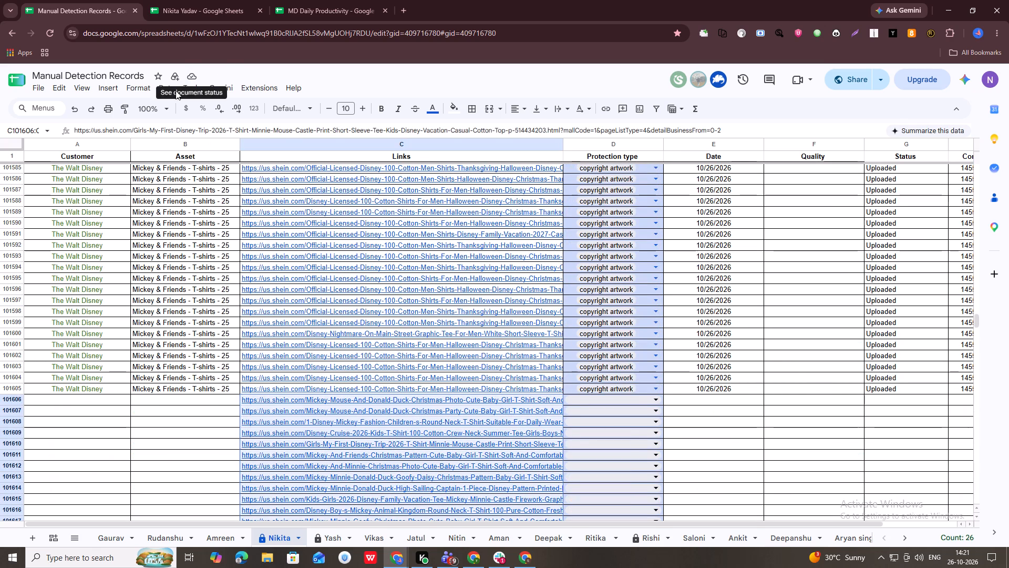
{"action": "left_click", "coordinate": [173, 87]}
{"action": "left_click", "coordinate": [166, 89]}
{"action": "left_click", "coordinate": [220, 374]}
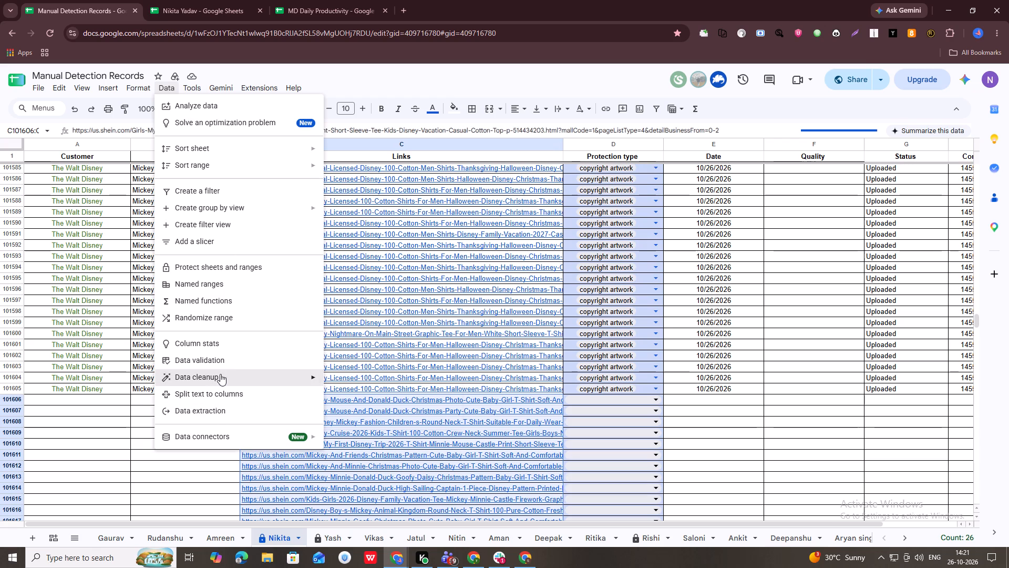
{"action": "left_click", "coordinate": [395, 397]}
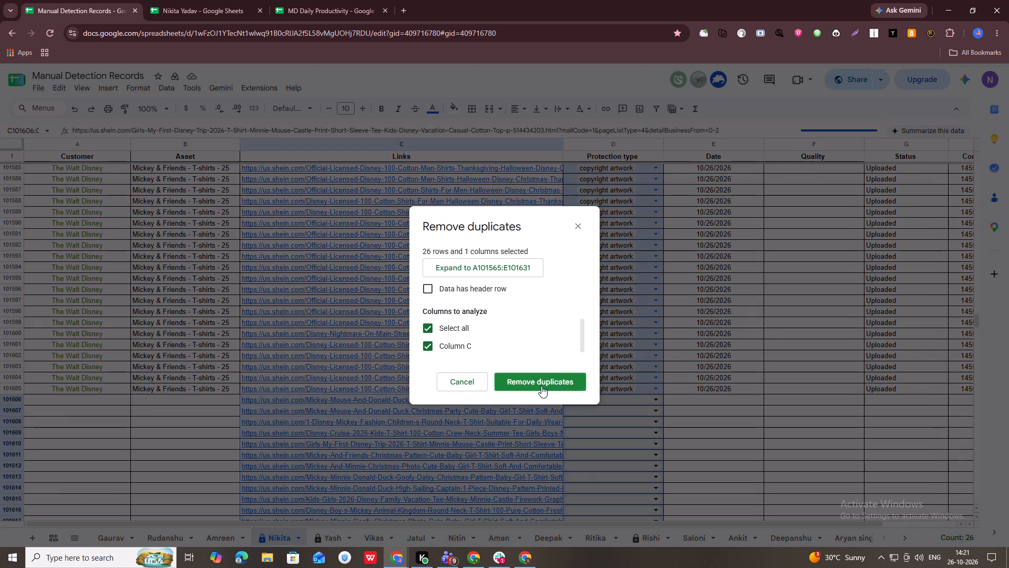
{"action": "left_click", "coordinate": [541, 386]}
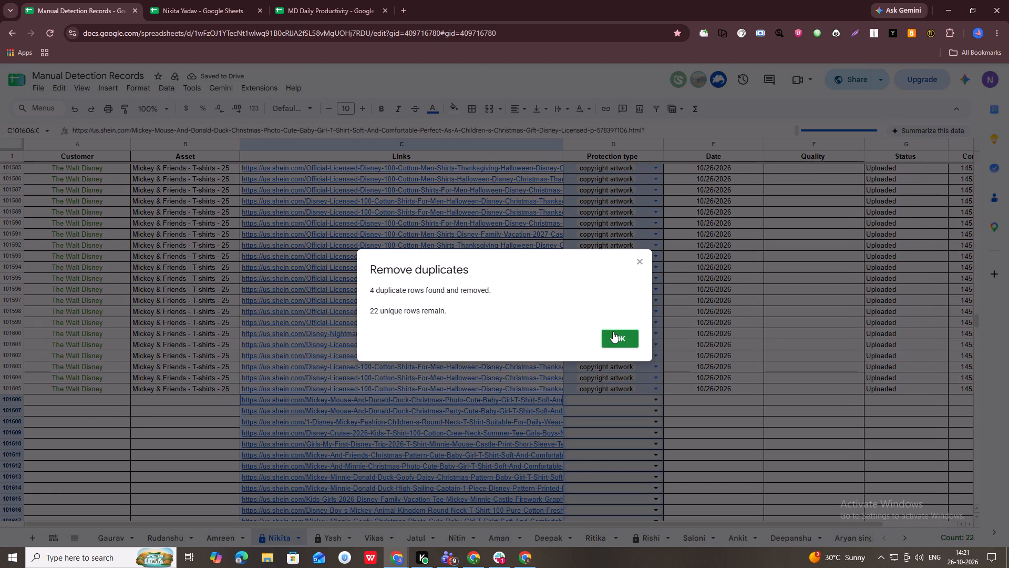
{"action": "left_click", "coordinate": [621, 335]}
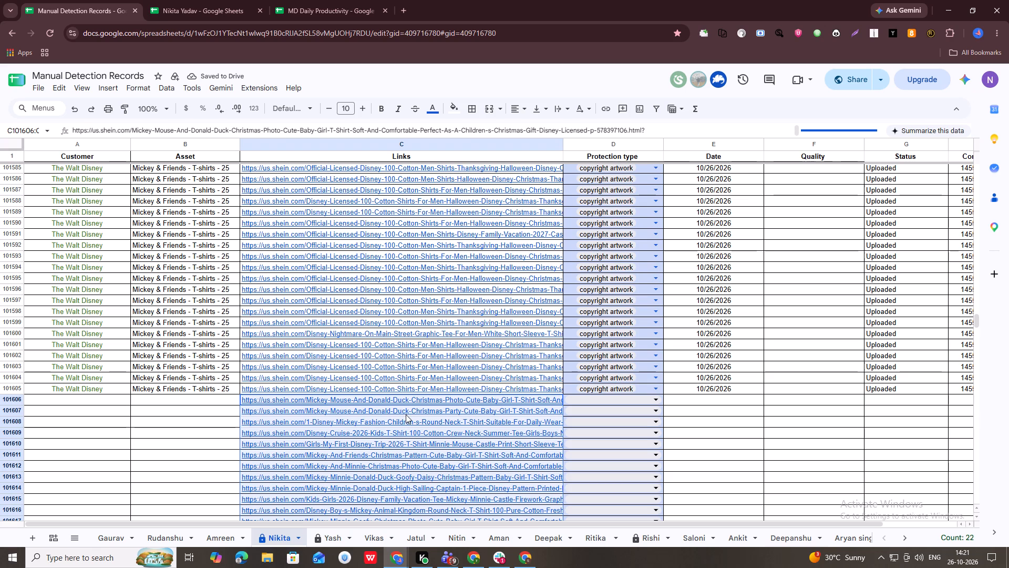
{"action": "scroll", "coordinate": [397, 350], "scroll_direction": "down", "scroll_amount": 5}
{"action": "left_click", "coordinate": [435, 383]}
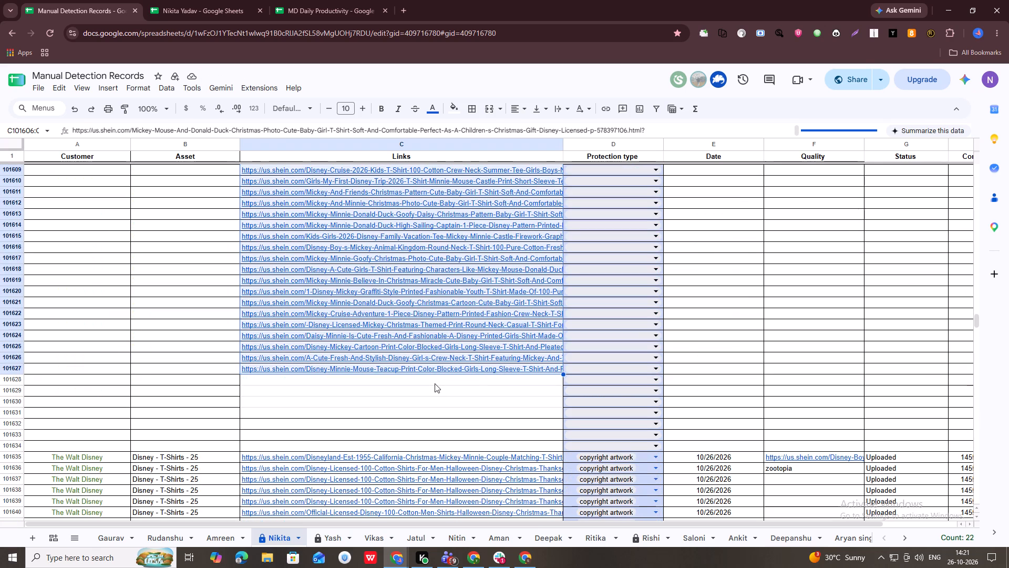
{"action": "key", "text": "alt+Tab"}
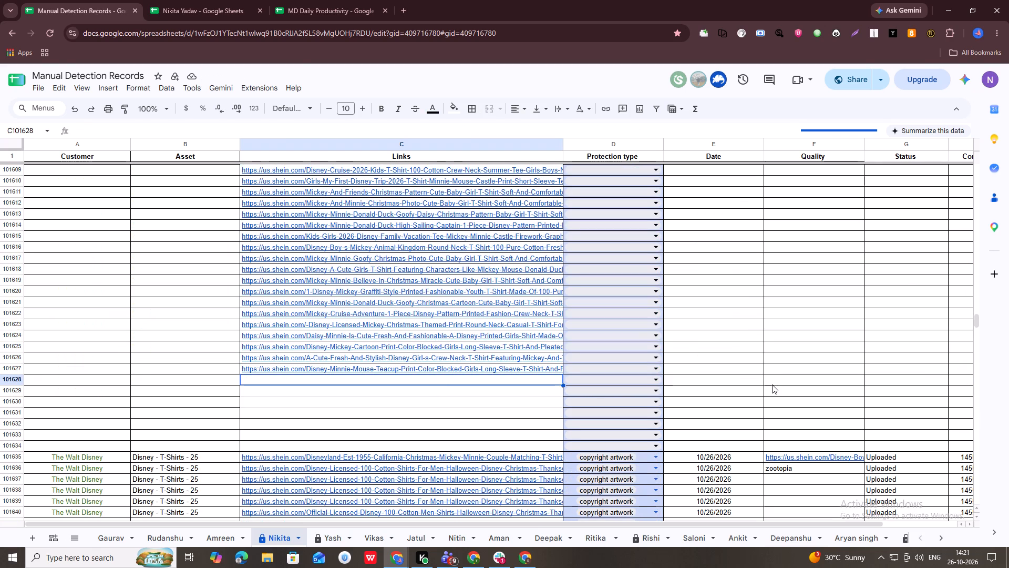
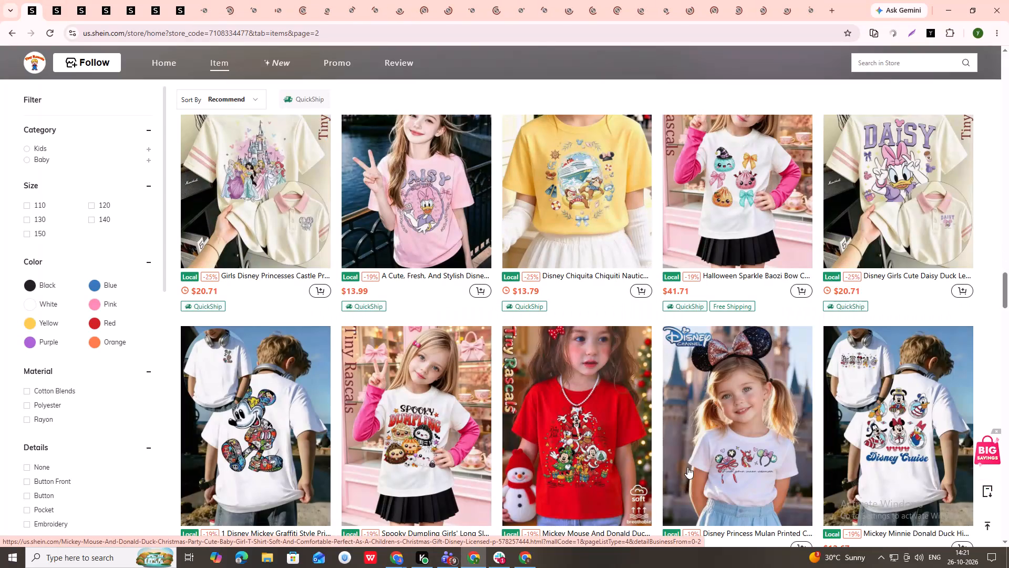
Switch to Manual Detection Records and copy the Mickey & Friends links in Links range C101606:C101627.
{"action": "key", "text": "alt+Tab"}
{"action": "left_click", "coordinate": [513, 367]}
{"action": "scroll", "coordinate": [685, 406], "scroll_direction": "up", "scroll_amount": 3}
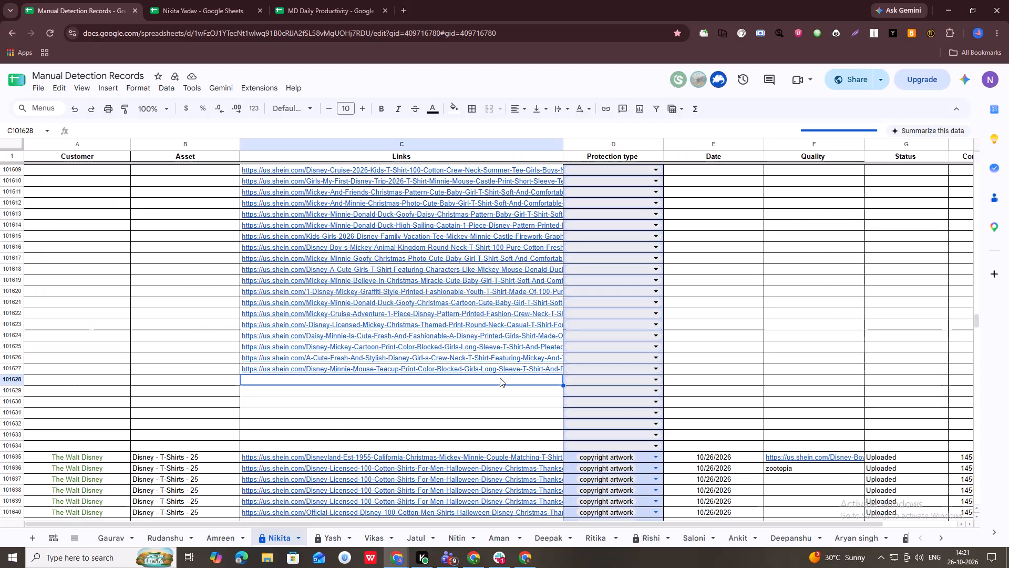
{"action": "left_click", "coordinate": [493, 297], "text": "shift"}
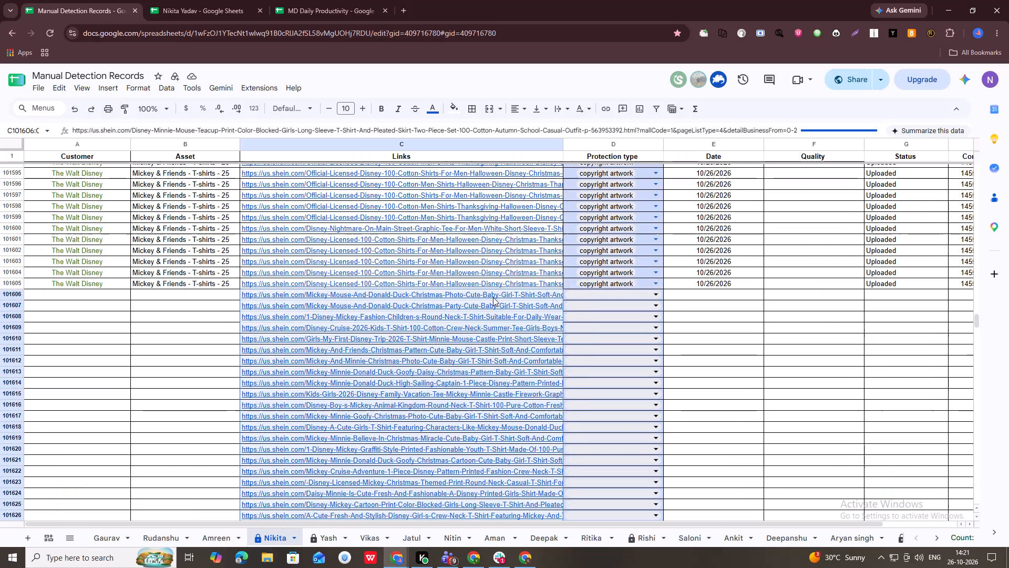
{"action": "key", "text": "ctrl+c"}
{"action": "key", "text": "ctrl+c"}
{"action": "key", "text": "ctrl+c"}
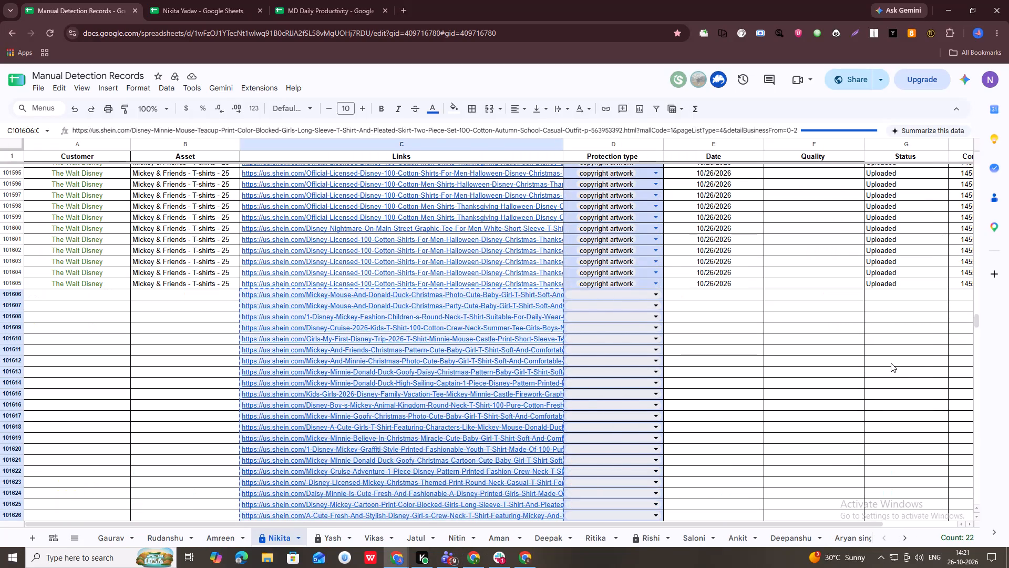
Switch to the Red Points New Incident form and set the asset to Mickey & Friends - T-shirts - 25.
{"action": "key", "text": "alt+Tab"}
{"action": "left_click", "coordinate": [650, 350], "text": "alt"}
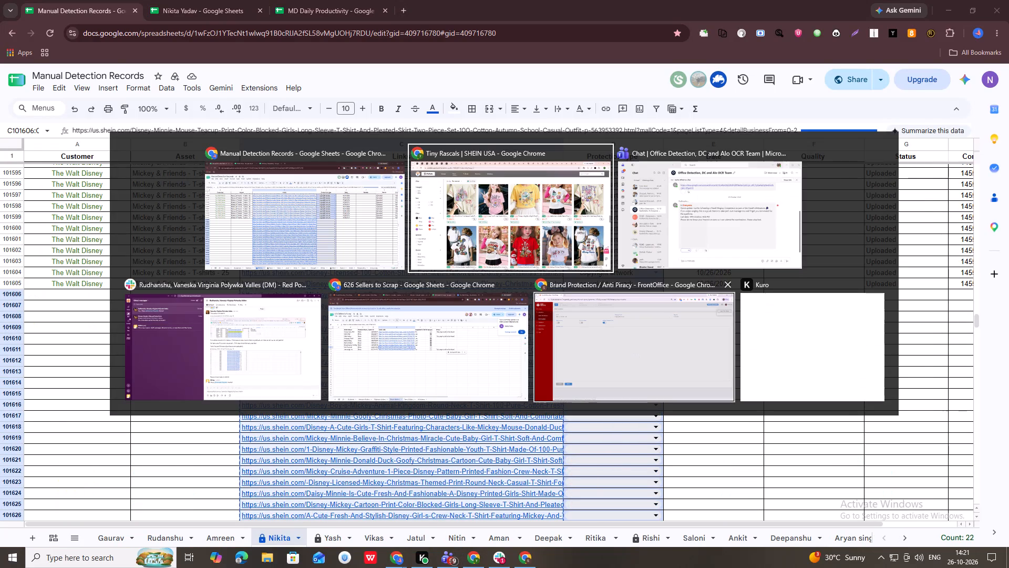
{"action": "left_click", "coordinate": [172, 124]}
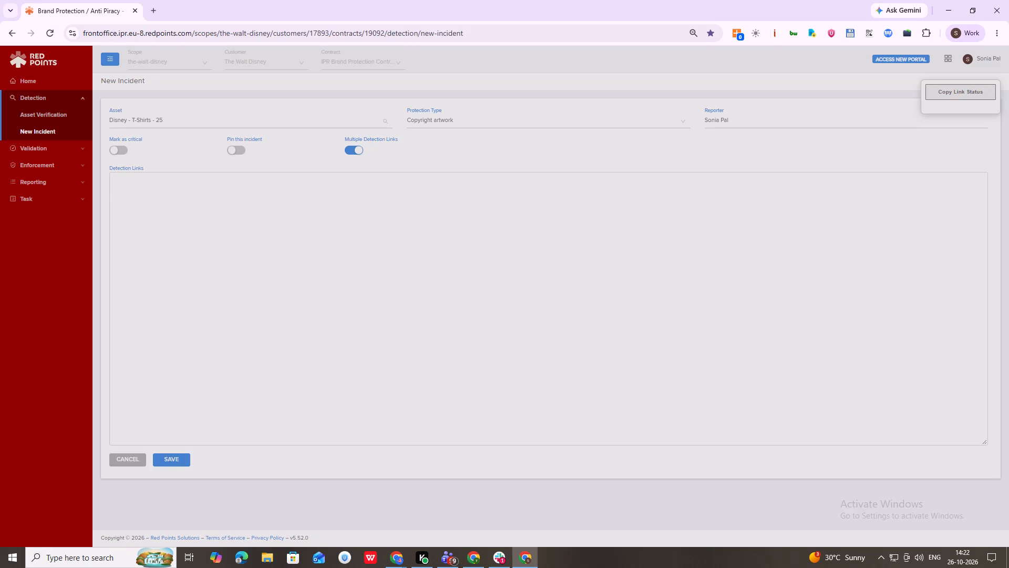
{"action": "type", "text": "mickey"}
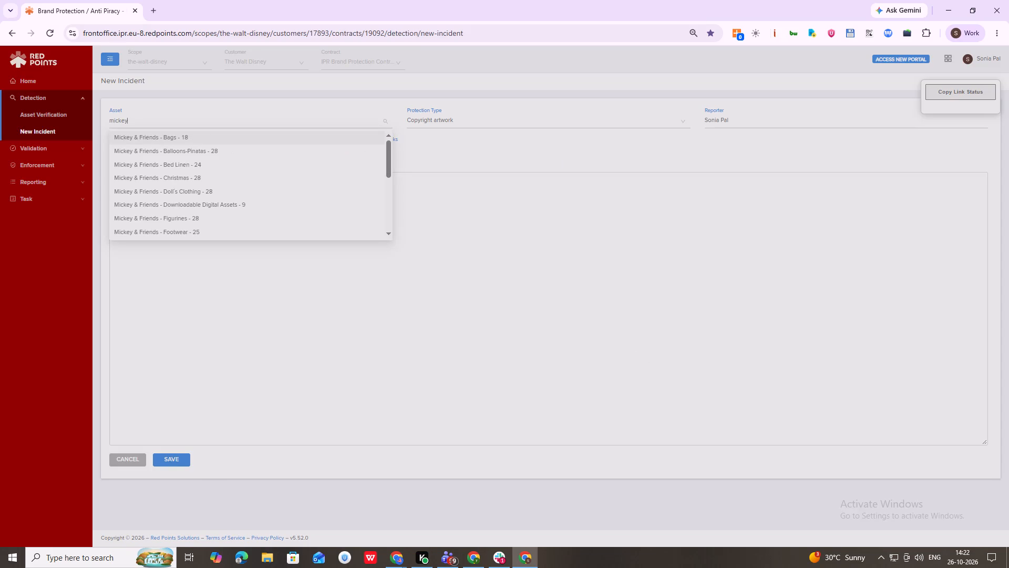
{"action": "scroll", "coordinate": [259, 179], "scroll_direction": "down", "scroll_amount": 3}
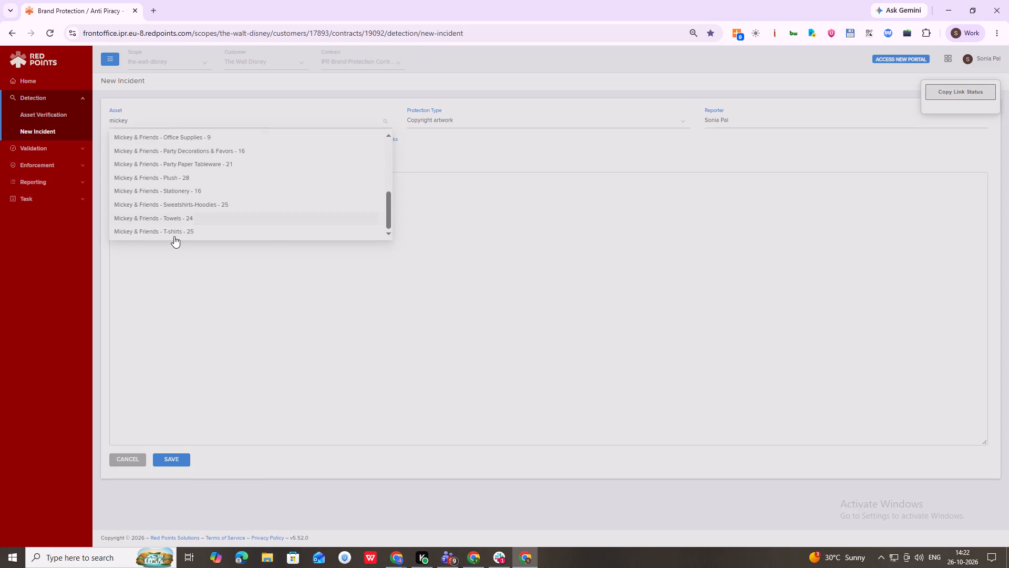
{"action": "left_click", "coordinate": [174, 236]}
Paste the copied Shein links as the detection links and save the new incidents.
{"action": "left_click", "coordinate": [479, 255]}
{"action": "key", "text": "ctrl+v"}
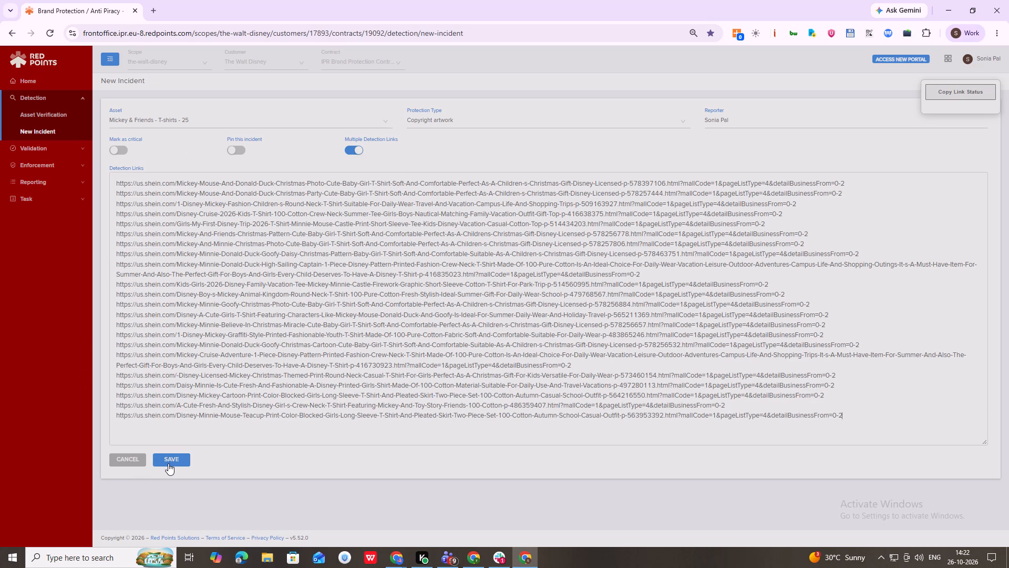
{"action": "key", "text": "alt+Tab"}
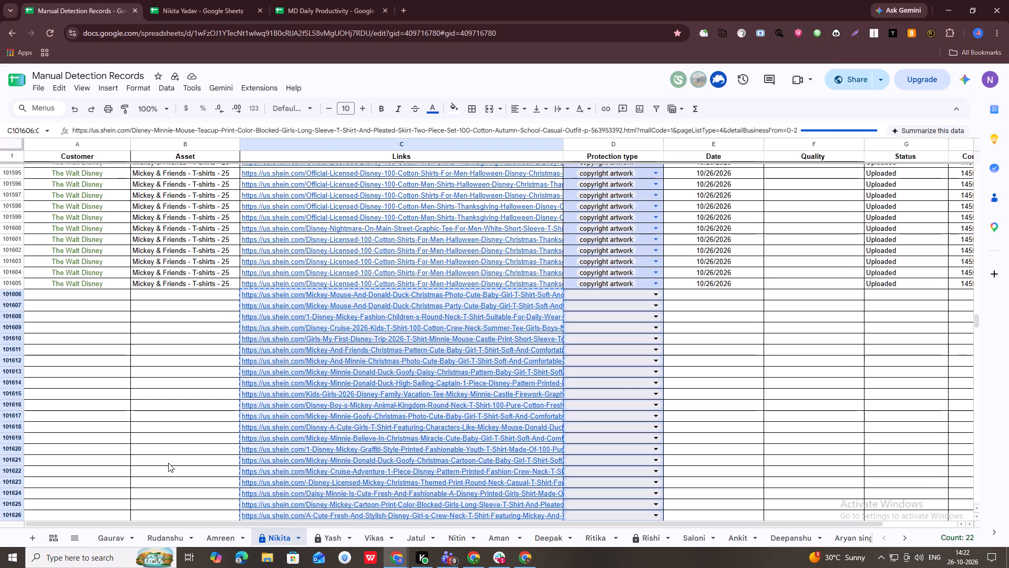
{"action": "key", "text": "alt+Tab"}
{"action": "left_click", "coordinate": [168, 463]}
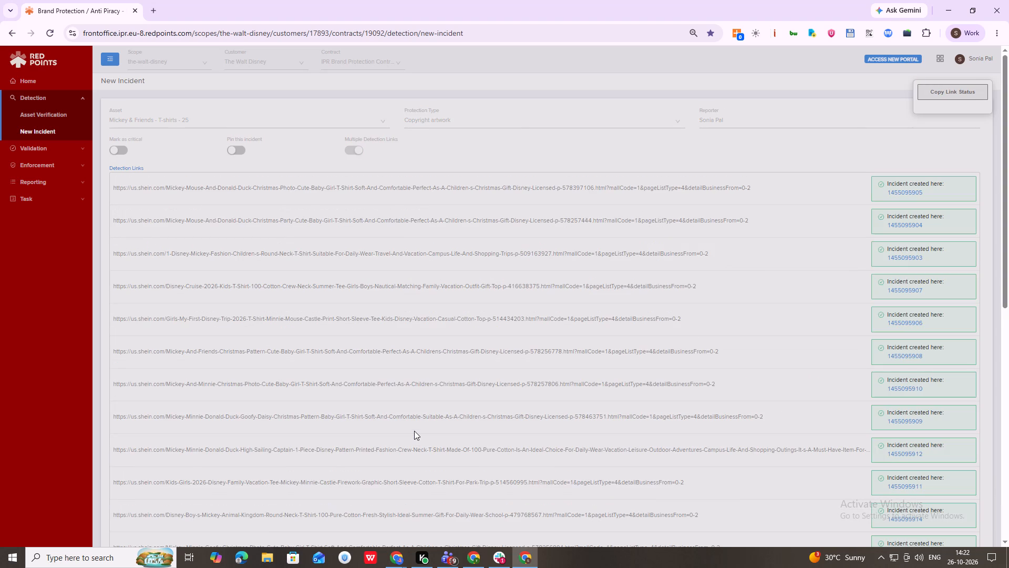
Copy the link status of the created incidents and paste it into Manual Detection Records starting at Quality cell F101607.
{"action": "scroll", "coordinate": [458, 419], "scroll_direction": "down", "scroll_amount": 7}
{"action": "scroll", "coordinate": [642, 380], "scroll_direction": "down", "scroll_amount": 5}
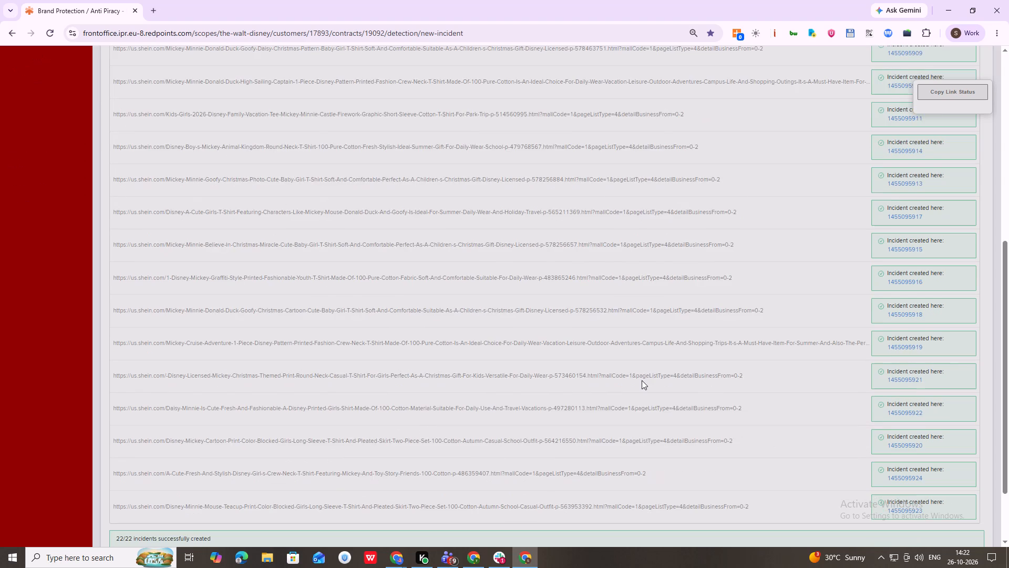
{"action": "scroll", "coordinate": [642, 380], "scroll_direction": "down", "scroll_amount": 9}
{"action": "left_click", "coordinate": [955, 93]}
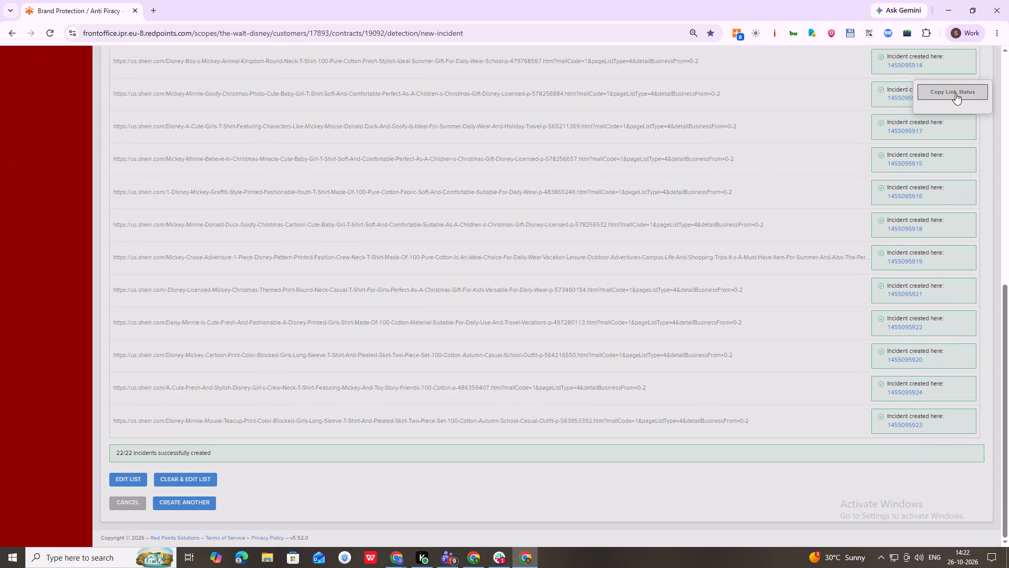
{"action": "key", "text": "alt+Tab"}
{"action": "left_click", "coordinate": [801, 307]}
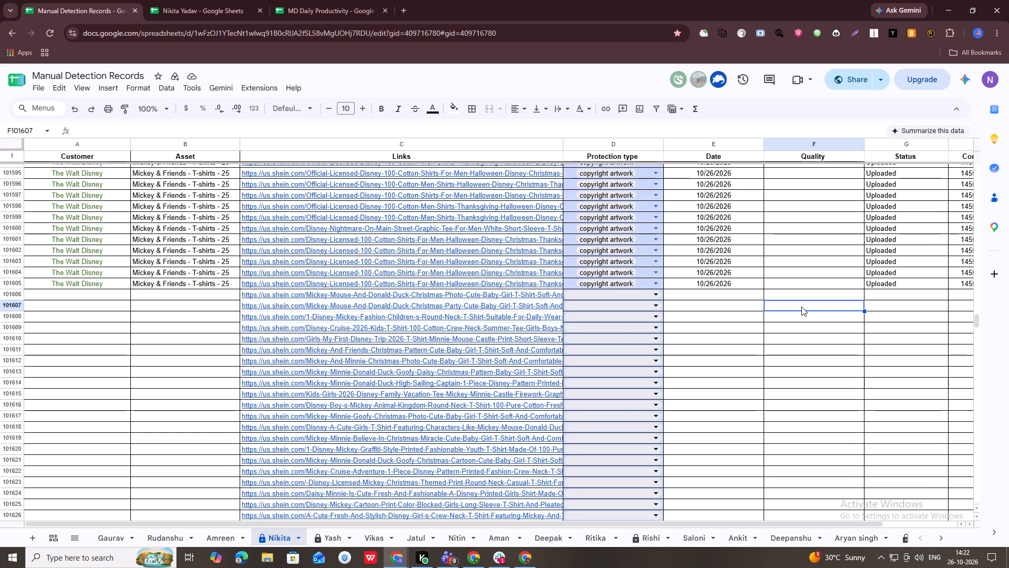
{"action": "key", "text": "ctrl+v"}
Delete the pasted header cells F101607:H101607 and the duplicate links in Quality range F101608:F101629.
{"action": "key", "text": "Left"}
{"action": "key", "text": "Right"}
{"action": "key", "text": "shift+Right"}
{"action": "key", "text": "shift+Right"}
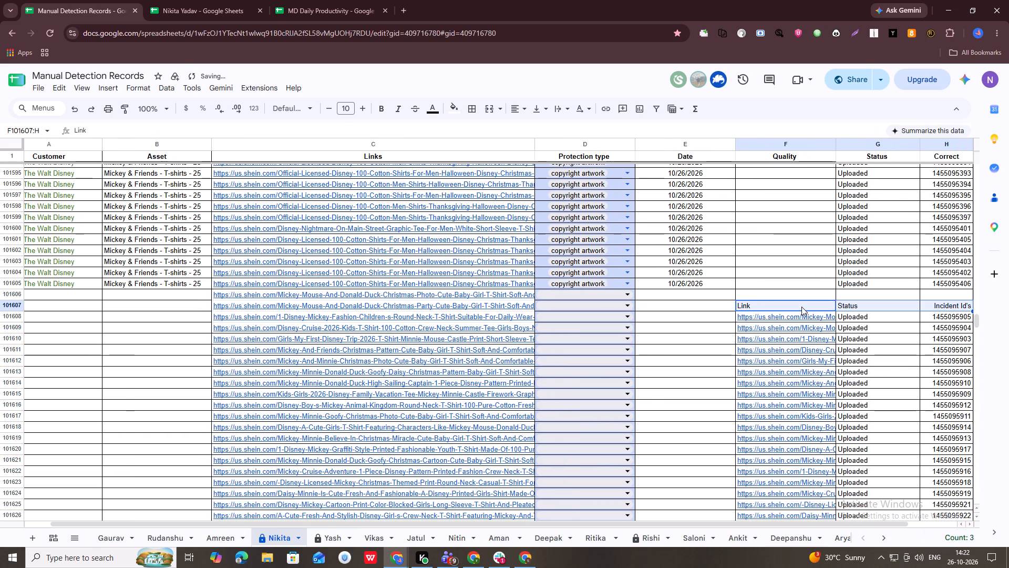
{"action": "key", "text": "Delete"}
{"action": "key", "text": "Down"}
{"action": "key", "text": "ctrl+shift+Down"}
{"action": "key", "text": "Delete"}
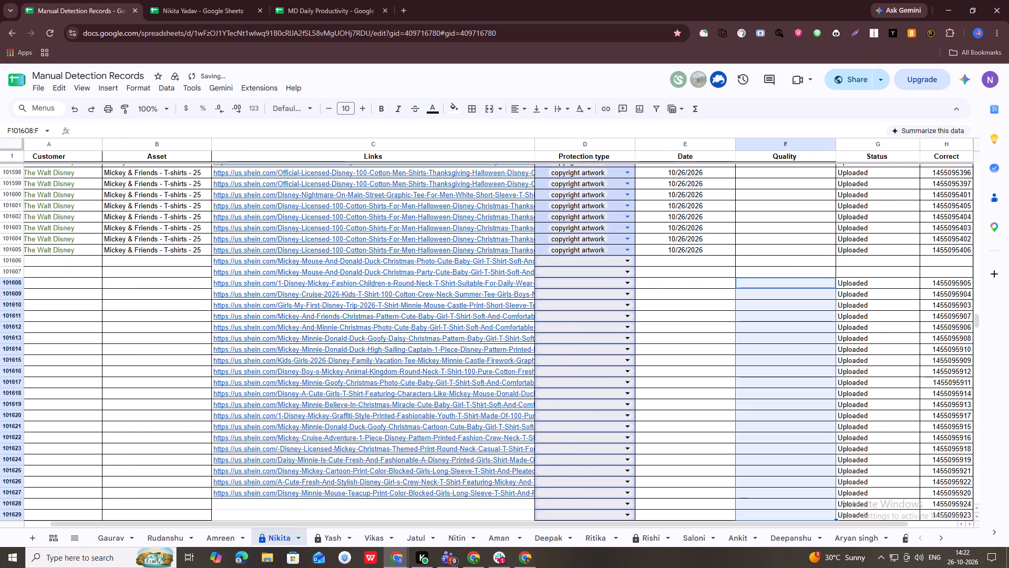
Move the Uploaded statuses and incident IDs from G101608:H101629 up to start at G101606.
{"action": "key", "text": "Down"}
{"action": "key", "text": "Right"}
{"action": "key", "text": "Up"}
{"action": "key", "text": "shift+Right"}
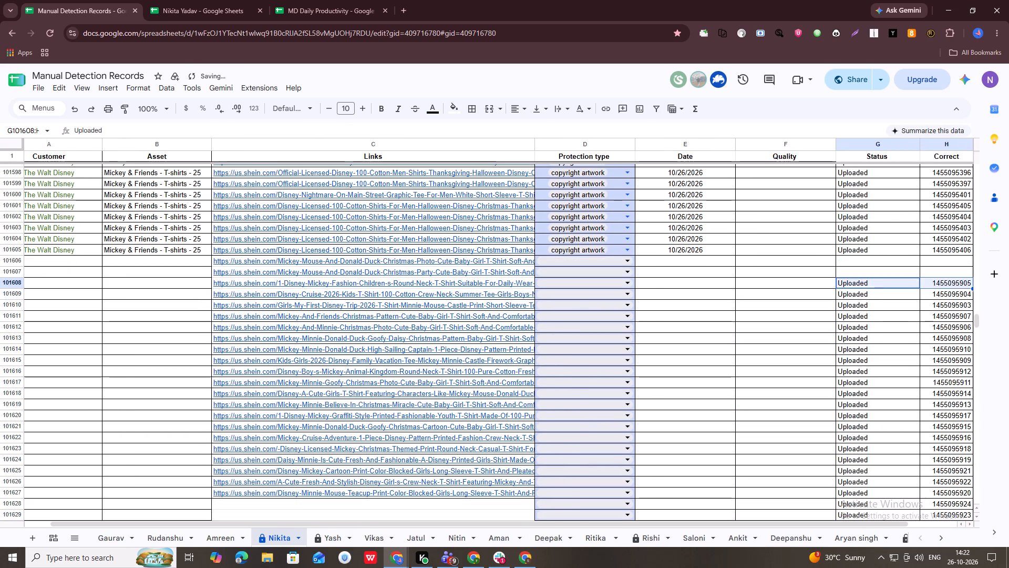
{"action": "key", "text": "ctrl+shift+Down"}
{"action": "scroll", "coordinate": [677, 329], "scroll_direction": "down", "scroll_amount": 2}
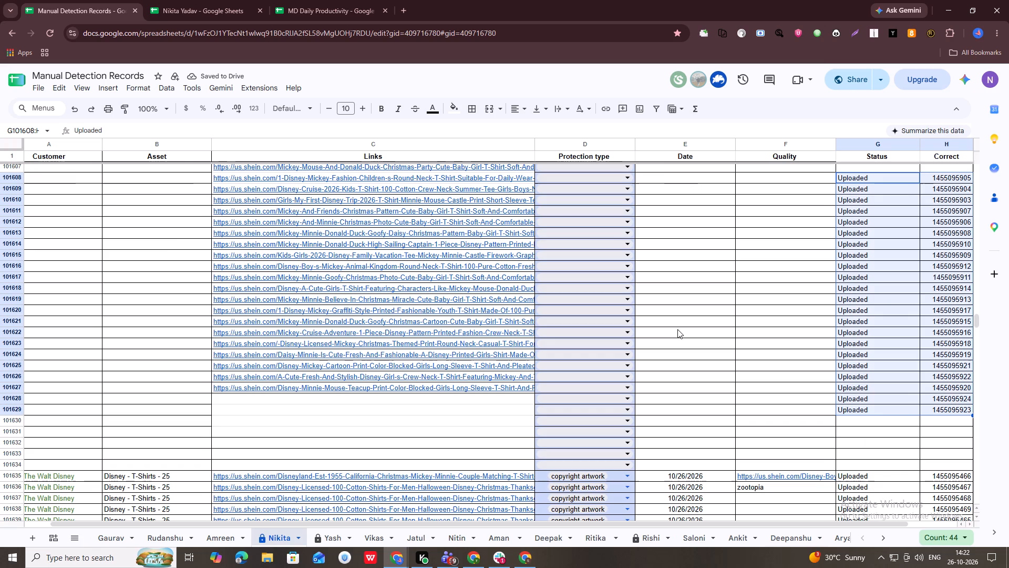
{"action": "key", "text": "ctrl+x"}
{"action": "key", "text": "Up"}
{"action": "key", "text": "Up"}
{"action": "key", "text": "Up"}
{"action": "key", "text": "Down"}
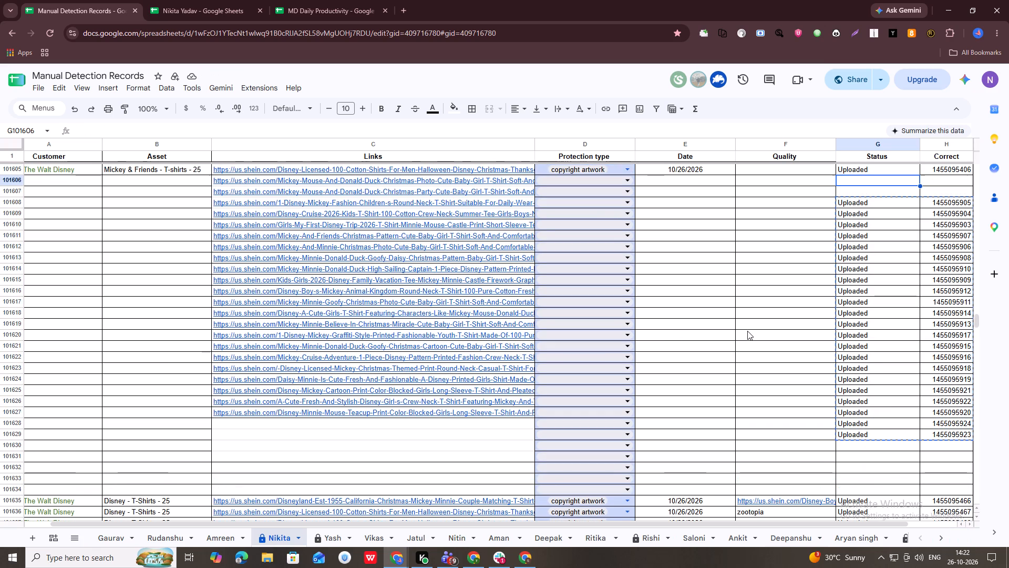
{"action": "key", "text": "ctrl+v"}
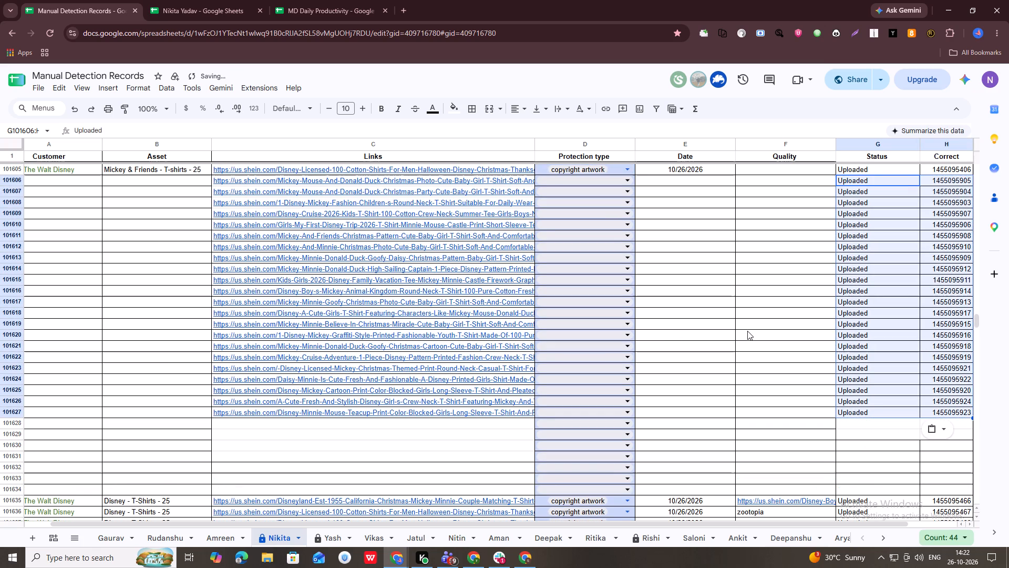
Fill the copyright artwork protection type and the date 10/26/2026 from row 101605 down to row 101627.
{"action": "key", "text": "Left"}
{"action": "key", "text": "Left"}
{"action": "key", "text": "Left"}
{"action": "key", "text": "Up"}
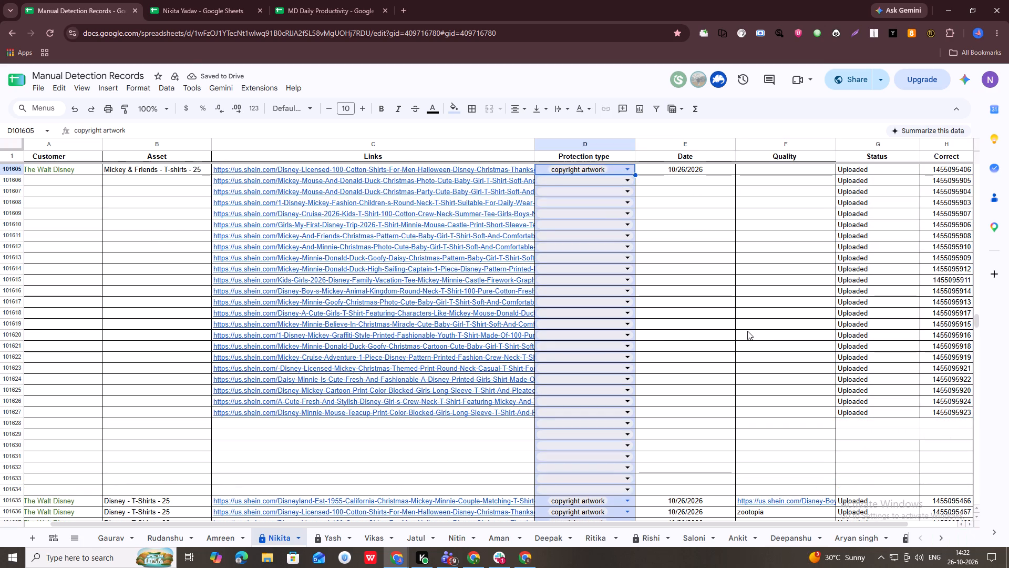
{"action": "key", "text": "shift+Right"}
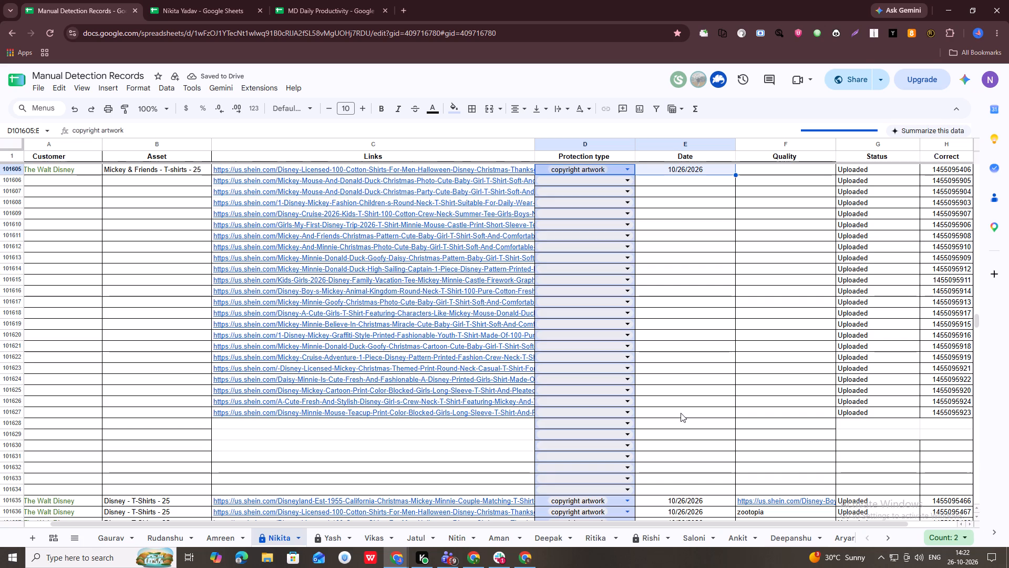
{"action": "left_click", "coordinate": [680, 413], "text": "shift"}
{"action": "key", "text": "ctrl+d"}
{"action": "left_click", "coordinate": [772, 407]}
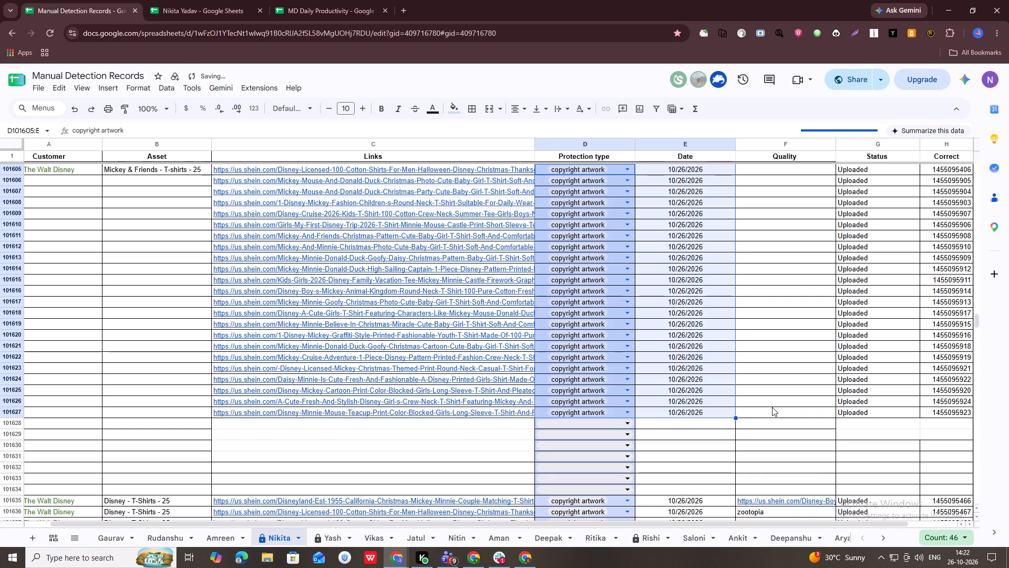
Fill customer The Walt Disney and asset Mickey & Friends - T-shirts - 25 from row 101605 down to row 101627.
{"action": "key", "text": "ctrl+Left"}
{"action": "key", "text": "Down"}
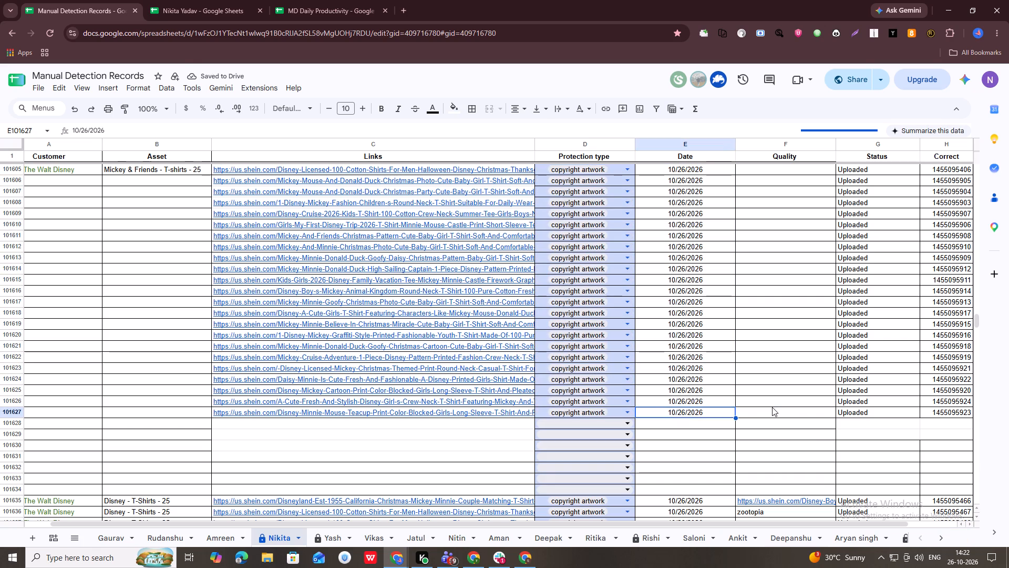
{"action": "key", "text": "Left"}
{"action": "key", "text": "ctrl+Left"}
{"action": "key", "text": "ctrl+Left"}
{"action": "key", "text": "ctrl+Left"}
{"action": "key", "text": "ctrl+Left"}
{"action": "key", "text": "ctrl+Left"}
{"action": "key", "text": "ctrl+Left"}
{"action": "key", "text": "ctrl+Left"}
{"action": "key", "text": "ctrl+Left"}
{"action": "key", "text": "ctrl+Left"}
{"action": "key", "text": "ctrl+Left"}
{"action": "key", "text": "ctrl+Left"}
{"action": "key", "text": "ctrl+Left"}
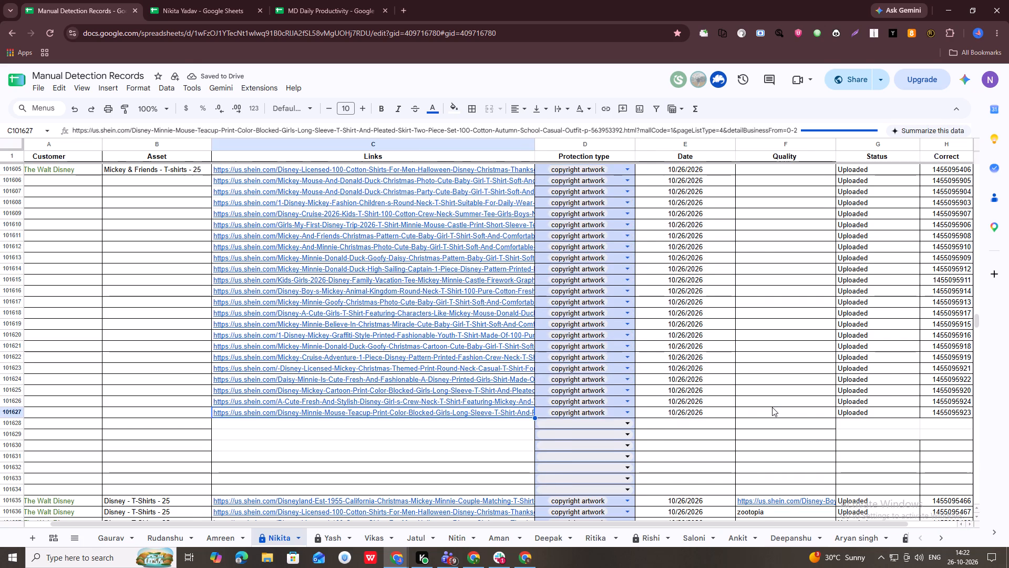
{"action": "key", "text": "shift+Right"}
{"action": "key", "text": "ctrl+shift+Up"}
{"action": "key", "text": "ctrl+d"}
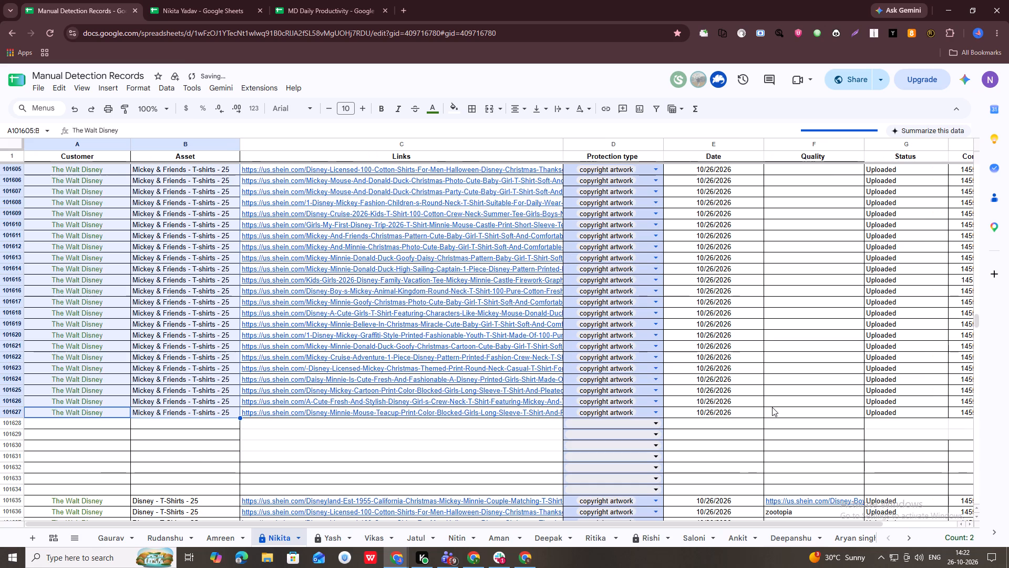
Apply all borders to the empty Links cells C101628:C101632.
{"action": "key", "text": "Down"}
{"action": "key", "text": "Right"}
{"action": "key", "text": "Right"}
{"action": "key", "text": "shift+Down"}
{"action": "key", "text": "shift+Down"}
{"action": "key", "text": "shift+Down"}
{"action": "key", "text": "shift+Down"}
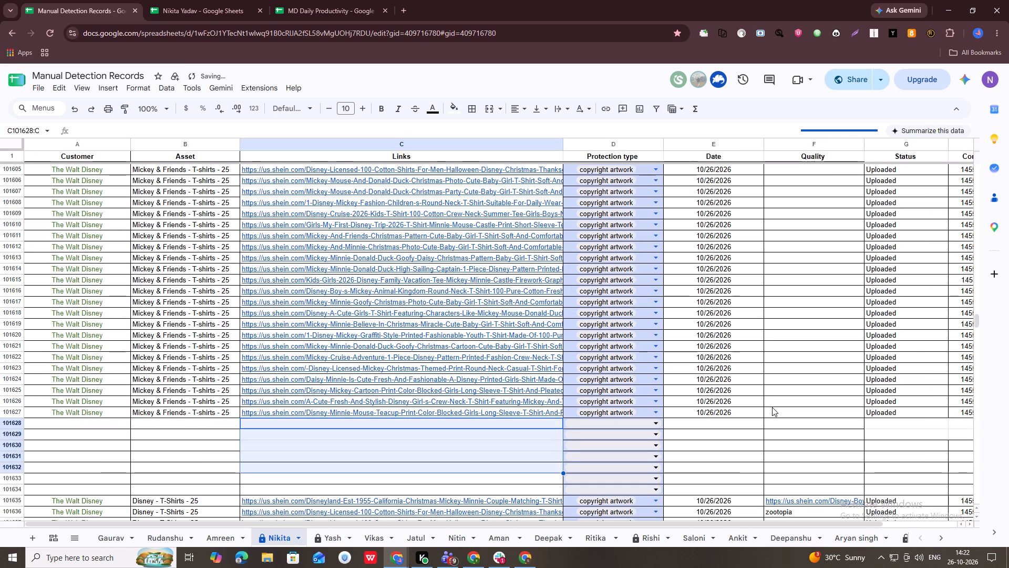
{"action": "left_click", "coordinate": [473, 105]}
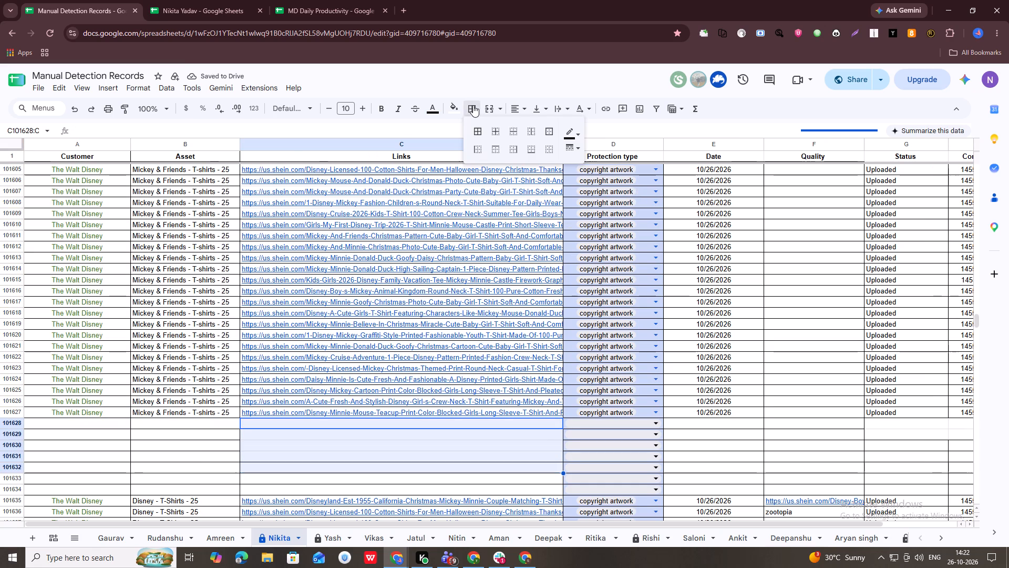
{"action": "left_click", "coordinate": [479, 126]}
{"action": "left_click", "coordinate": [437, 450]}
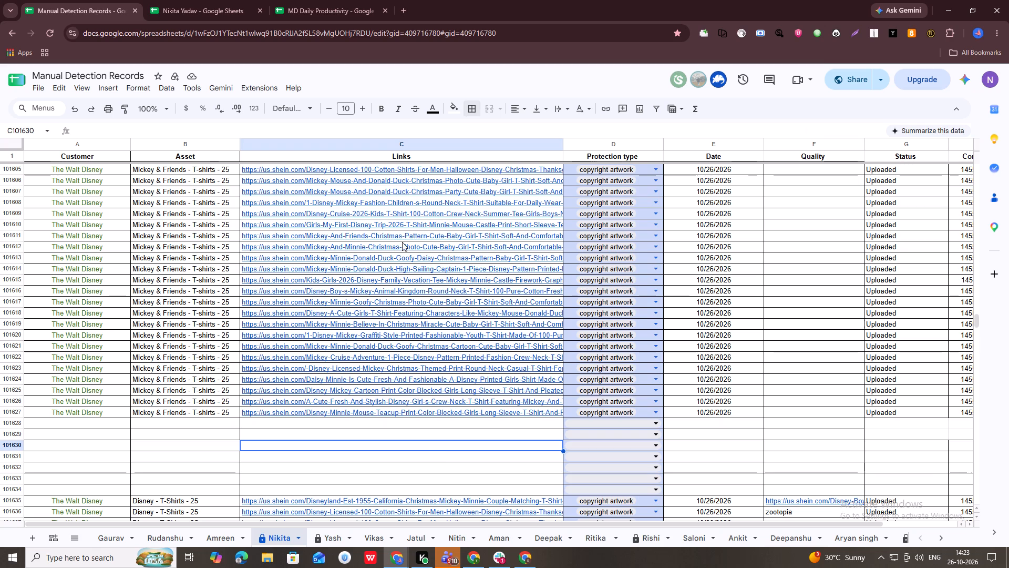
Copy the Disney Halloween Cartoon girls' T-shirt link from Links cell C101644.
{"action": "scroll", "coordinate": [472, 332], "scroll_direction": "down", "scroll_amount": 5}
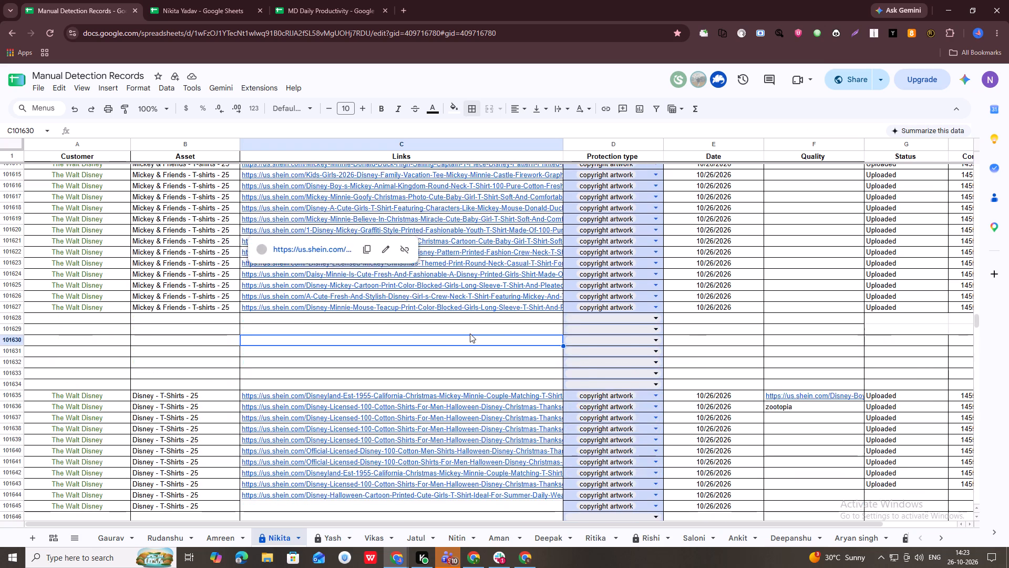
{"action": "left_click", "coordinate": [876, 337]}
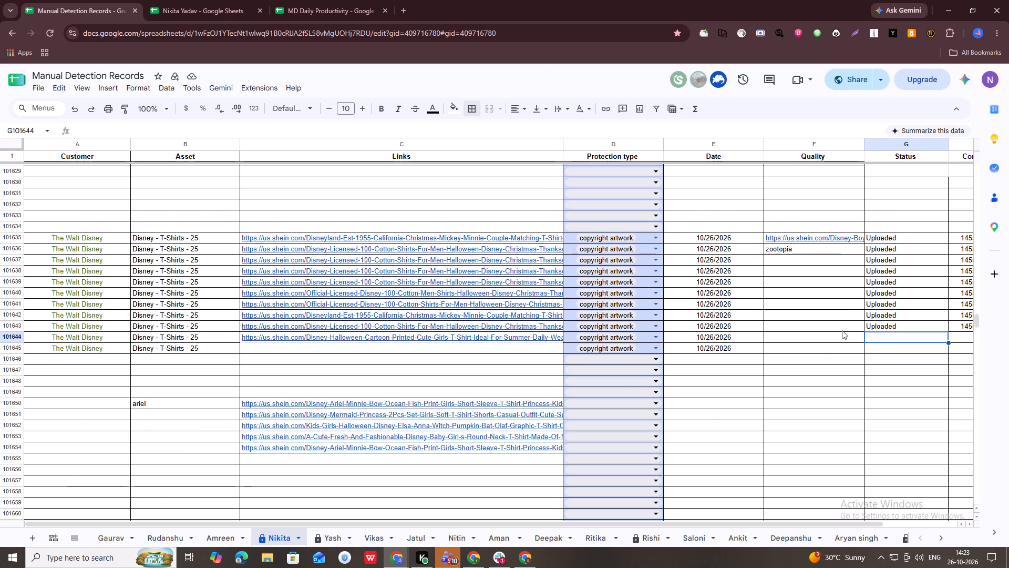
{"action": "key", "text": "Left"}
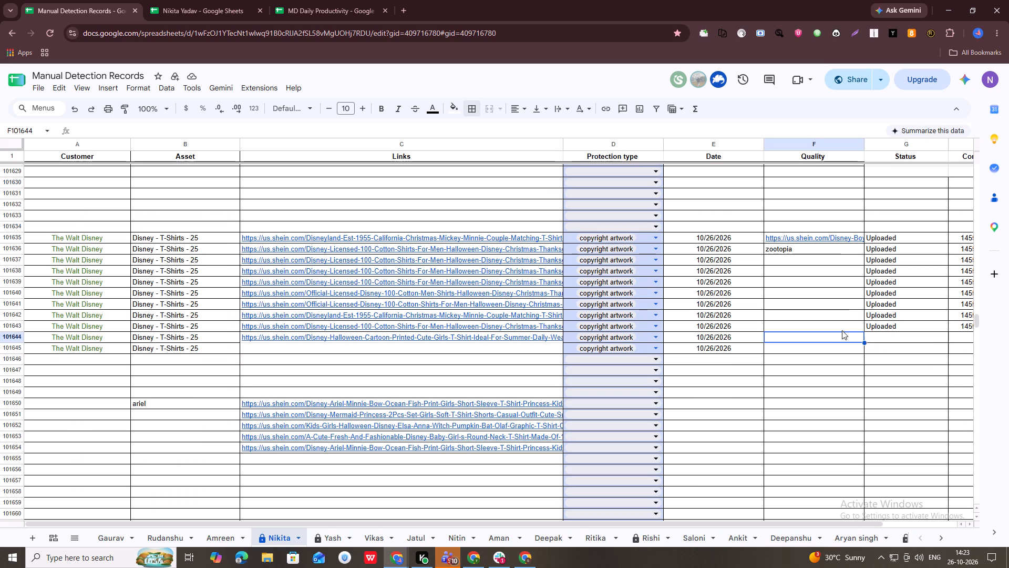
{"action": "key", "text": "Left"}
{"action": "key", "text": "Left"}
{"action": "key", "text": "Left"}
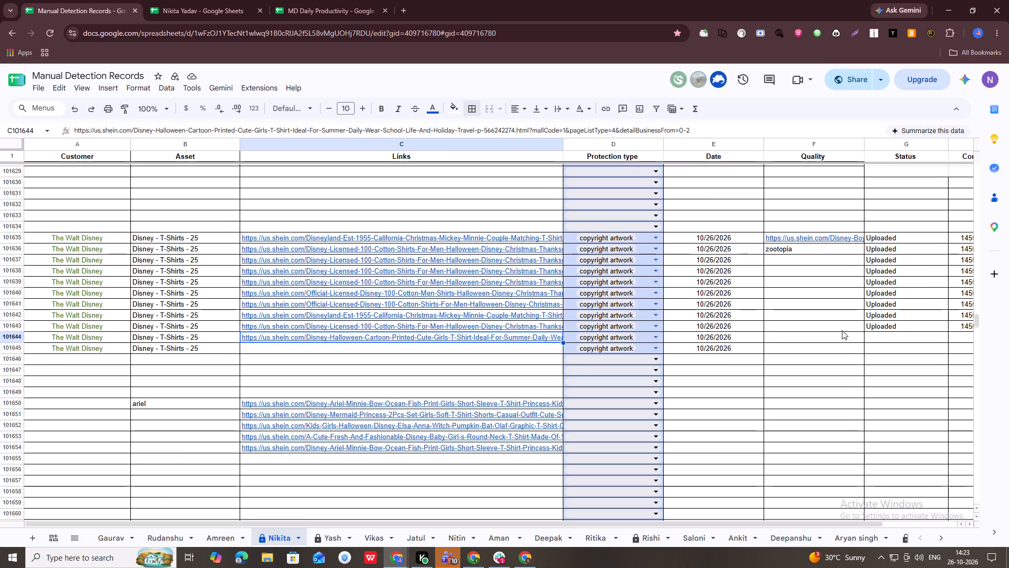
{"action": "key", "text": "ctrl+c"}
In Red Points, submit the copied Halloween Cartoon link as a new incident under asset Disney - T-Shirts - 25, replacing the previous list.
{"action": "key", "text": "alt+Tab"}
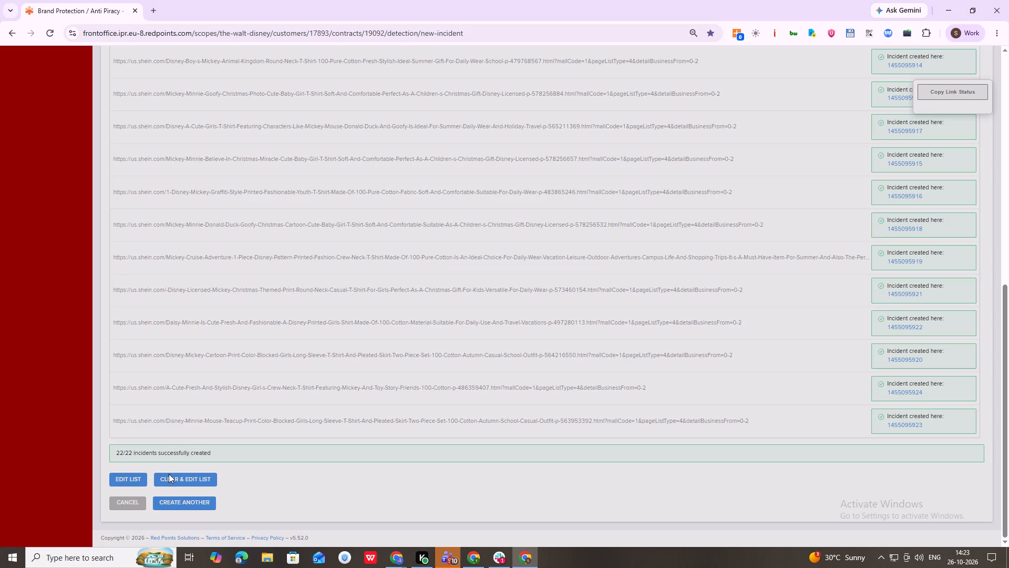
{"action": "left_click", "coordinate": [194, 481]}
{"action": "left_click", "coordinate": [188, 125]}
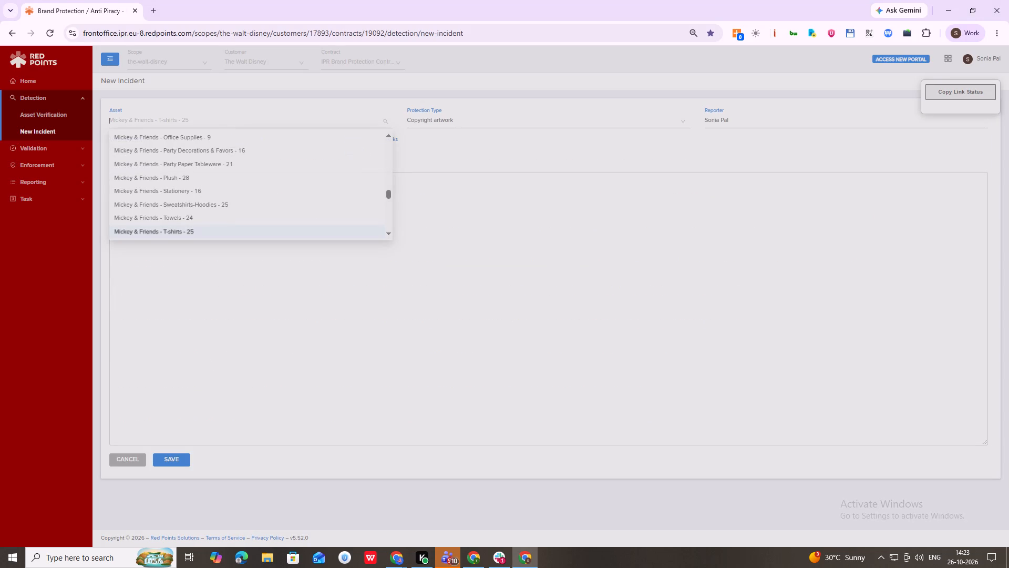
{"action": "type", "text": "disney"}
{"action": "scroll", "coordinate": [249, 185], "scroll_direction": "down", "scroll_amount": 2}
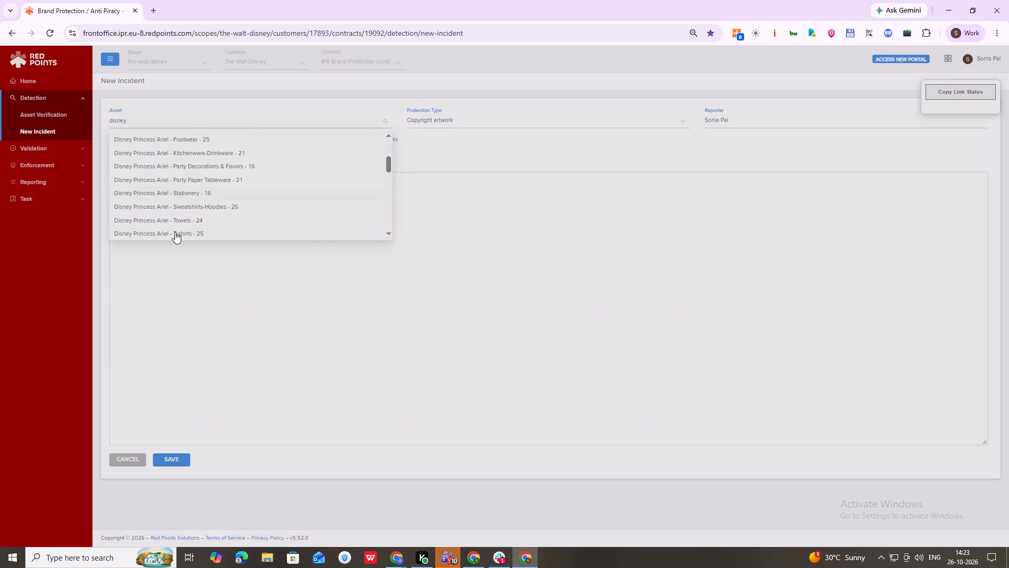
{"action": "scroll", "coordinate": [226, 215], "scroll_direction": "down", "scroll_amount": 8}
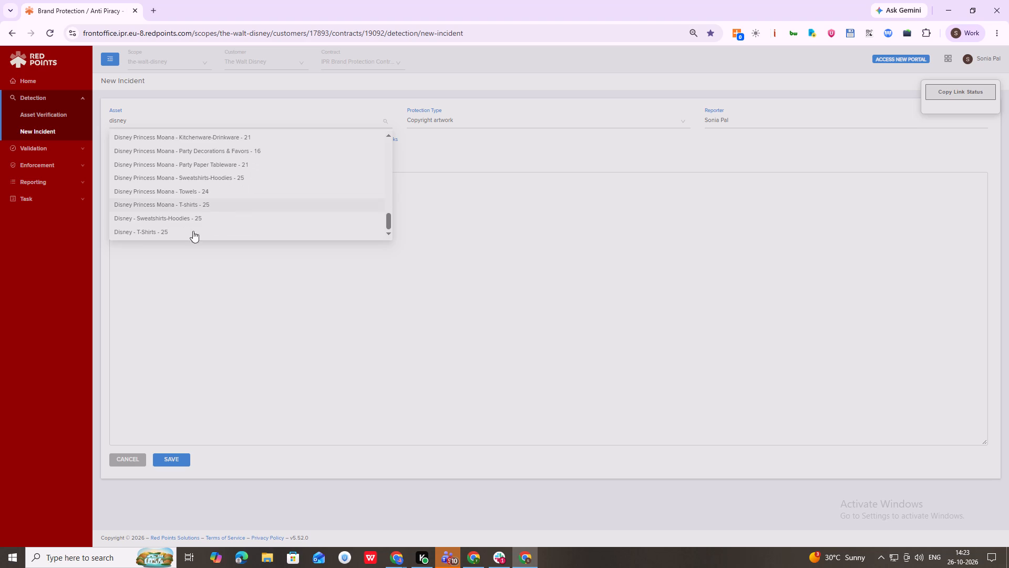
{"action": "left_click", "coordinate": [145, 227]}
{"action": "left_click", "coordinate": [341, 246]}
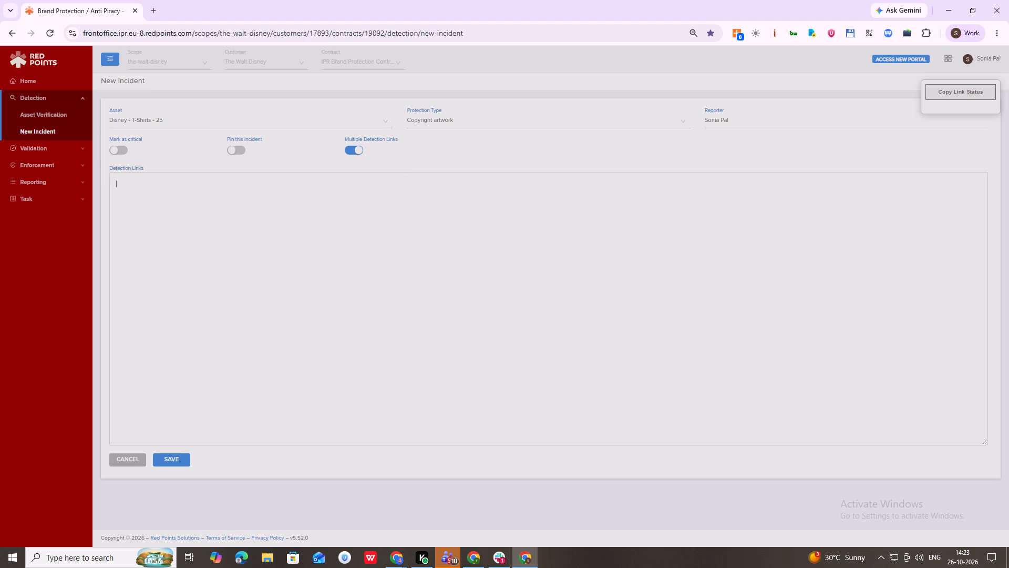
{"action": "key", "text": "ctrl+v"}
{"action": "left_click", "coordinate": [174, 460]}
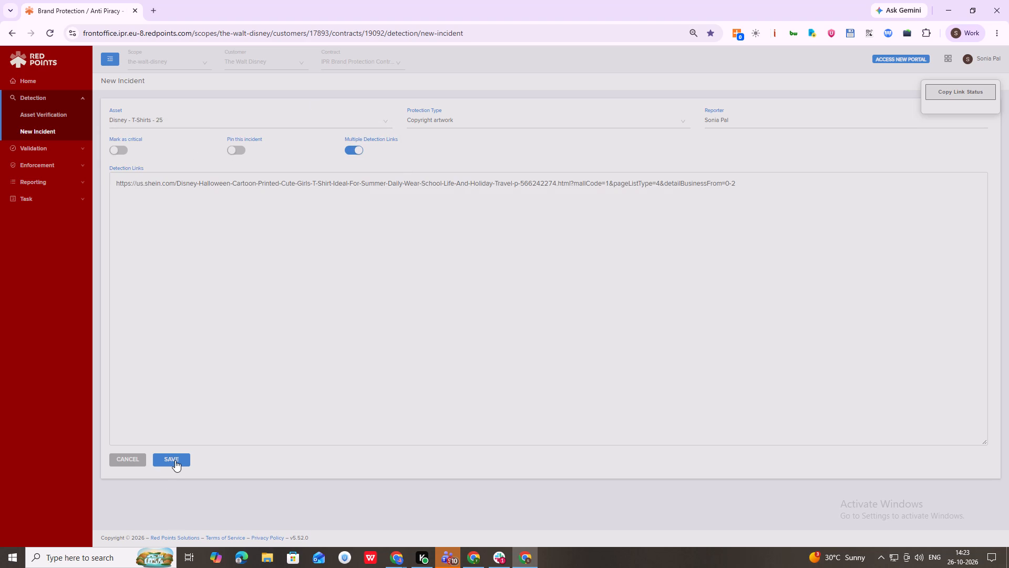
Copy the new incident's ID into Correct cell H101644 of Manual Detection Records and fill the Uploaded status into G101644.
{"action": "left_click_drag", "start_coordinate": [887, 194], "coordinate": [889, 195]}
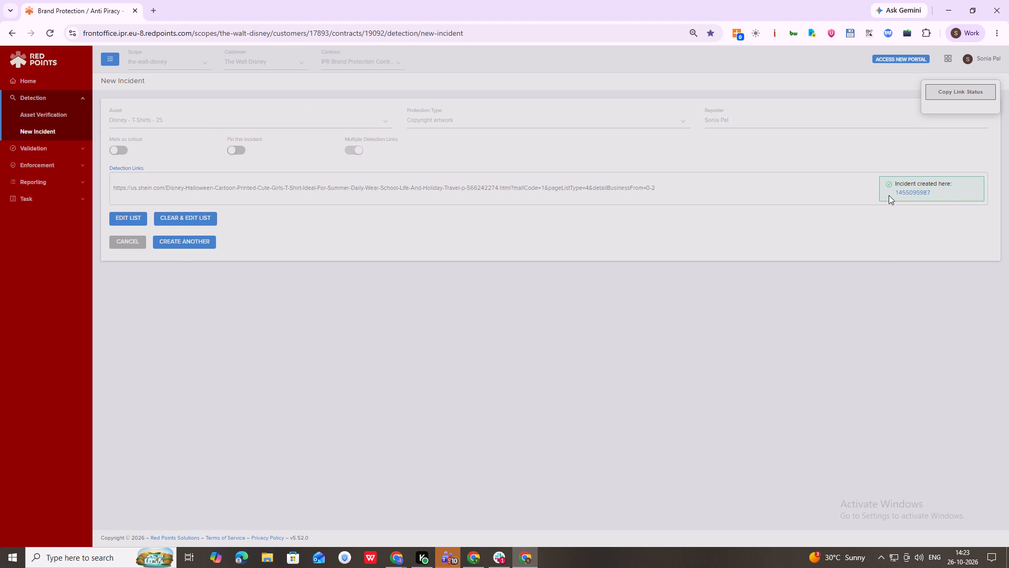
{"action": "left_click_drag", "start_coordinate": [889, 195], "coordinate": [946, 198]}
{"action": "key", "text": "ctrl+c"}
{"action": "key", "text": "alt+Tab"}
{"action": "left_click", "coordinate": [959, 334]}
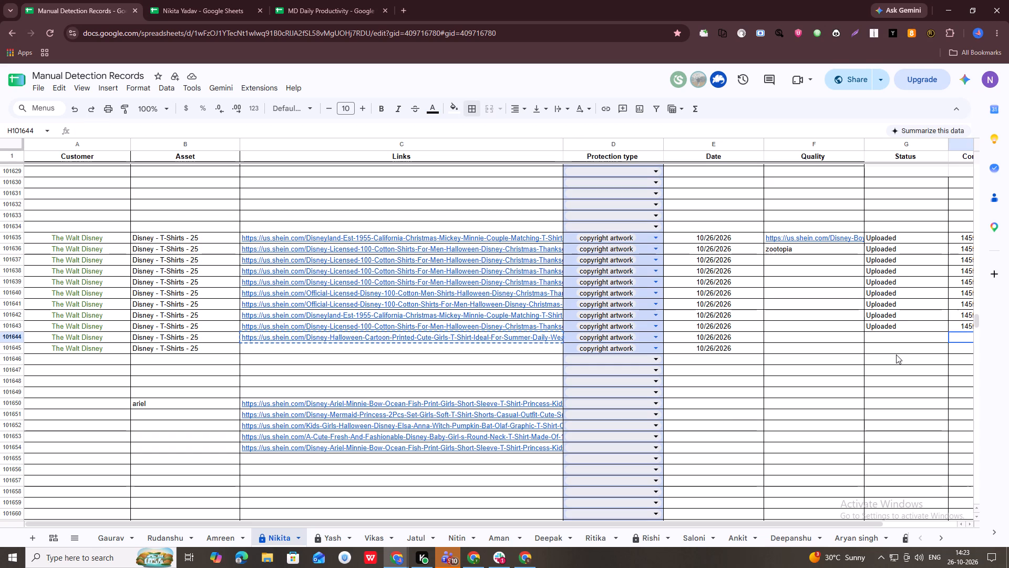
{"action": "key", "text": "ctrl+v"}
{"action": "key", "text": "Left"}
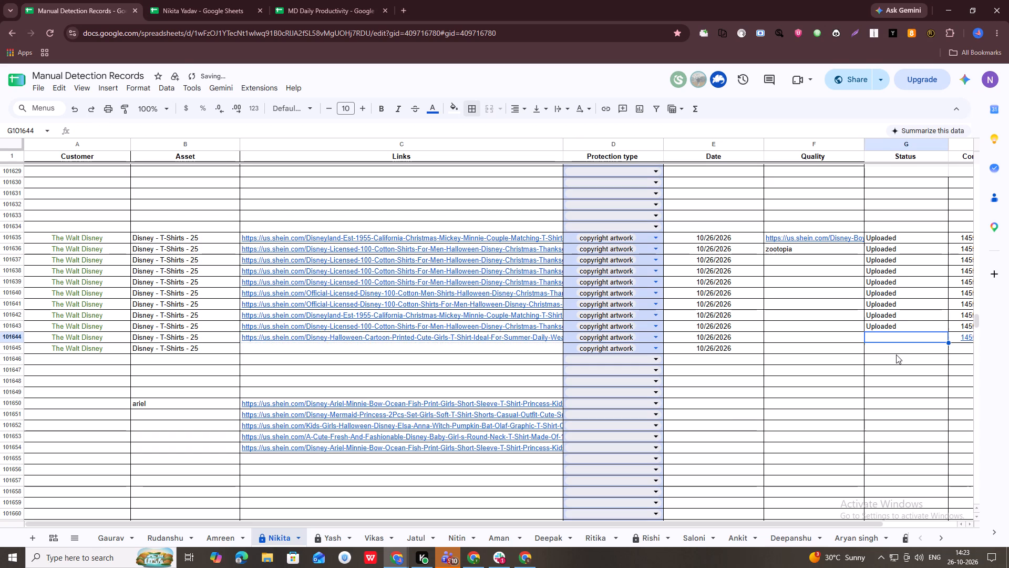
{"action": "key", "text": "ctrl+d"}
Copy the ariel group's links in C101650:C101654.
{"action": "key", "text": "Left"}
{"action": "key", "text": "Down"}
{"action": "key", "text": "Left"}
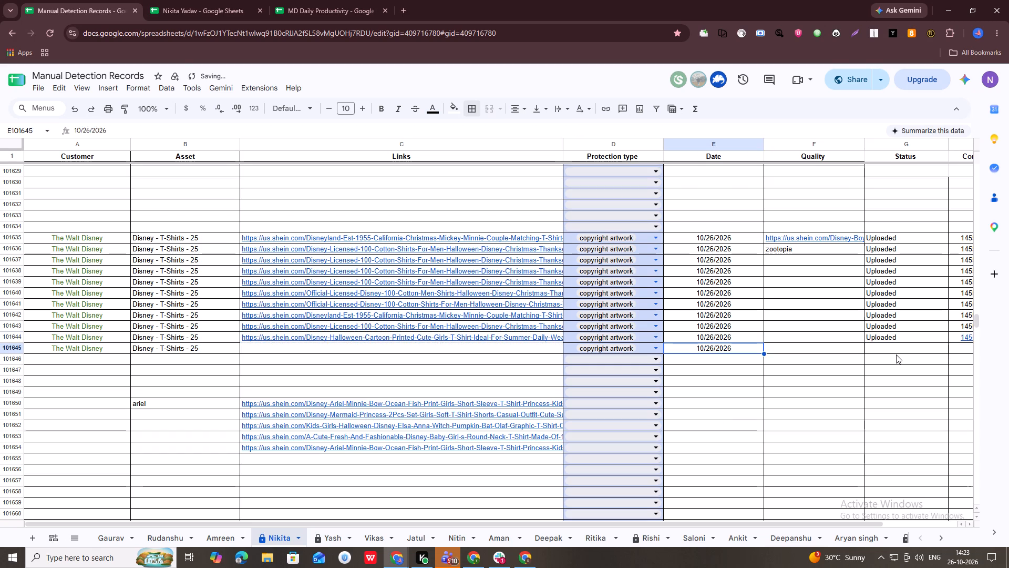
{"action": "key", "text": "Left"}
{"action": "key", "text": "Left"}
{"action": "key", "text": "ctrl+Down"}
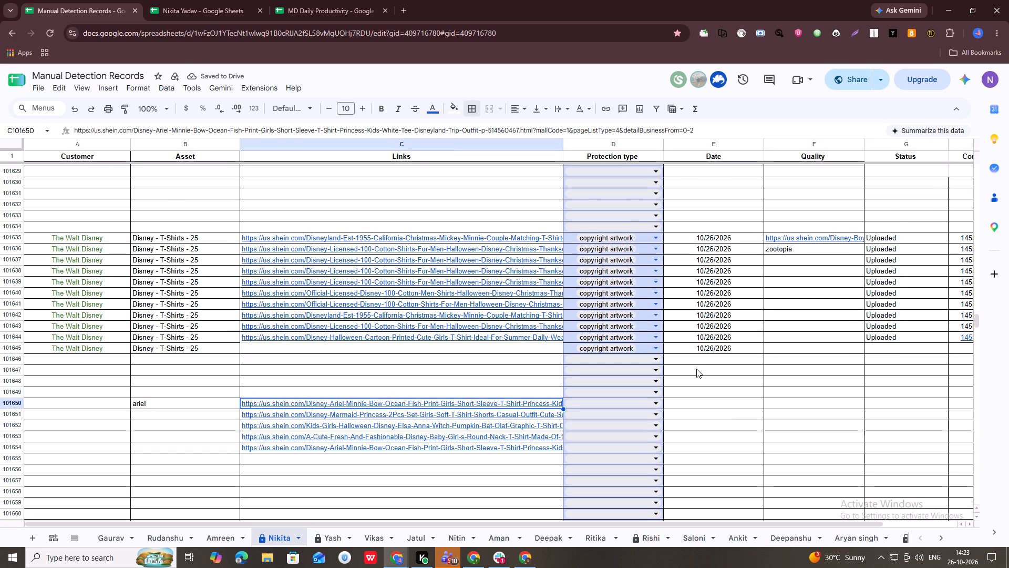
{"action": "scroll", "coordinate": [697, 358], "scroll_direction": "down", "scroll_amount": 4}
{"action": "scroll", "coordinate": [554, 379], "scroll_direction": "up", "scroll_amount": 2}
{"action": "left_click", "coordinate": [472, 345], "text": "shift"}
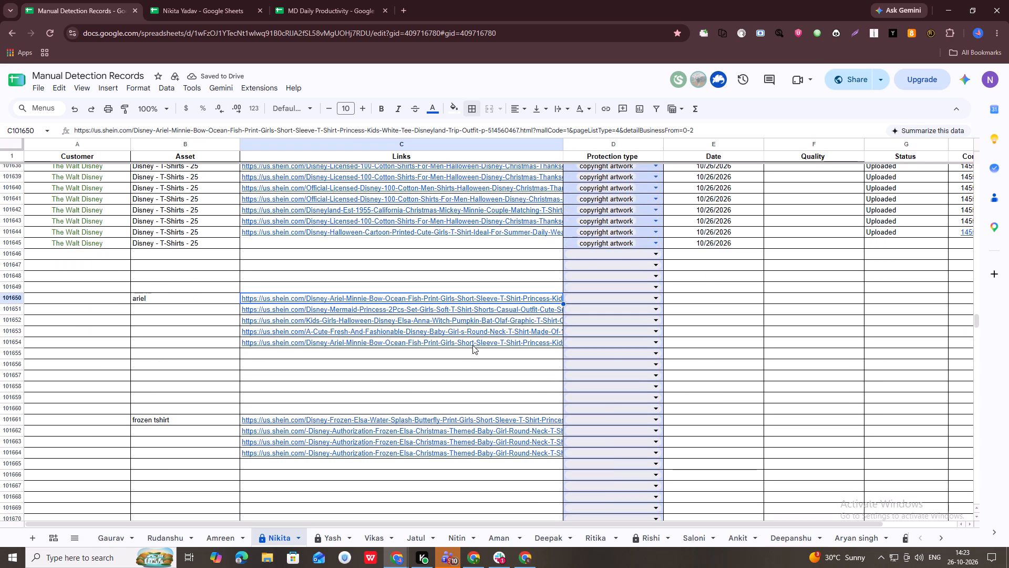
{"action": "key", "text": "ctrl+c"}
In Red Points, submit the copied ariel links as incidents under asset Disney Princess Ariel - T-shirts - 25, replacing the previous list.
{"action": "key", "text": "alt+Tab"}
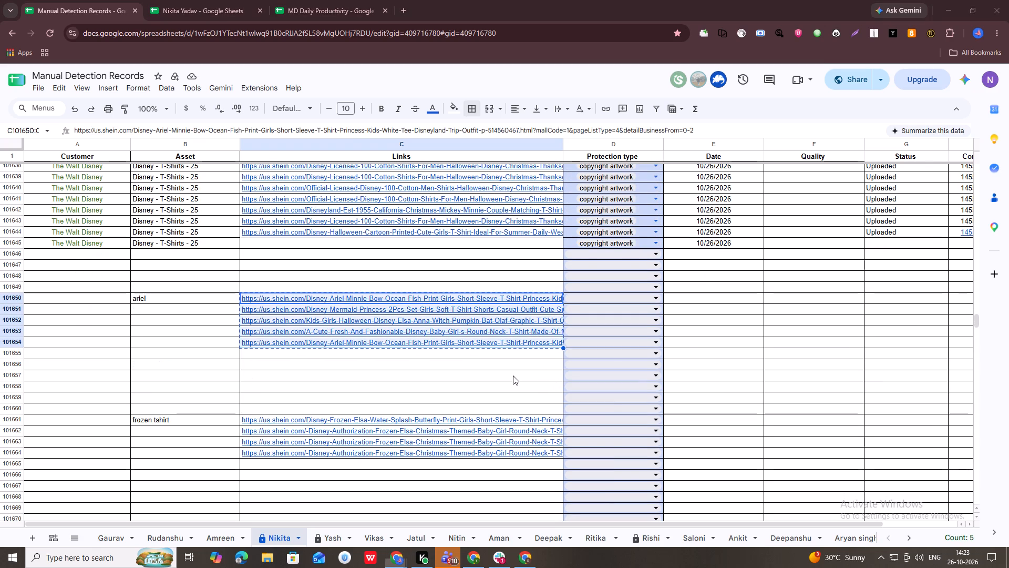
{"action": "left_click", "coordinate": [190, 217]}
{"action": "left_click", "coordinate": [180, 120]}
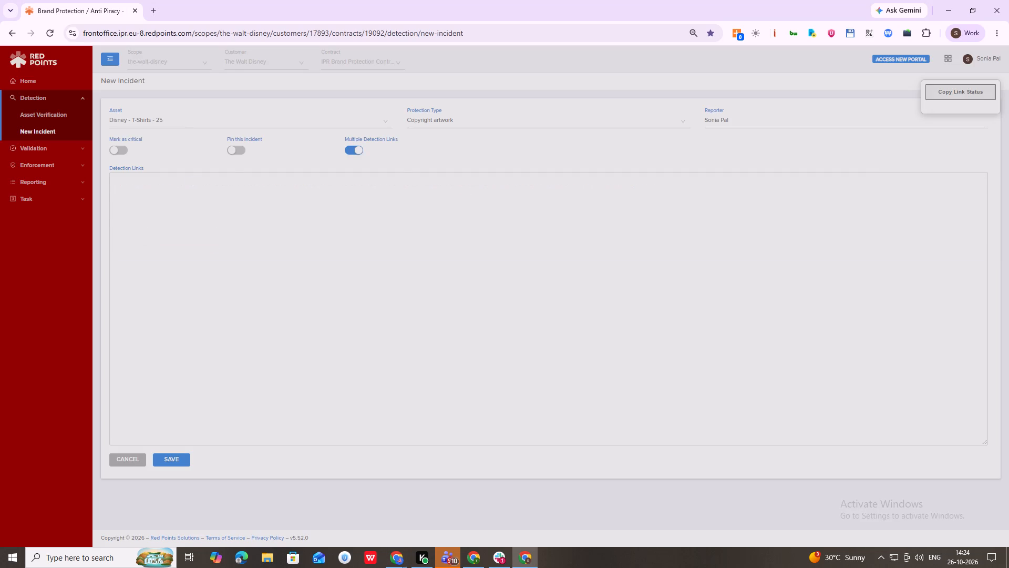
{"action": "scroll", "coordinate": [244, 162], "scroll_direction": "up", "scroll_amount": 5}
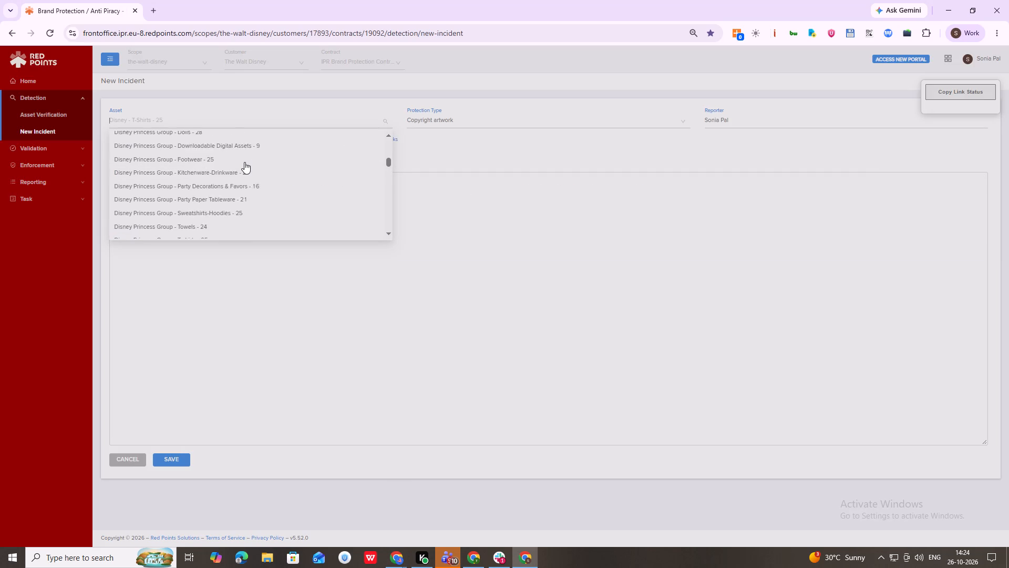
{"action": "scroll", "coordinate": [244, 162], "scroll_direction": "up", "scroll_amount": 1}
{"action": "left_click", "coordinate": [185, 184]}
{"action": "left_click", "coordinate": [466, 306]}
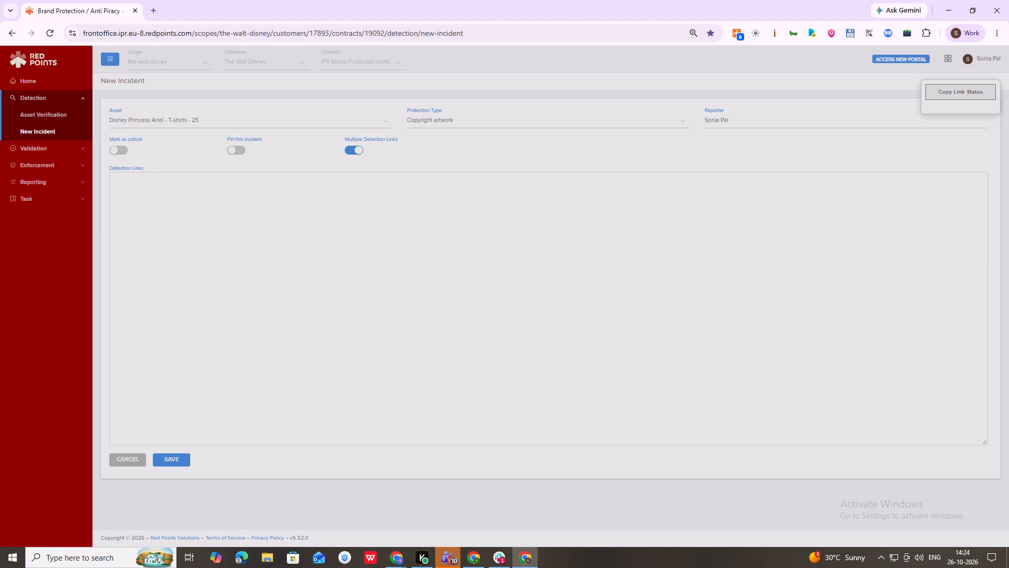
{"action": "key", "text": "alt+Tab"}
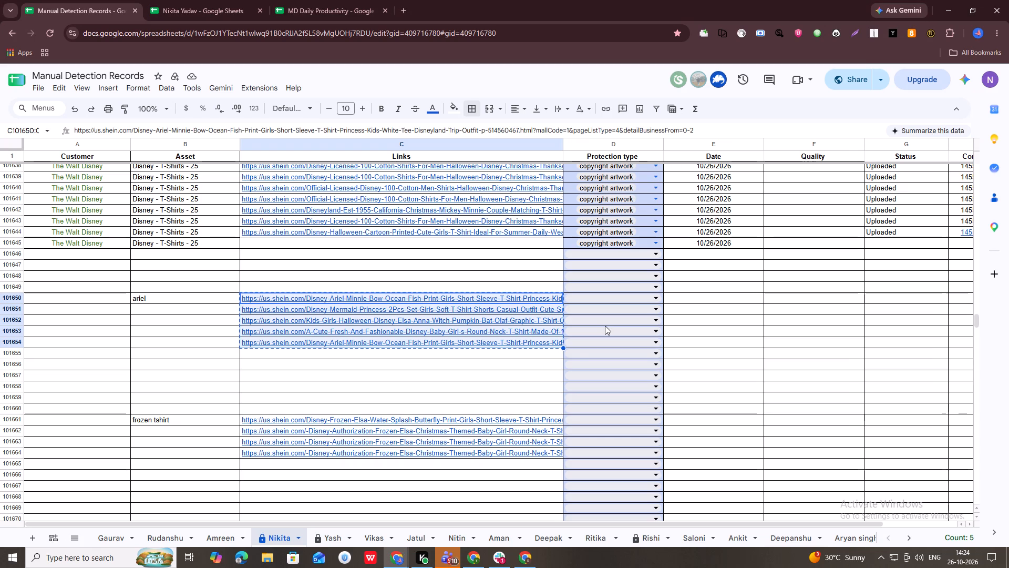
{"action": "key", "text": "alt+Tab"}
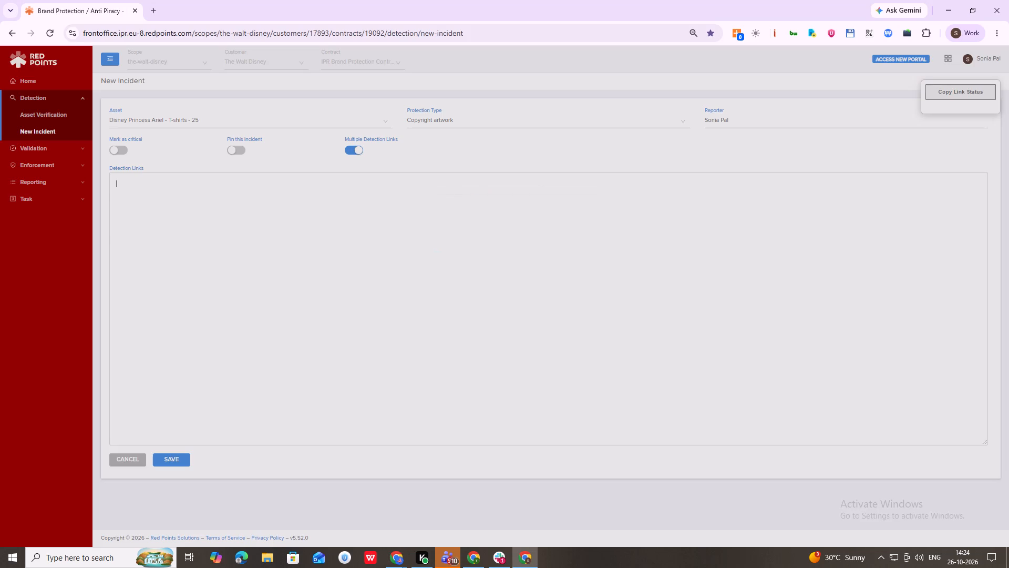
{"action": "key", "text": "ctrl+v"}
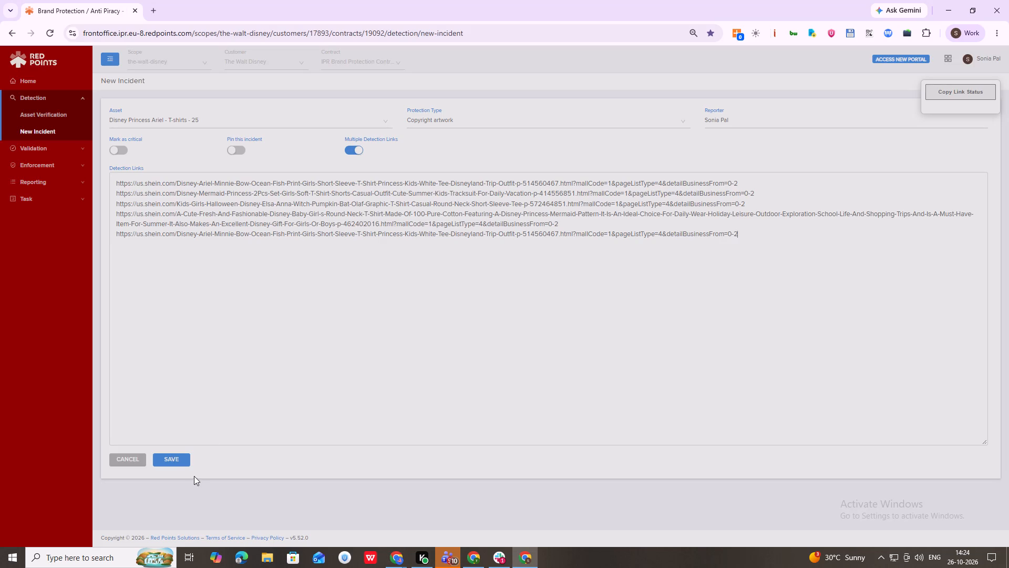
{"action": "left_click", "coordinate": [174, 461]}
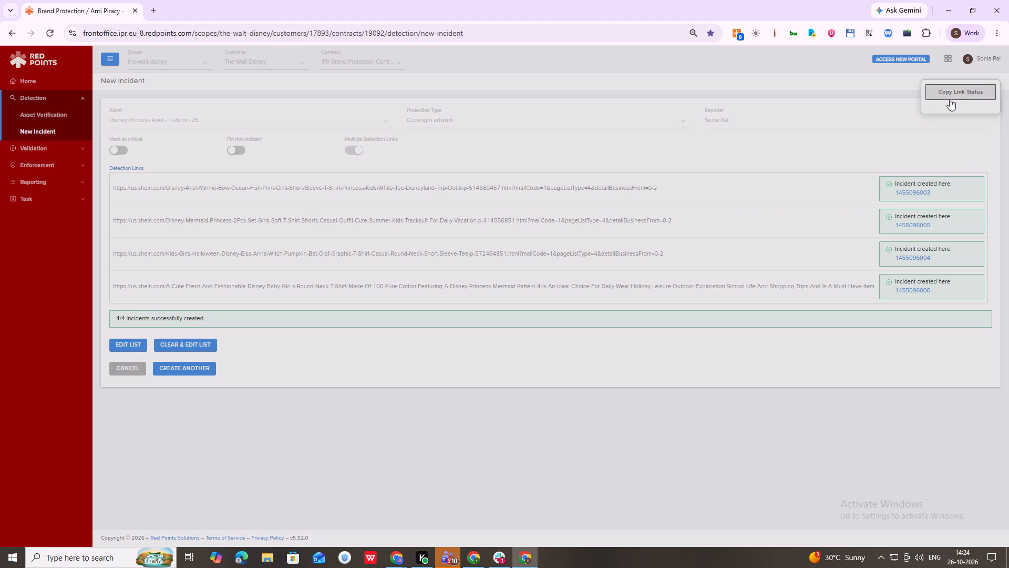
Copy the link statuses of the Ariel incidents and paste them into Manual Detection Records starting at Quality cell F101649.
{"action": "left_click", "coordinate": [950, 99]}
{"action": "key", "text": "alt+Tab"}
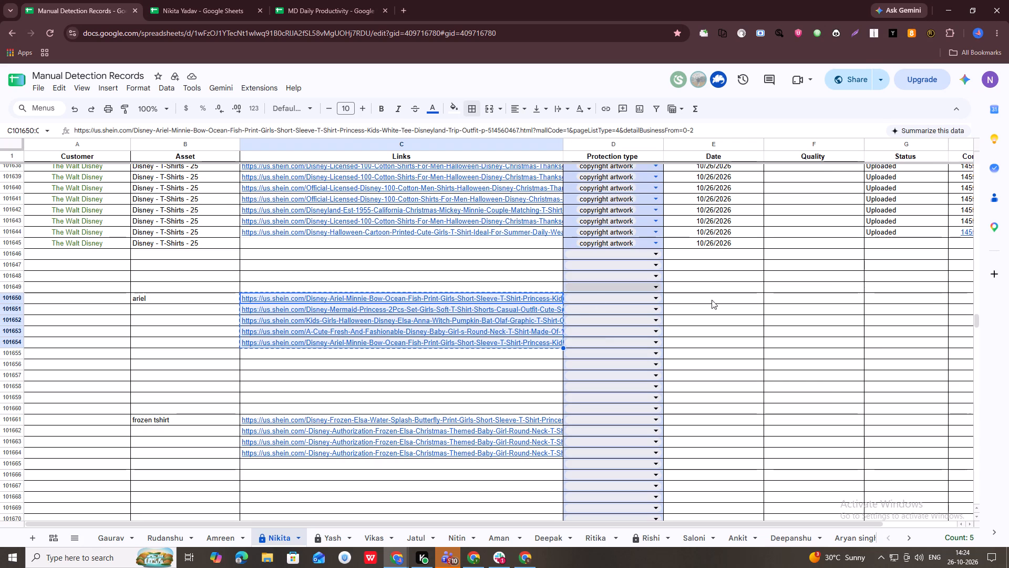
{"action": "left_click", "coordinate": [794, 290]}
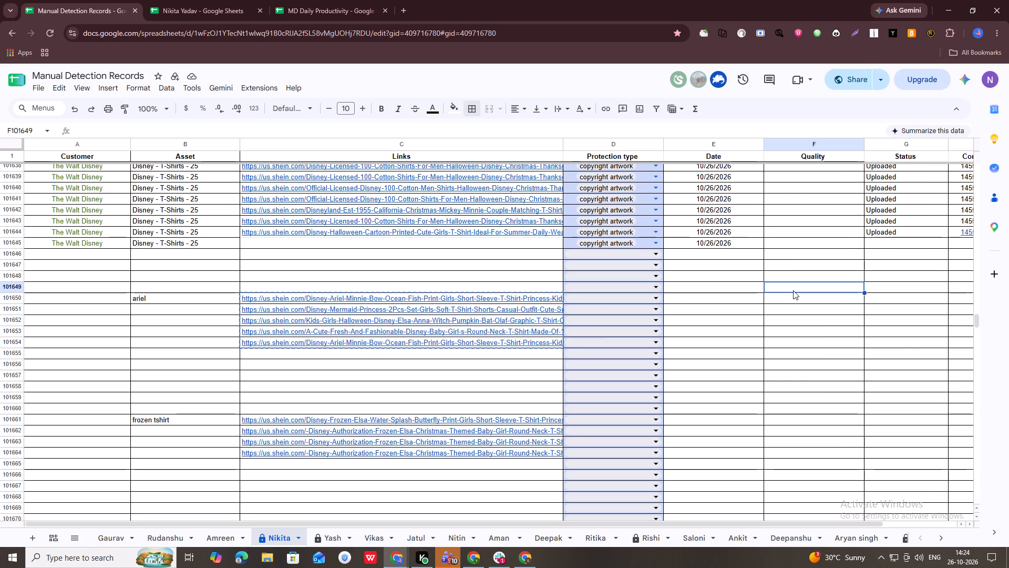
{"action": "key", "text": "ctrl+v"}
Clear the pasted header labels in row 101649 and the pasted links in F101650:F101653, keeping the statuses and incident IDs.
{"action": "key", "text": "Left"}
{"action": "key", "text": "shift+Right"}
{"action": "key", "text": "shift+Right"}
{"action": "key", "text": "shift+Right"}
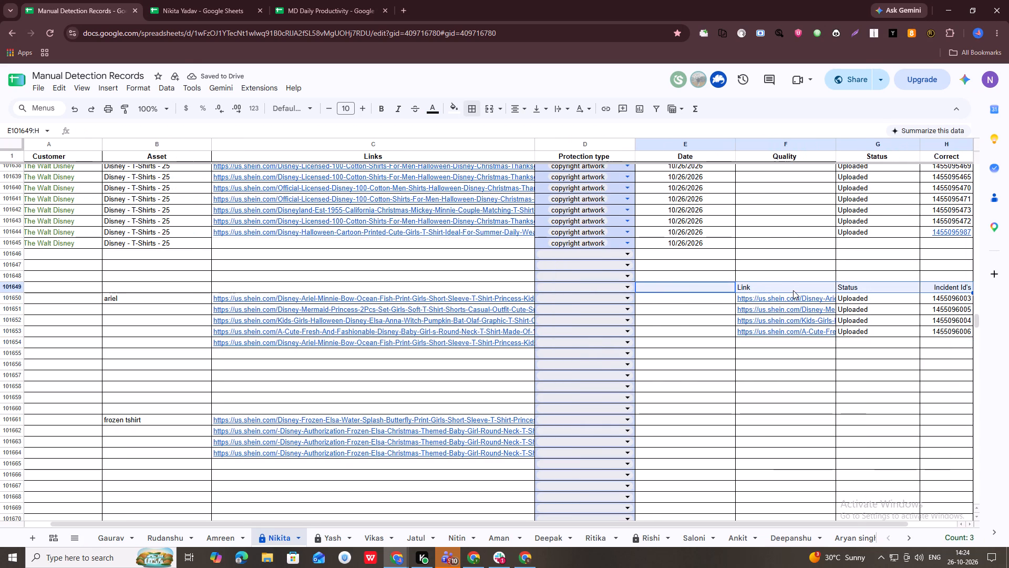
{"action": "key", "text": "Delete"}
{"action": "key", "text": "Right"}
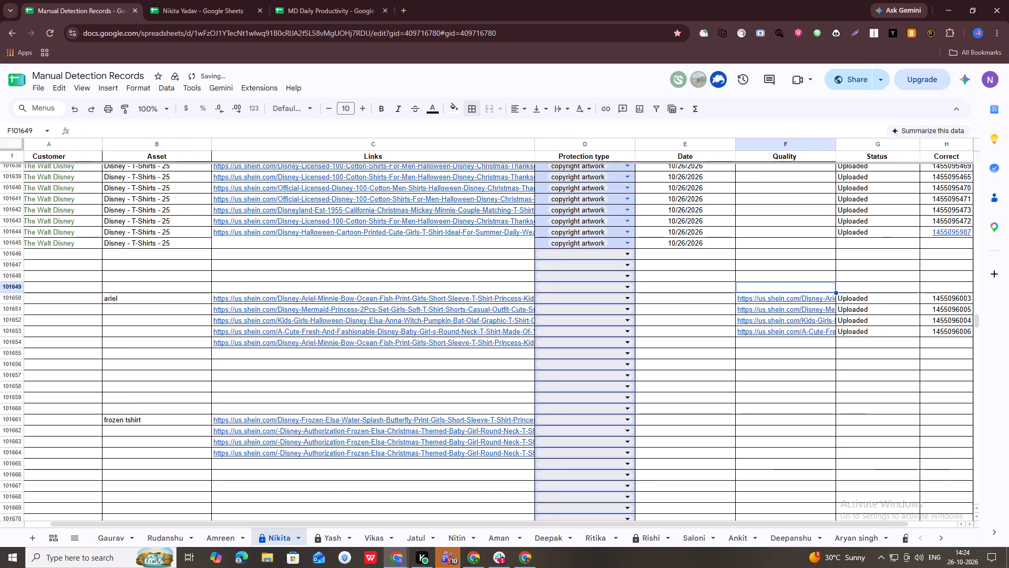
{"action": "key", "text": "Down"}
{"action": "key", "text": "ctrl+shift+Down"}
{"action": "key", "text": "Delete"}
Remove duplicate links from the ariel group in C101650:C101654.
{"action": "key", "text": "Left"}
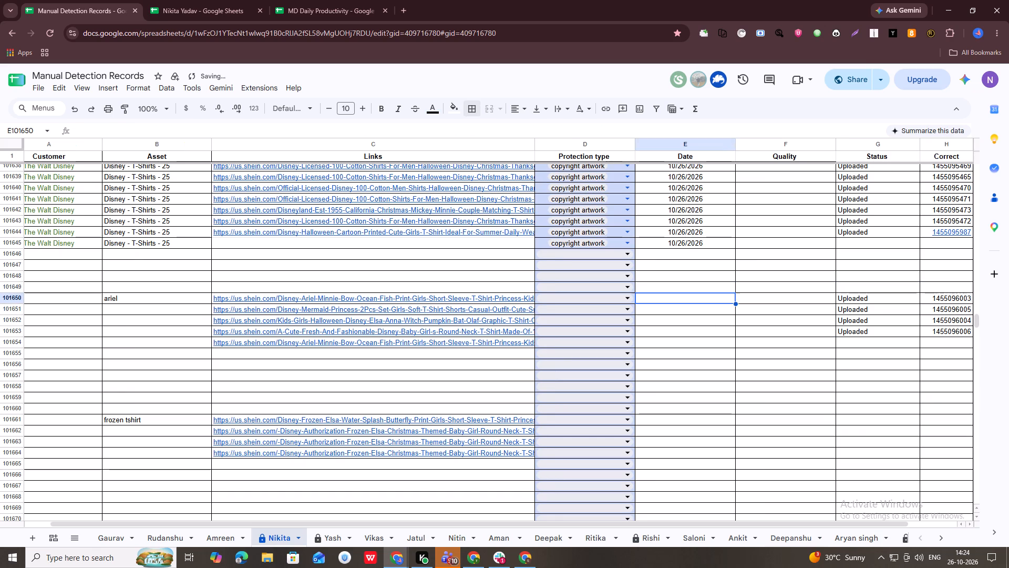
{"action": "key", "text": "Left"}
{"action": "key", "text": "Left"}
{"action": "key", "text": "Left"}
{"action": "key", "text": "Right"}
{"action": "key", "text": "ctrl+shift+Down"}
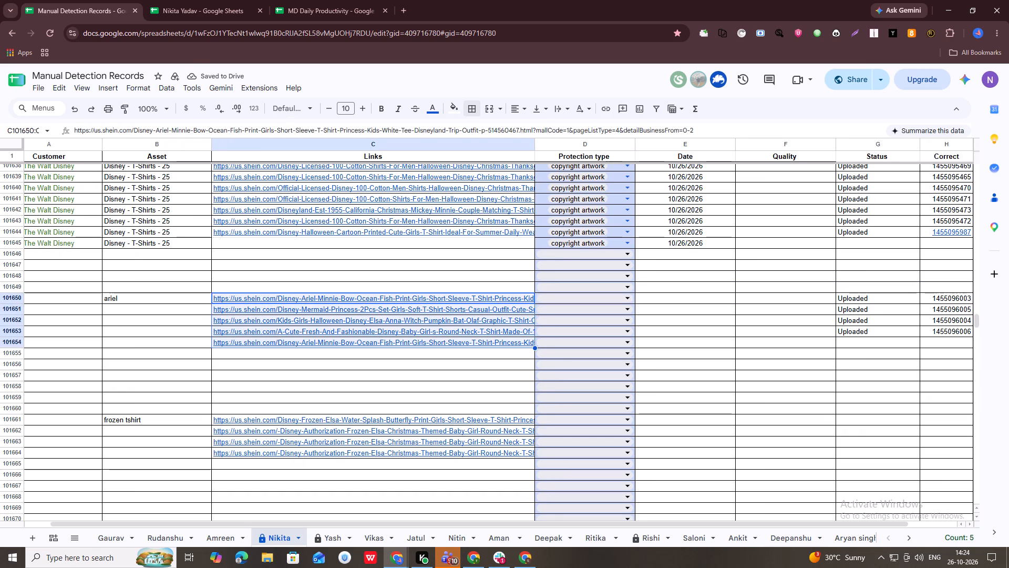
{"action": "left_click", "coordinate": [159, 92]}
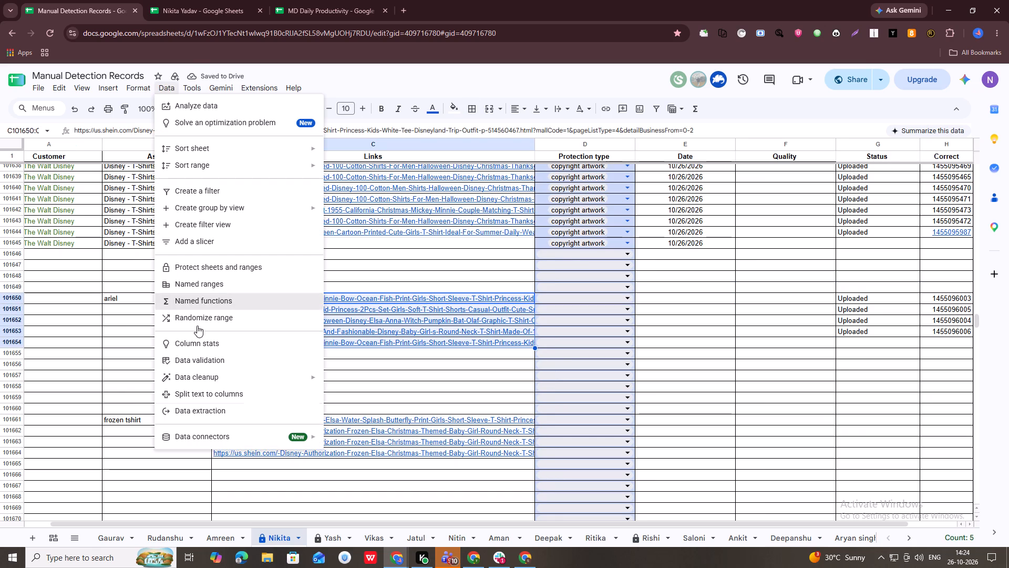
{"action": "left_click", "coordinate": [212, 371]}
{"action": "left_click", "coordinate": [386, 397]}
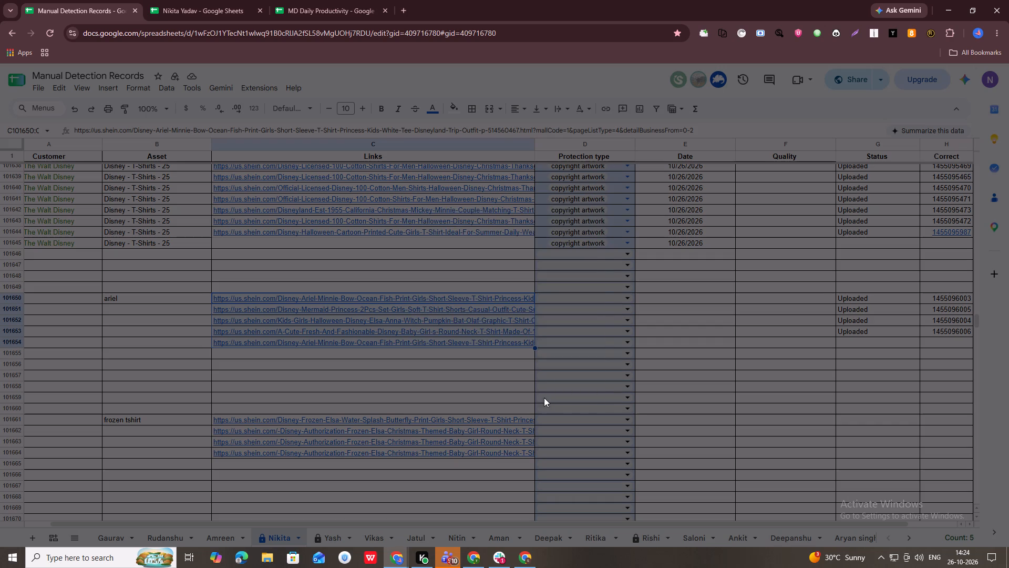
{"action": "left_click", "coordinate": [536, 384]}
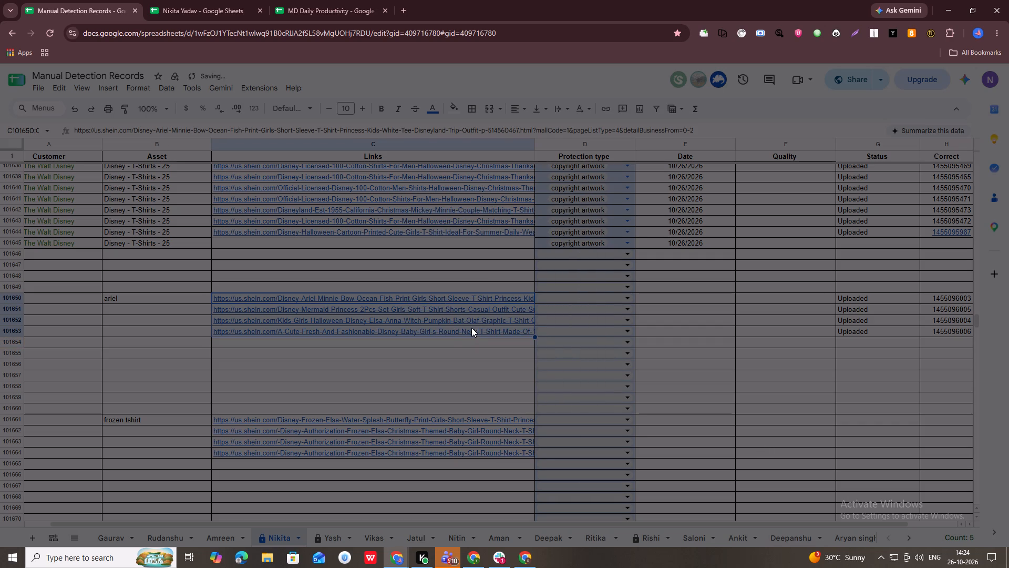
{"action": "left_click", "coordinate": [621, 336]}
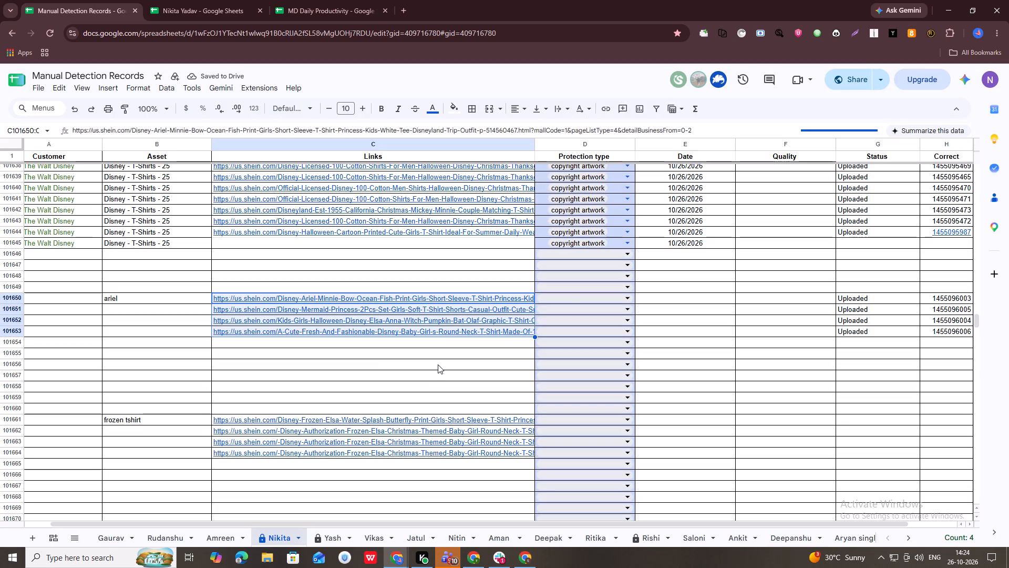
{"action": "left_click", "coordinate": [387, 362]}
Remove duplicate links from the frozen tshirt group in C101661:C101664.
{"action": "left_click_drag", "start_coordinate": [437, 419], "coordinate": [437, 451]}
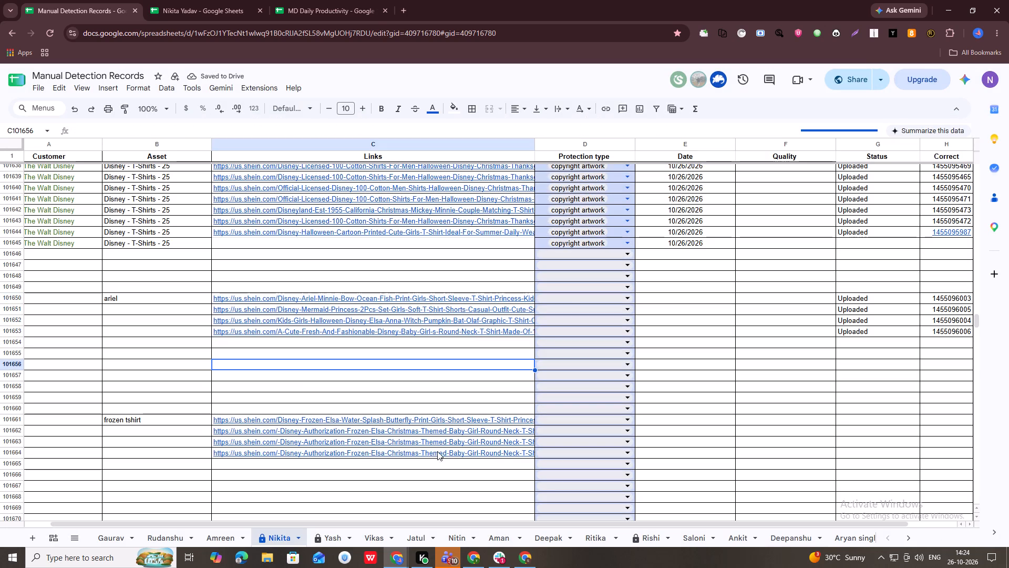
{"action": "left_click_drag", "start_coordinate": [437, 451], "coordinate": [437, 455]}
{"action": "left_click", "coordinate": [164, 84]}
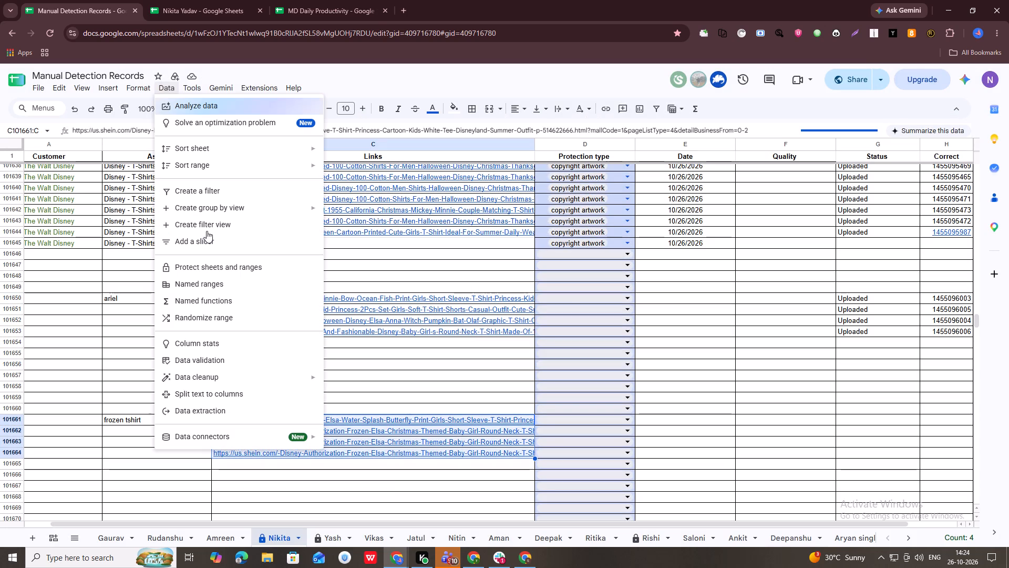
{"action": "left_click", "coordinate": [207, 374]}
{"action": "left_click", "coordinate": [375, 395]}
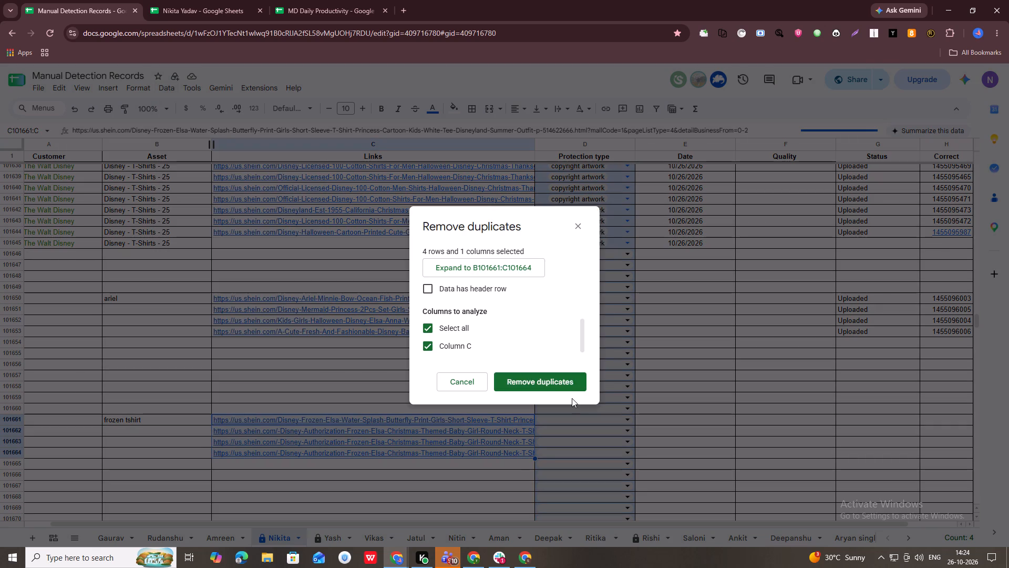
{"action": "left_click", "coordinate": [565, 387]}
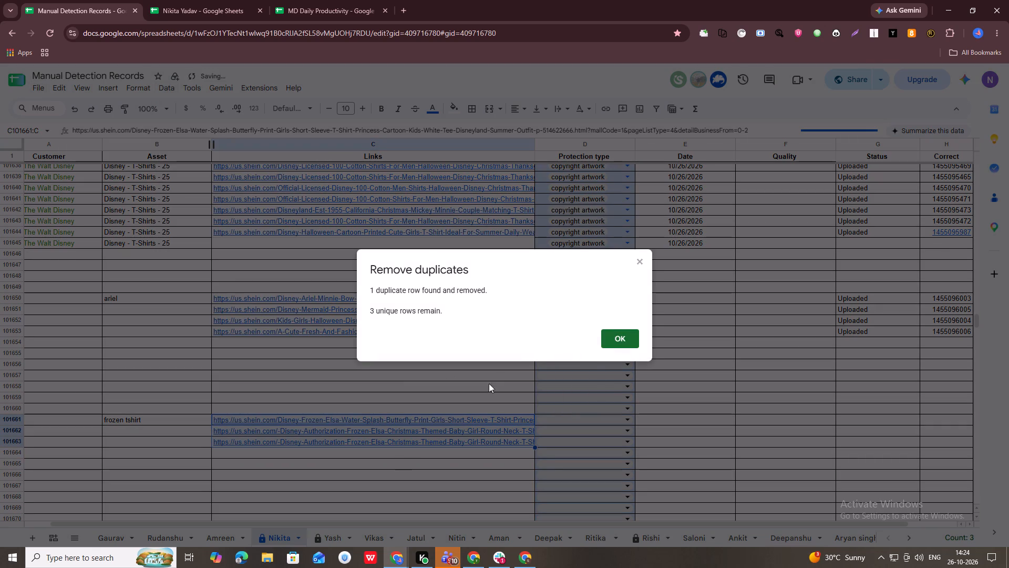
Copy the asset name Disney Princess Ariel - T-shirts - 25 from the Red Points incident form into Asset cell B101650.
{"action": "left_click", "coordinate": [614, 337]}
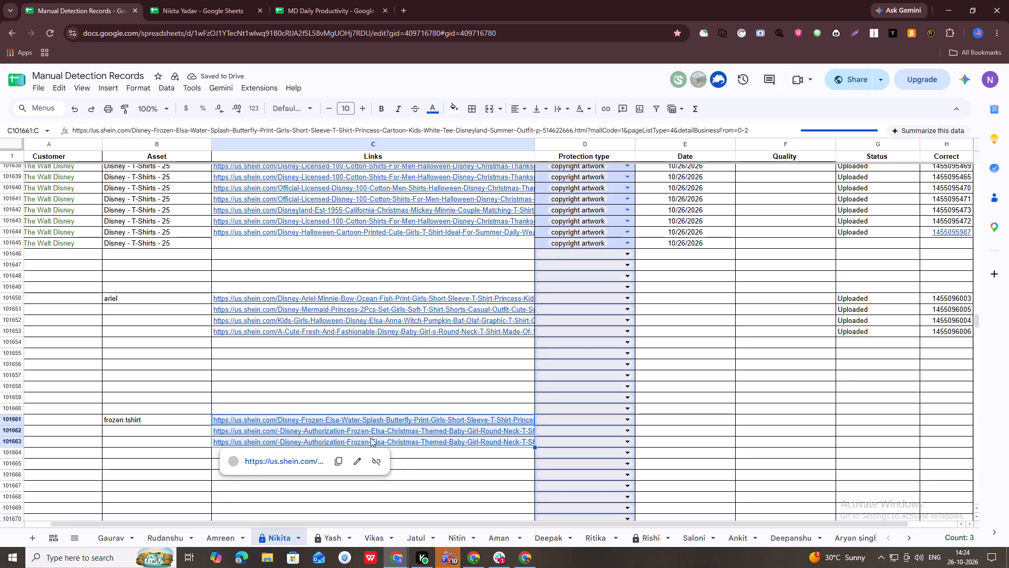
{"action": "key", "text": "ctrl+c"}
{"action": "key", "text": "alt+Tab"}
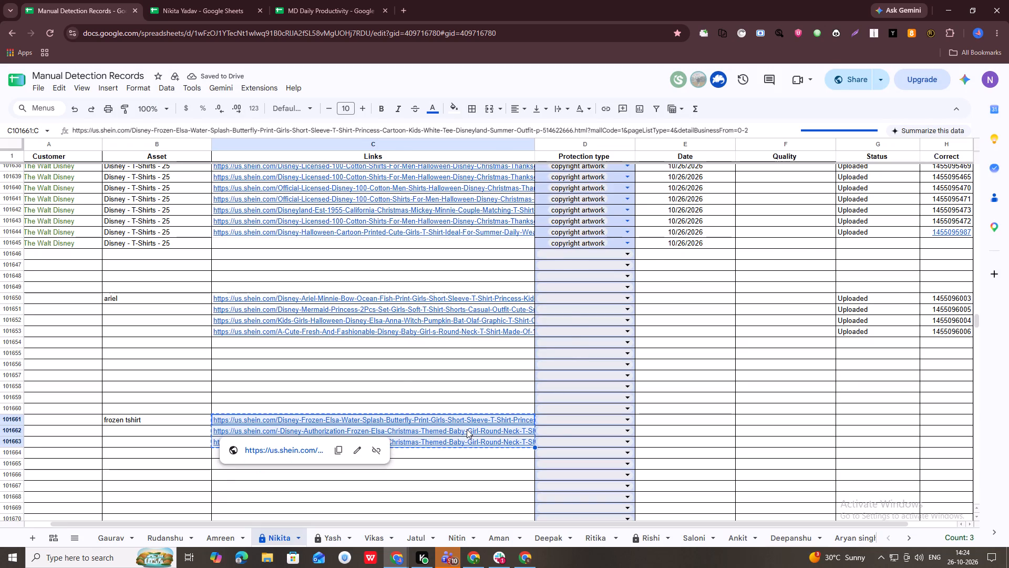
{"action": "left_click", "coordinate": [208, 120], "text": "alt"}
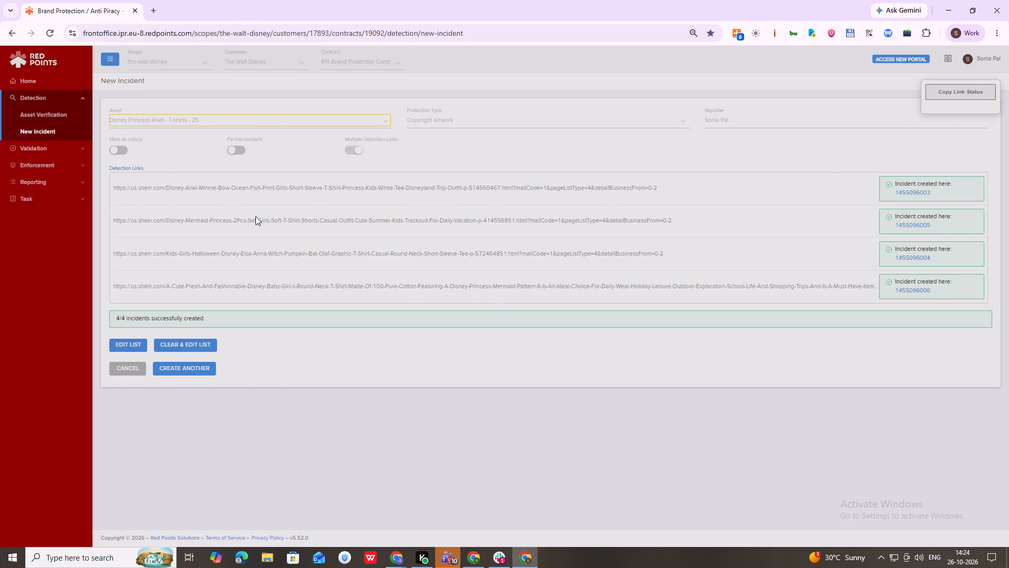
{"action": "key", "text": "alt+Tab"}
{"action": "left_click", "coordinate": [142, 303]}
{"action": "key", "text": "ctrl+v"}
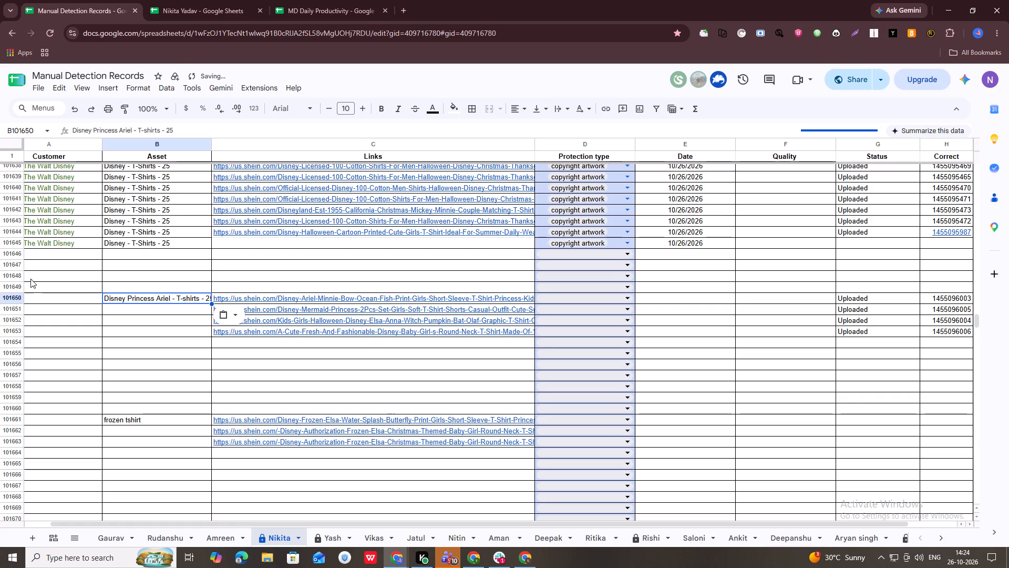
Enter The Walt Disney as customer in A101650, and fill the customer and asset down through row 101653.
{"action": "left_click", "coordinate": [39, 229]}
{"action": "key", "text": "ctrl+c"}
{"action": "left_click", "coordinate": [79, 299]}
{"action": "key", "text": "ctrl+v"}
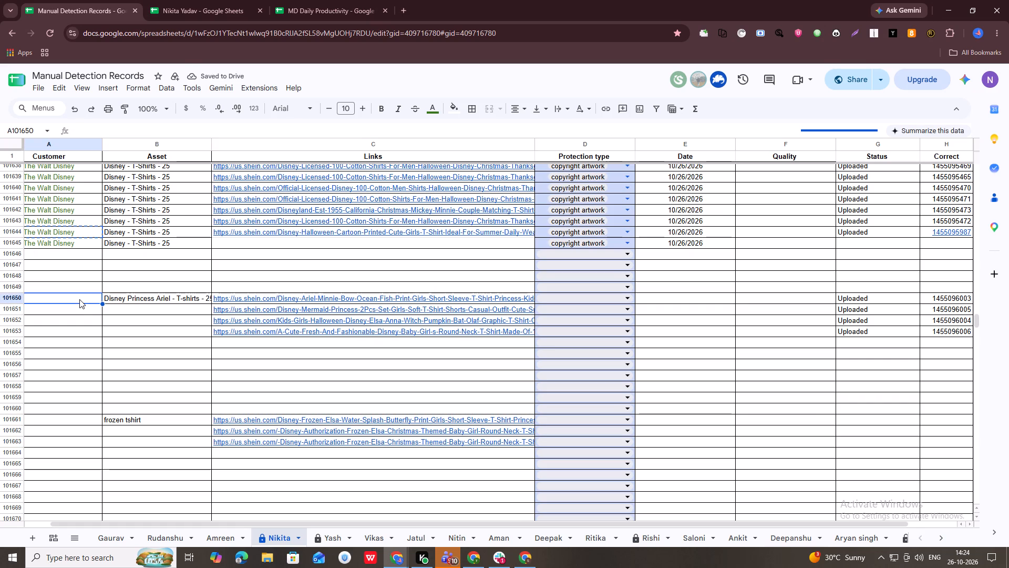
{"action": "left_click", "coordinate": [180, 331], "text": "shift"}
{"action": "key", "text": "ctrl+d"}
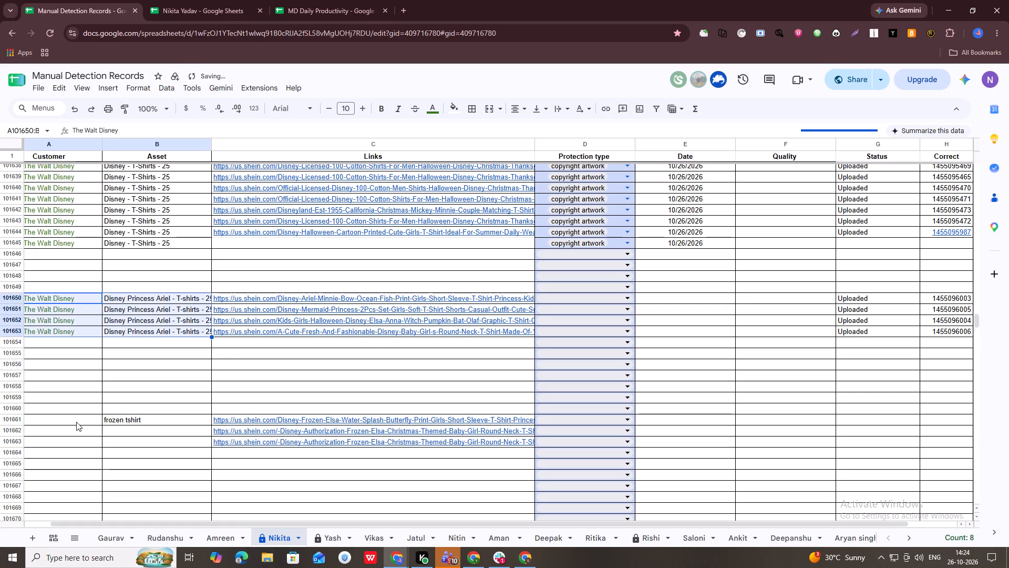
Enter The Walt Disney as customer for the frozen tshirt group in A101661.
{"action": "left_click", "coordinate": [76, 422]}
{"action": "key", "text": "ctrl+v"}
{"action": "left_click", "coordinate": [148, 423]}
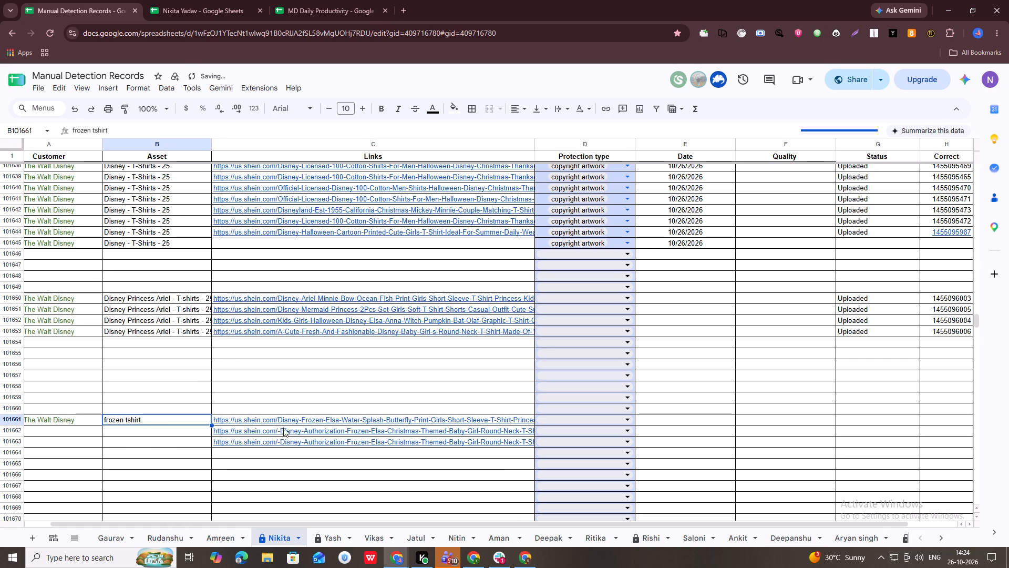
Submit the links in C101661:C101663 as Red Points incidents under the asset Frozen - T-Shirts - 25.
{"action": "left_click", "coordinate": [355, 420]}
{"action": "left_click", "coordinate": [437, 446], "text": "shift"}
{"action": "key", "text": "ctrl+c"}
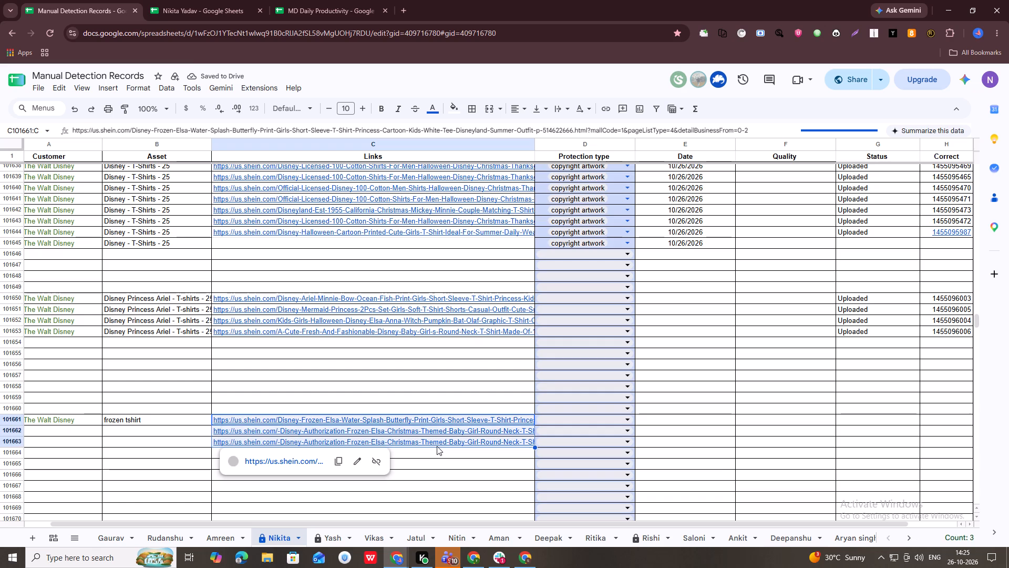
{"action": "key", "text": "alt+Tab"}
{"action": "left_click", "coordinate": [187, 345]}
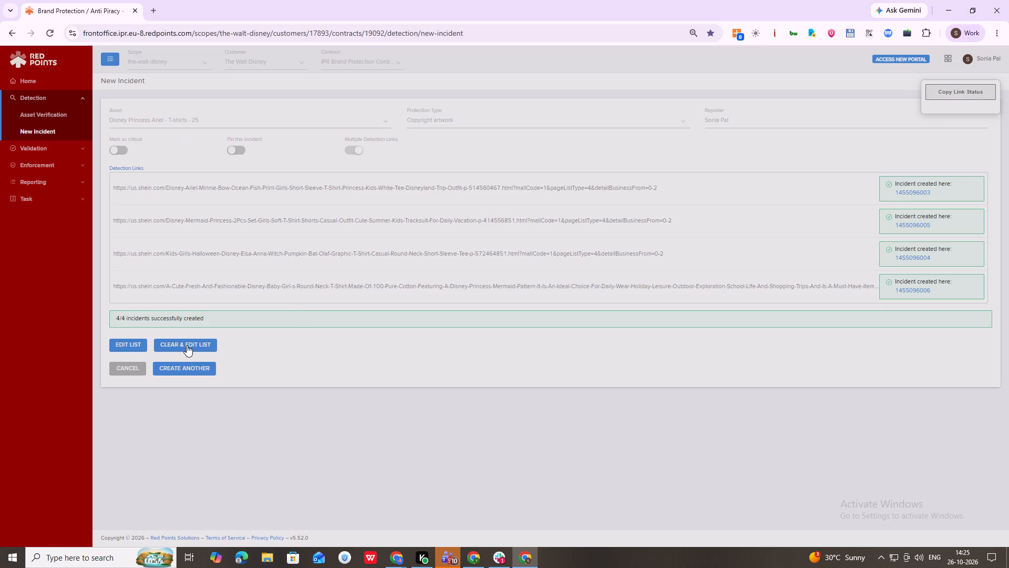
{"action": "left_click", "coordinate": [182, 112]}
{"action": "left_click", "coordinate": [182, 116]}
{"action": "type", "text": "frozen"}
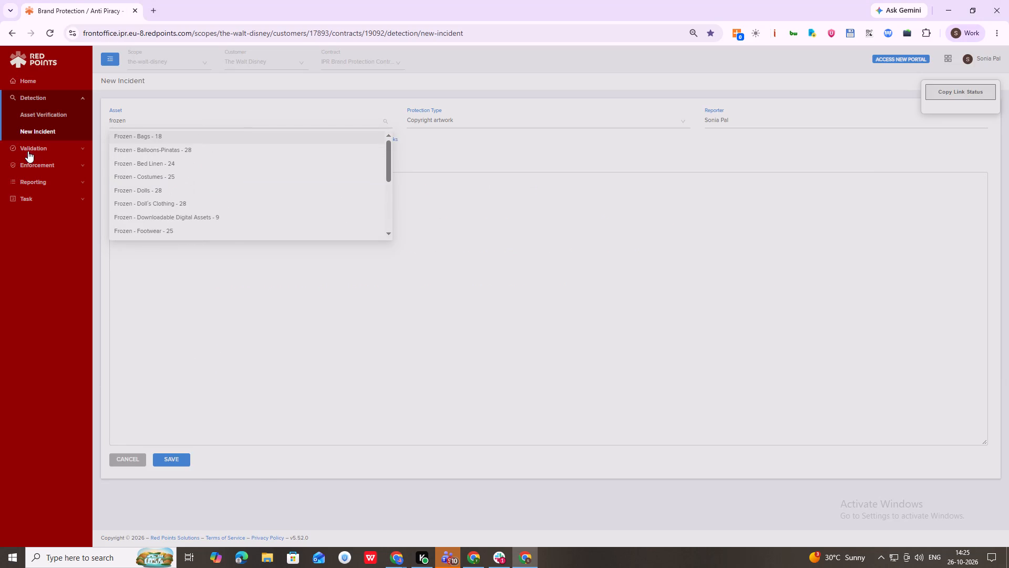
{"action": "scroll", "coordinate": [275, 180], "scroll_direction": "down", "scroll_amount": 4}
{"action": "left_click", "coordinate": [169, 214]}
{"action": "left_click", "coordinate": [384, 251]}
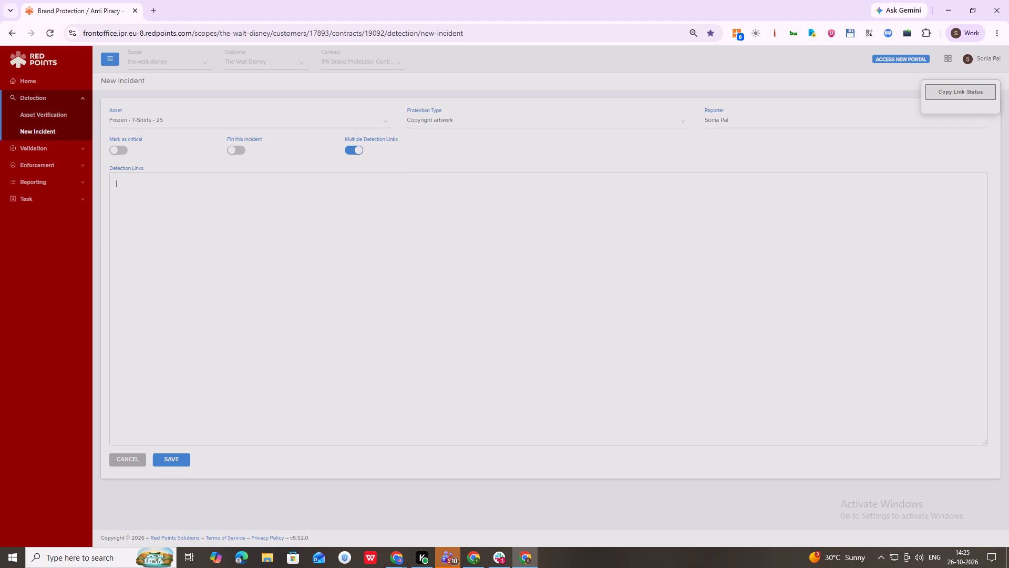
{"action": "key", "text": "ctrl+v"}
{"action": "left_click", "coordinate": [183, 460]}
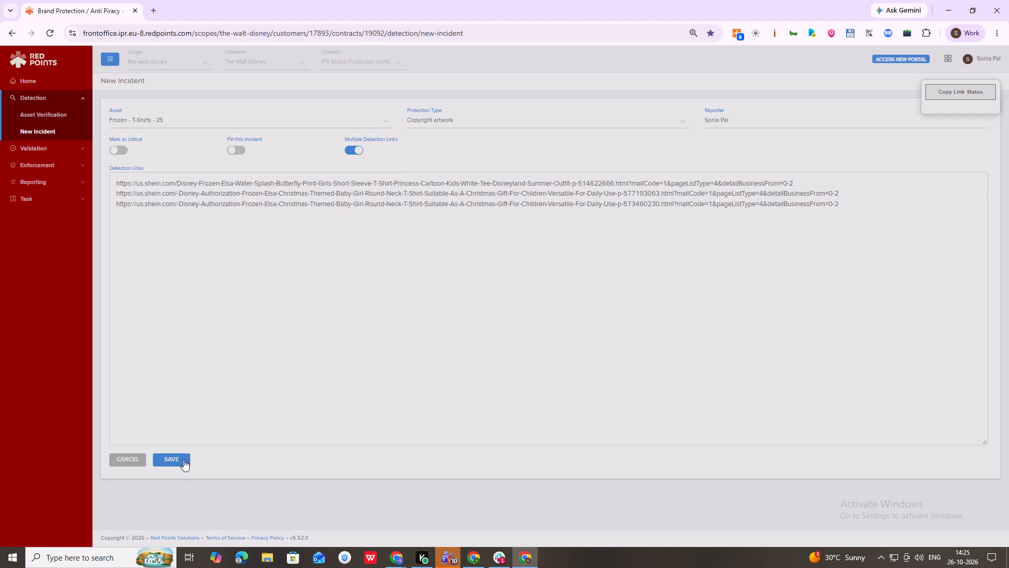
Copy the asset name Frozen - T-Shirts - 25 into B101661, and fill customer and asset down through row 101663.
{"action": "left_click", "coordinate": [184, 116], "text": "alt"}
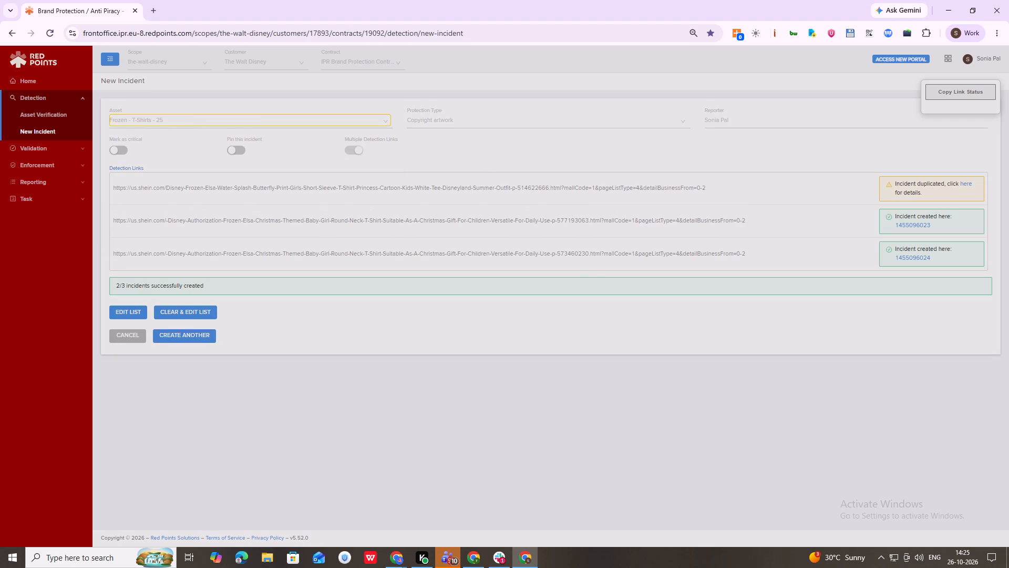
{"action": "key", "text": "alt+Tab"}
{"action": "left_click", "coordinate": [160, 420]}
{"action": "key", "text": "ctrl+v"}
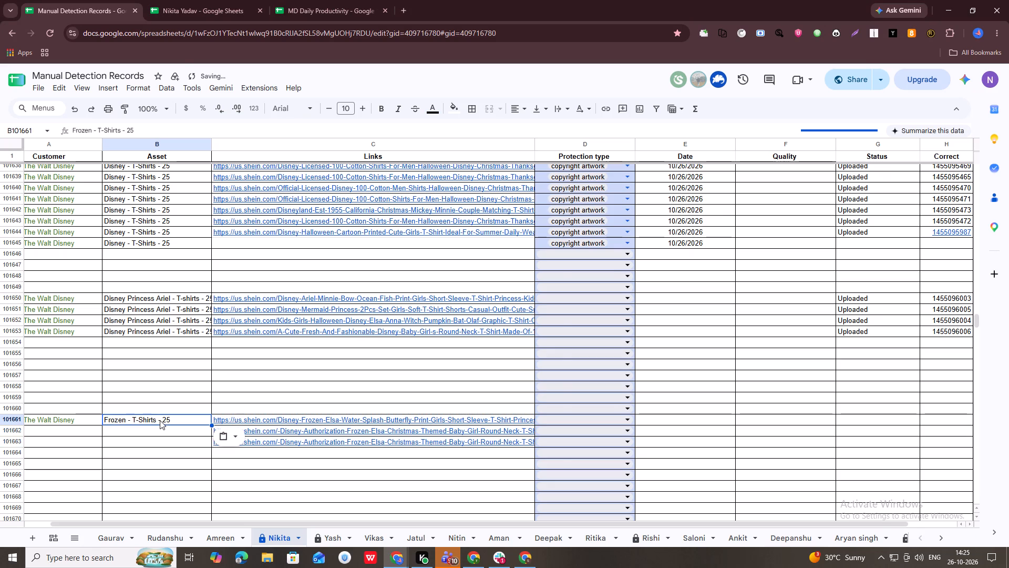
{"action": "key", "text": "shift+Left"}
{"action": "key", "text": "ctrl+space"}
{"action": "key", "text": "ctrl+d"}
Copy the protection type copyright artwork and date 10/26/2026 from row 101645 into the Ariel rows 101650 to 101653.
{"action": "key", "text": "Right"}
{"action": "key", "text": "Right"}
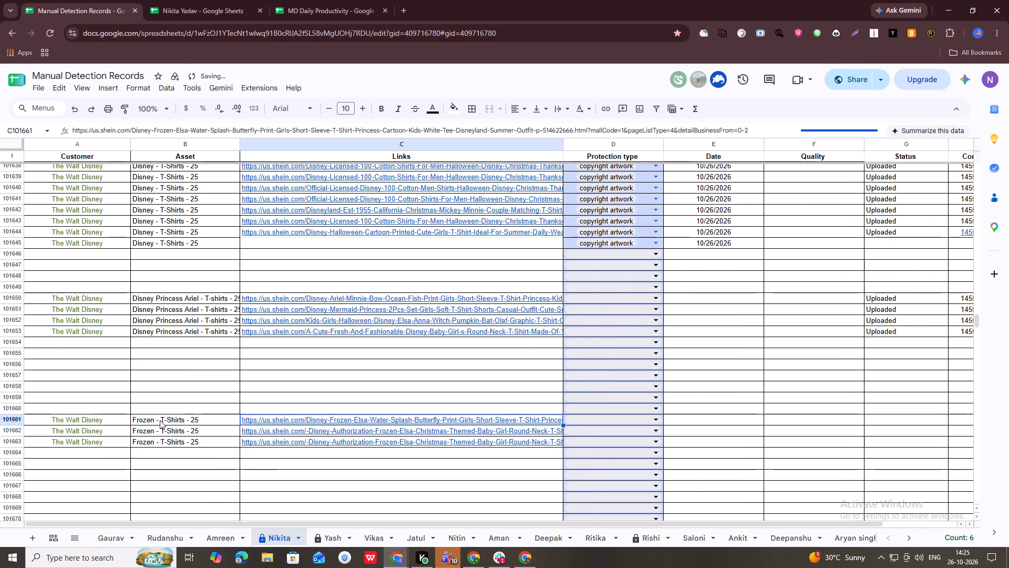
{"action": "key", "text": "Right"}
{"action": "key", "text": "Left"}
{"action": "key", "text": "ctrl+Up"}
{"action": "key", "text": "shift+Right"}
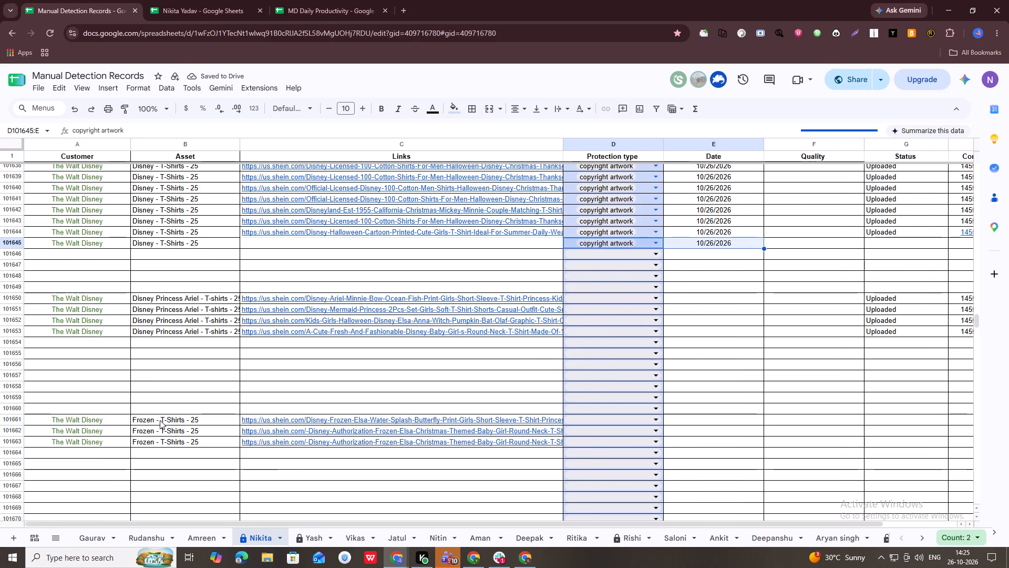
{"action": "key", "text": "ctrl+c"}
{"action": "key", "text": "Down"}
{"action": "key", "text": "Down"}
{"action": "key", "text": "Left"}
{"action": "key", "text": "ctrl+Down"}
{"action": "key", "text": "Right"}
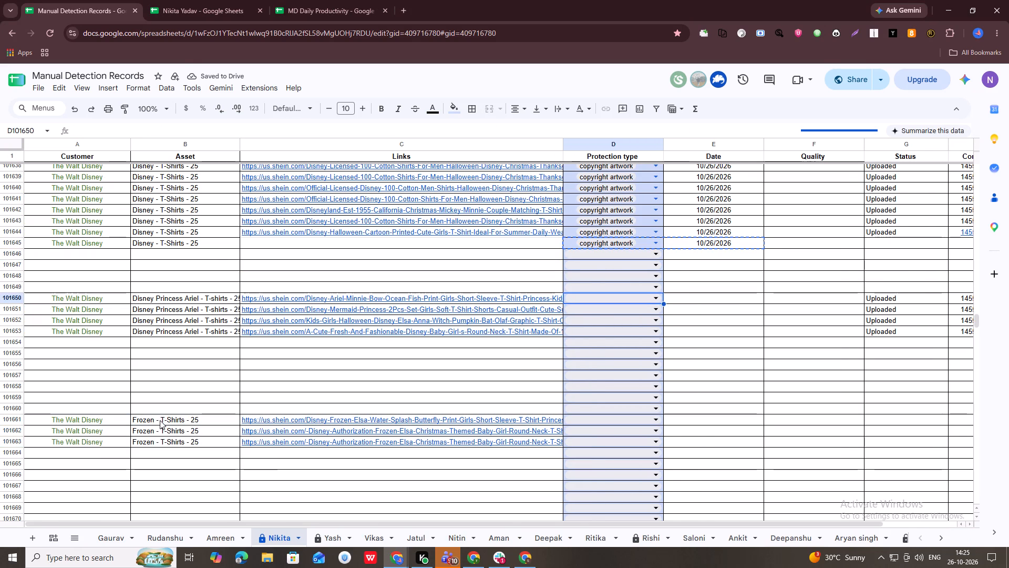
{"action": "key", "text": "shift+Right"}
{"action": "key", "text": "ctrl+v"}
{"action": "key", "text": "ctrl+space"}
{"action": "key", "text": "ctrl+d"}
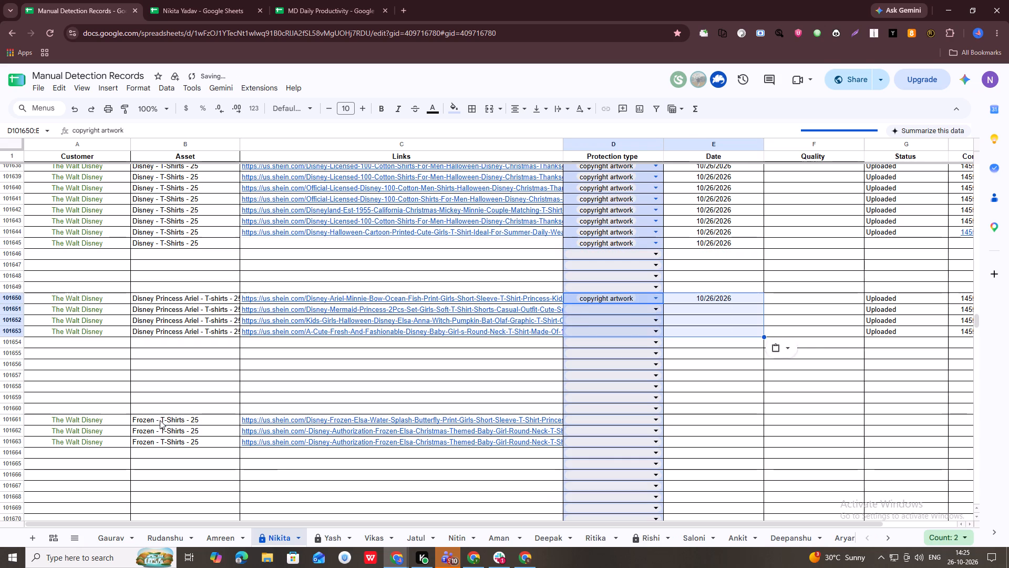
Fill the Frozen rows 101661 to 101663 with the copied protection type copyright artwork and date 10/26/2026.
{"action": "key", "text": "Left"}
{"action": "key", "text": "ctrl+Down"}
{"action": "key", "text": "ctrl+Down"}
{"action": "key", "text": "Right"}
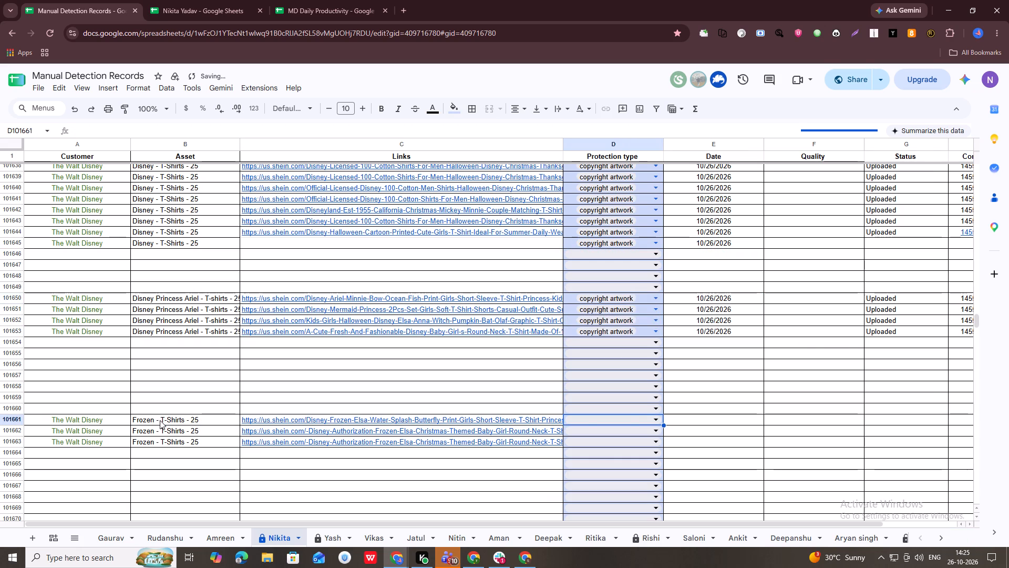
{"action": "key", "text": "ctrl+v"}
{"action": "key", "text": "ctrl+space"}
{"action": "key", "text": "ctrl+d"}
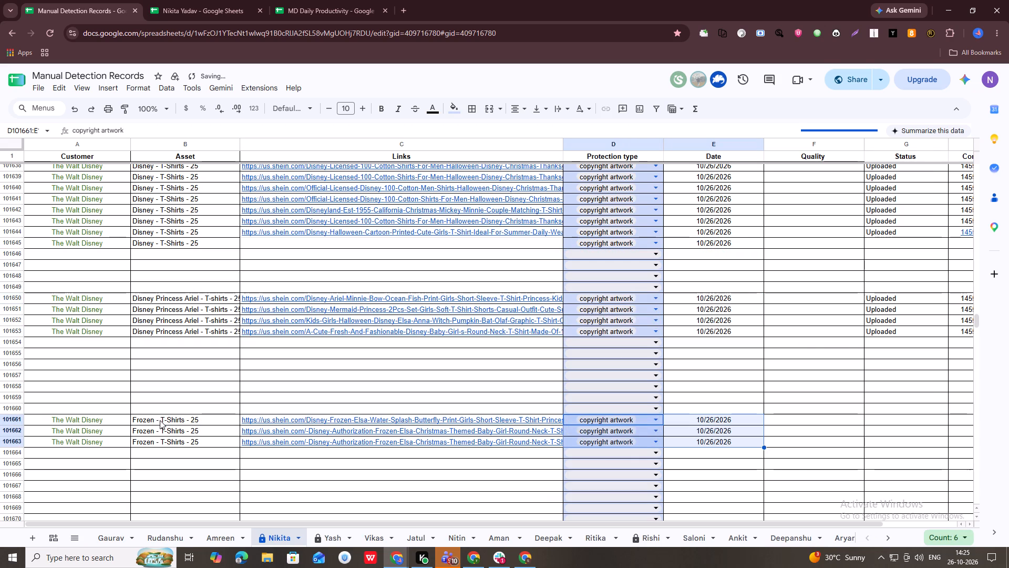
Copy the link statuses of the Frozen incidents and paste them into Manual Detection Records starting at Quality cell F101660.
{"action": "key", "text": "Right"}
{"action": "key", "text": "Right"}
{"action": "key", "text": "alt+Tab"}
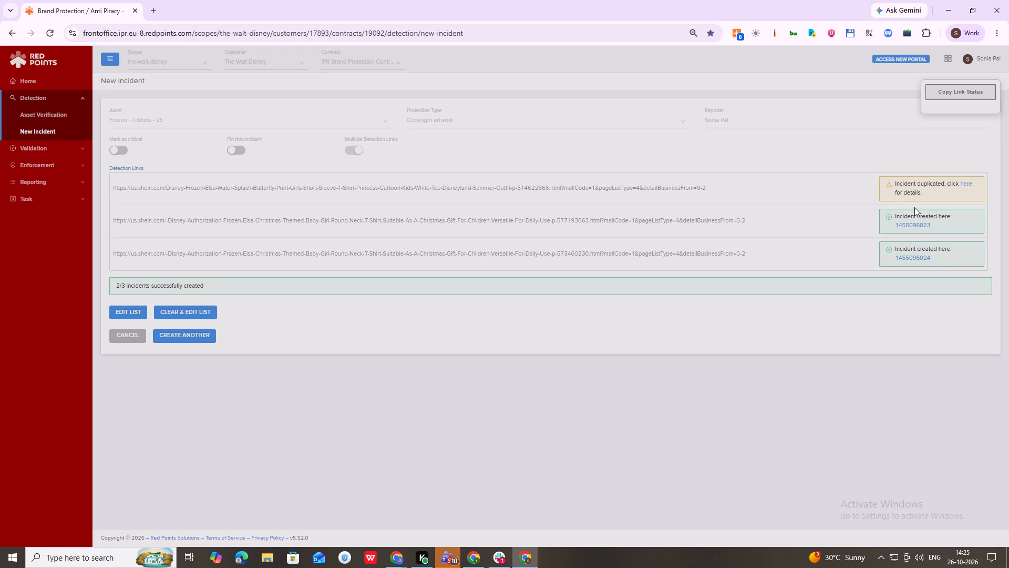
{"action": "left_click", "coordinate": [961, 90]}
{"action": "key", "text": "alt+Tab"}
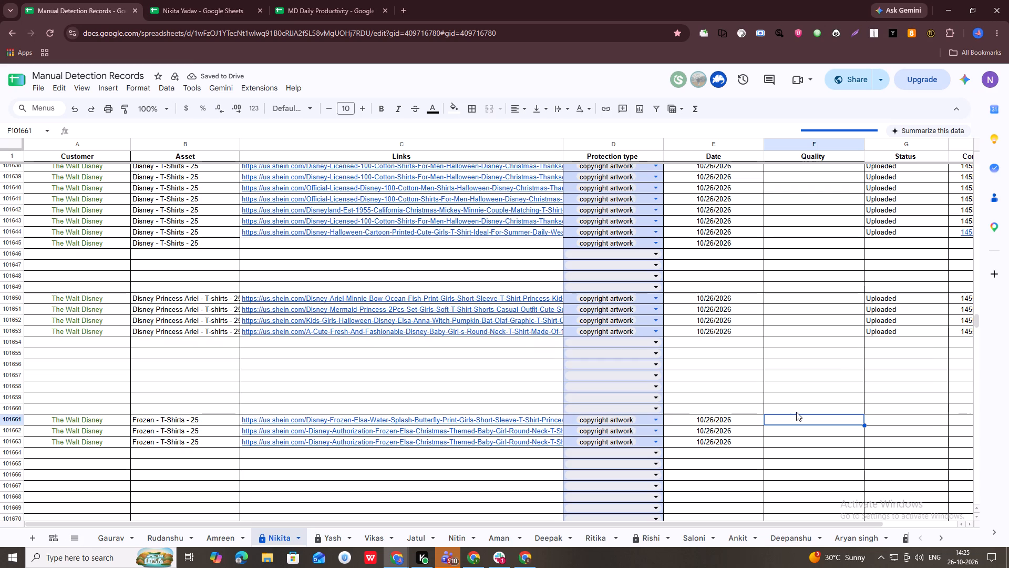
{"action": "left_click", "coordinate": [796, 412]}
{"action": "key", "text": "ctrl+v"}
{"action": "key", "text": "Left"}
{"action": "key", "text": "Right"}
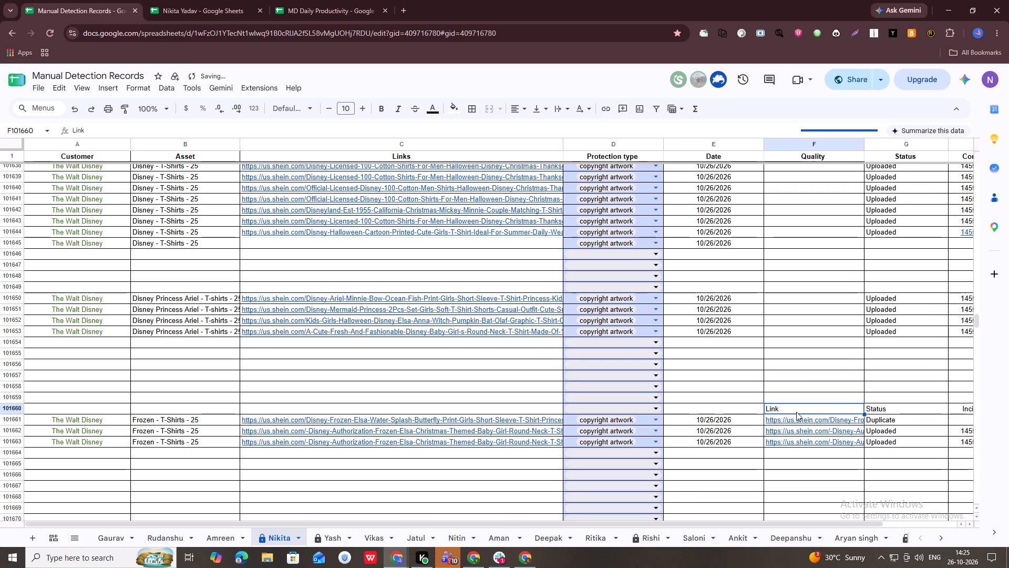
Clear the pasted header labels in row 101660 and the pasted links in F101661:F101663, keeping the statuses and incident IDs.
{"action": "key", "text": "shift+Right"}
{"action": "key", "text": "shift+Right"}
{"action": "key", "text": "Delete"}
{"action": "key", "text": "Down"}
{"action": "key", "text": "ctrl+shift+Down"}
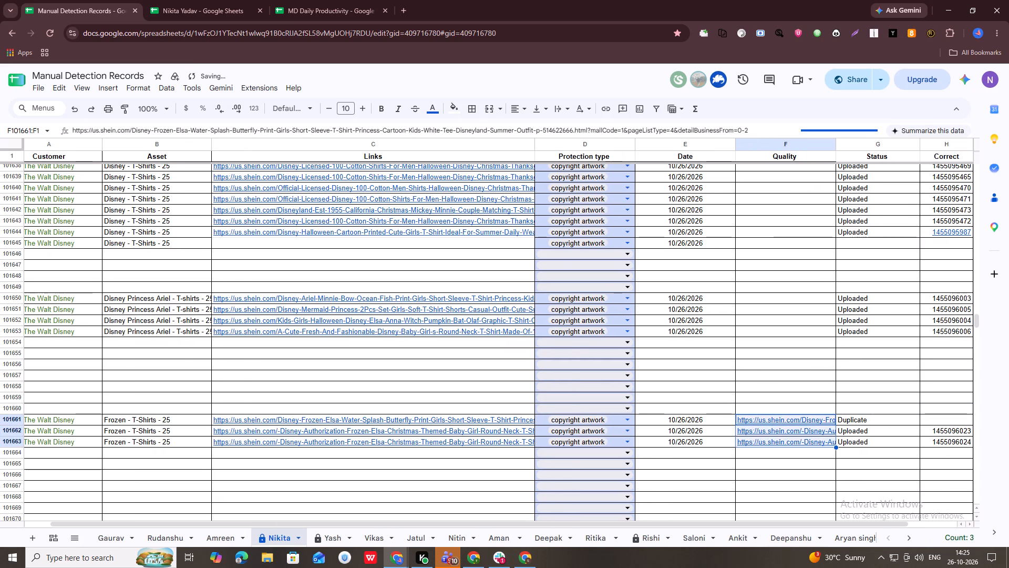
{"action": "key", "text": "Delete"}
Select the Correct column from H101663 up to H101565 to check how many Disney incident IDs are recorded.
{"action": "key", "text": "Right"}
{"action": "key", "text": "ctrl+Down"}
{"action": "key", "text": "ctrl+Right"}
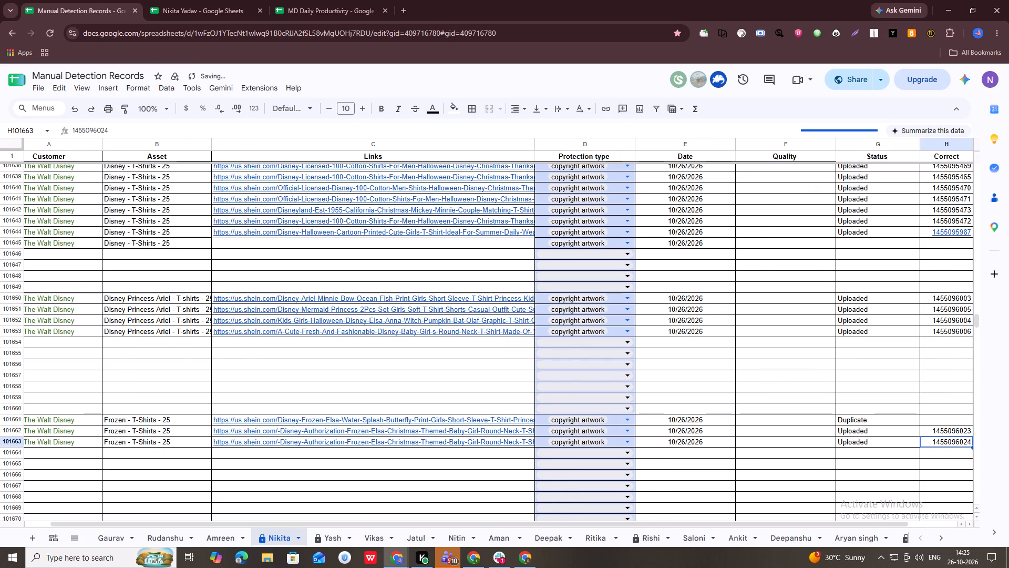
{"action": "key", "text": "ctrl+shift+Up"}
{"action": "key", "text": "ctrl+shift+Up"}
{"action": "key", "text": "ctrl+shift+Up"}
{"action": "scroll", "coordinate": [796, 395], "scroll_direction": "up", "scroll_amount": 6}
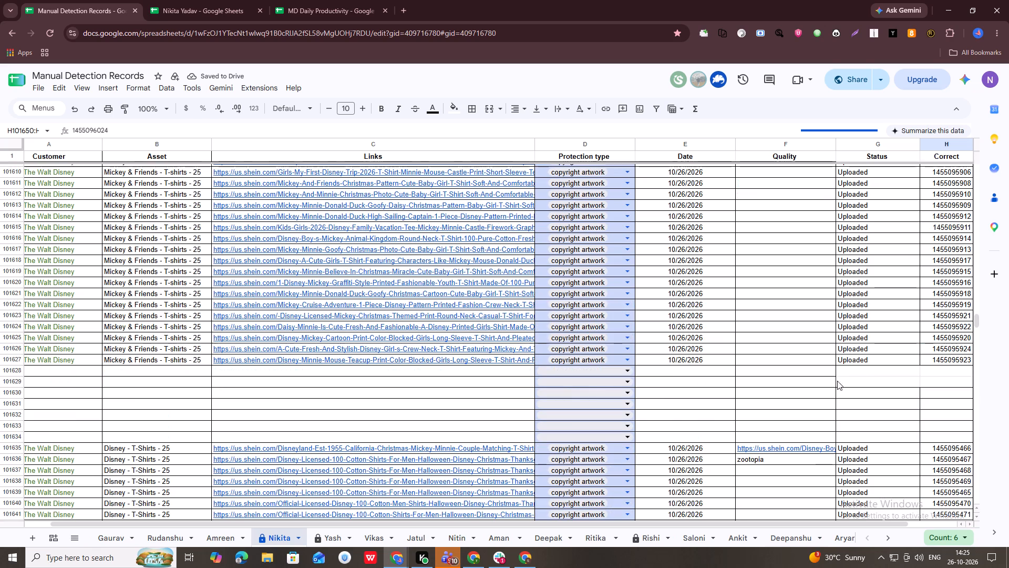
{"action": "scroll", "coordinate": [918, 387], "scroll_direction": "up", "scroll_amount": 6}
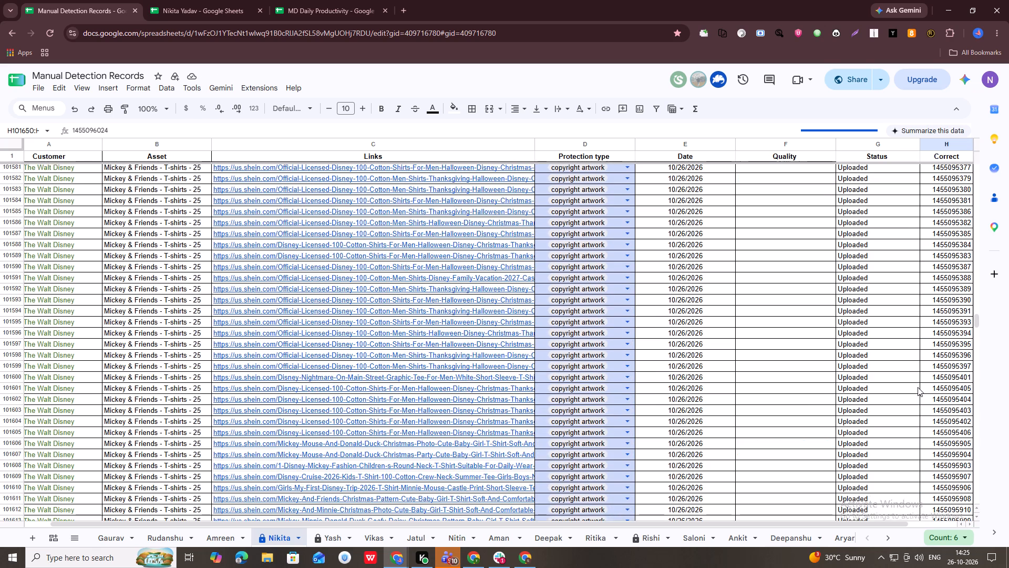
{"action": "scroll", "coordinate": [918, 387], "scroll_direction": "up", "scroll_amount": 6}
{"action": "left_click", "coordinate": [958, 311], "text": "shift"}
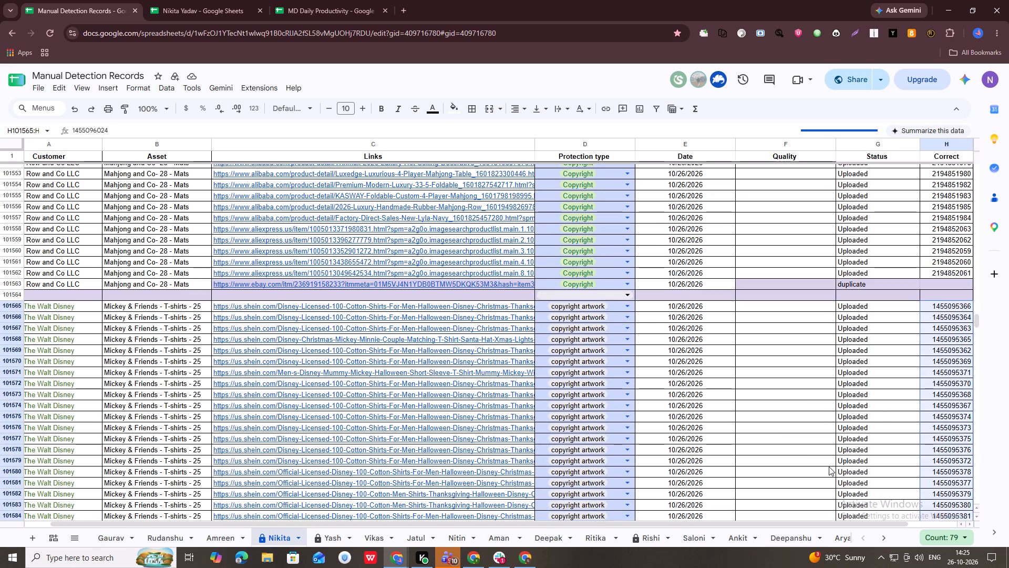
Select the empty Links cell C101664, and clear the submitted Frozen links from the Red Points incident form.
{"action": "key", "text": "Down"}
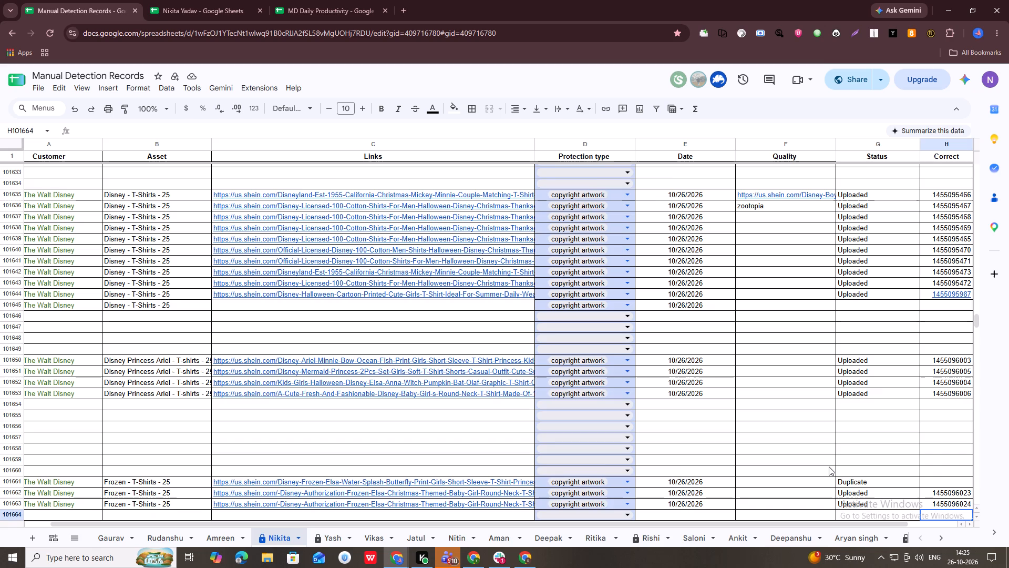
{"action": "key", "text": "Down"}
{"action": "key", "text": "Left"}
{"action": "key", "text": "Up"}
{"action": "key", "text": "Left"}
{"action": "key", "text": "Left"}
{"action": "key", "text": "Left"}
{"action": "key", "text": "Left"}
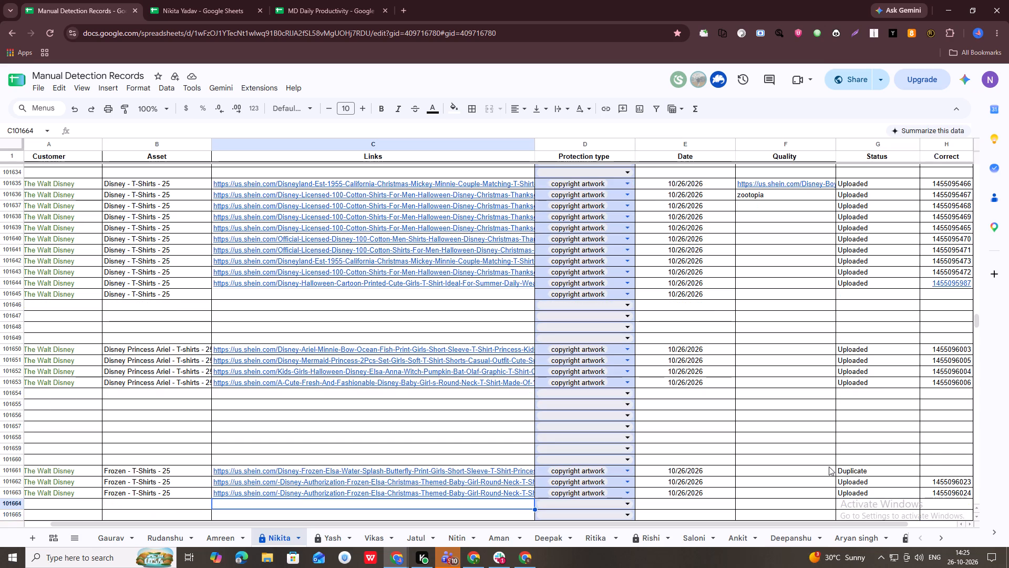
{"action": "key", "text": "alt+Tab"}
{"action": "left_click", "coordinate": [191, 309]}
Close the Tiny Rascals store page and review the first opened Disney Princess T-shirt listings on Shein.
{"action": "key", "text": "alt+Tab"}
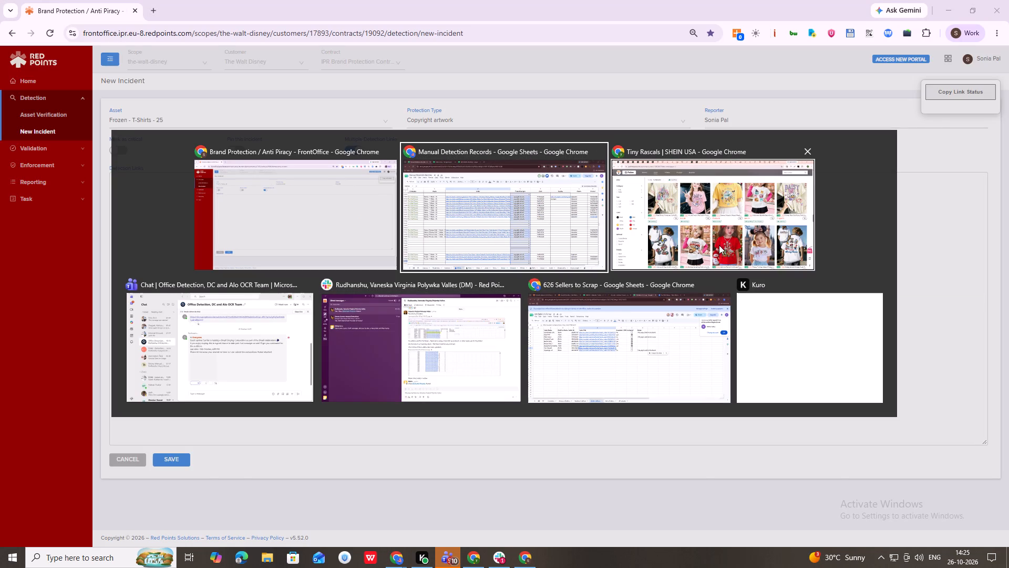
{"action": "left_click", "coordinate": [711, 233], "text": "alt"}
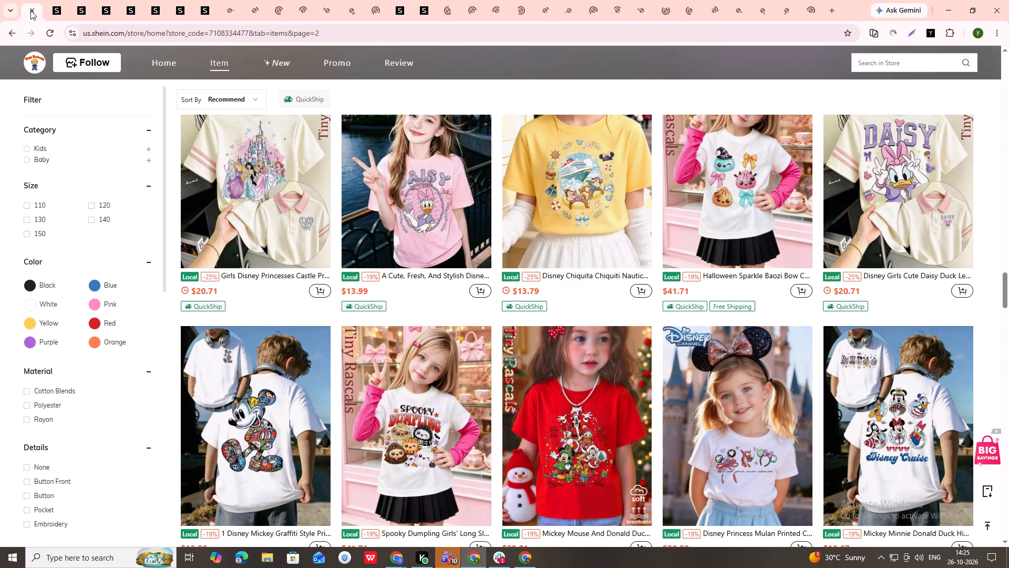
{"action": "middle_click", "coordinate": [30, 7]}
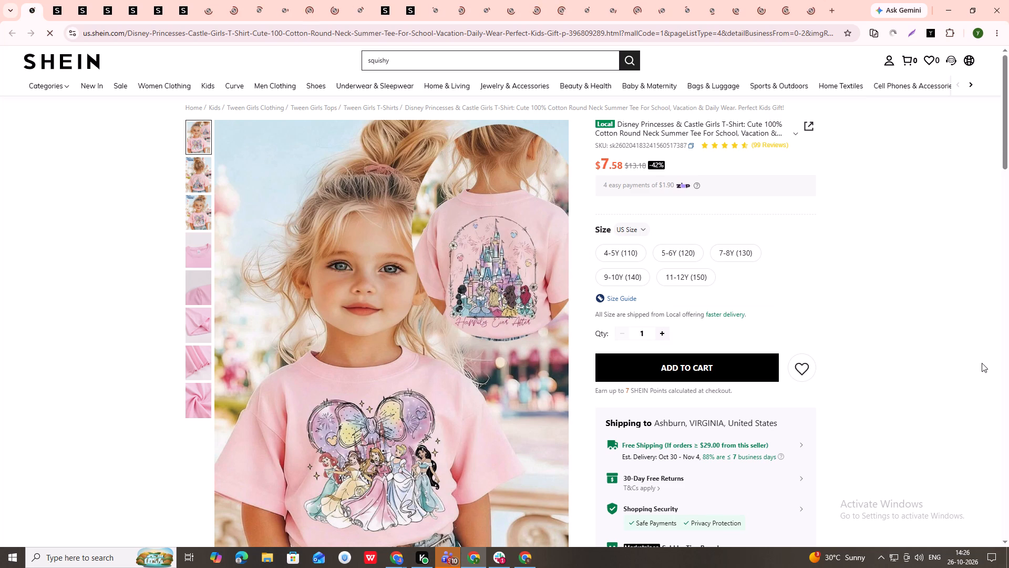
{"action": "key", "text": "ctrl+Tab"}
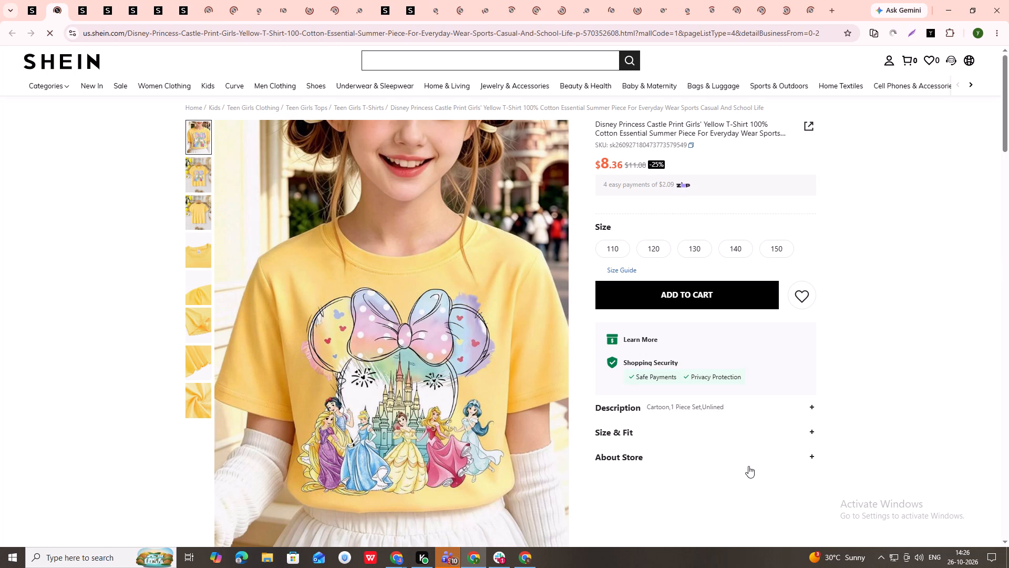
{"action": "key", "text": "ctrl+Tab"}
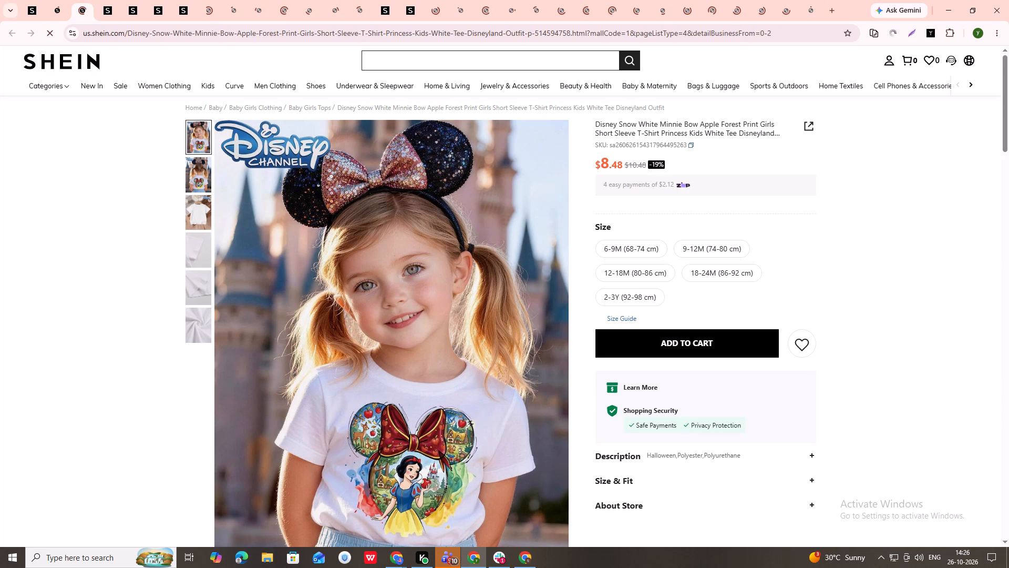
{"action": "key", "text": "ctrl+Tab"}
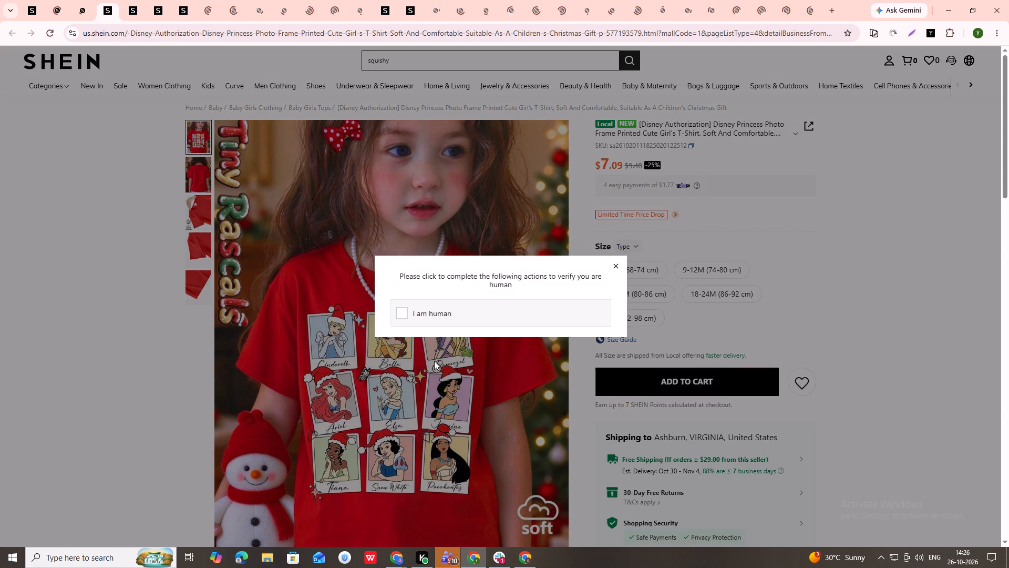
Complete the human verification on the Disney Princess photo frame T-shirt listing, selecting the fox, fish, book and crab in order.
{"action": "left_click", "coordinate": [414, 315]}
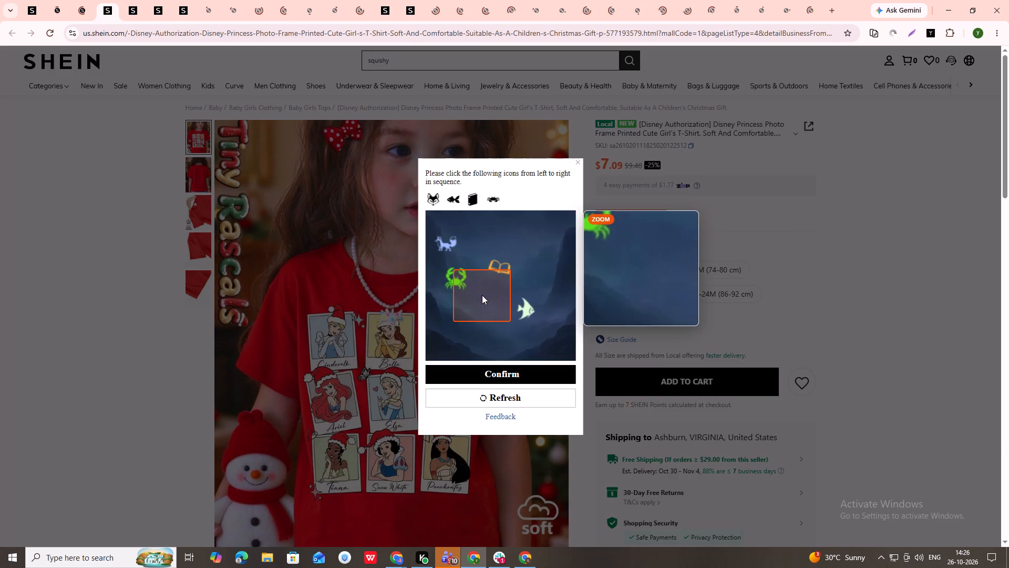
{"action": "left_click", "coordinate": [442, 242]}
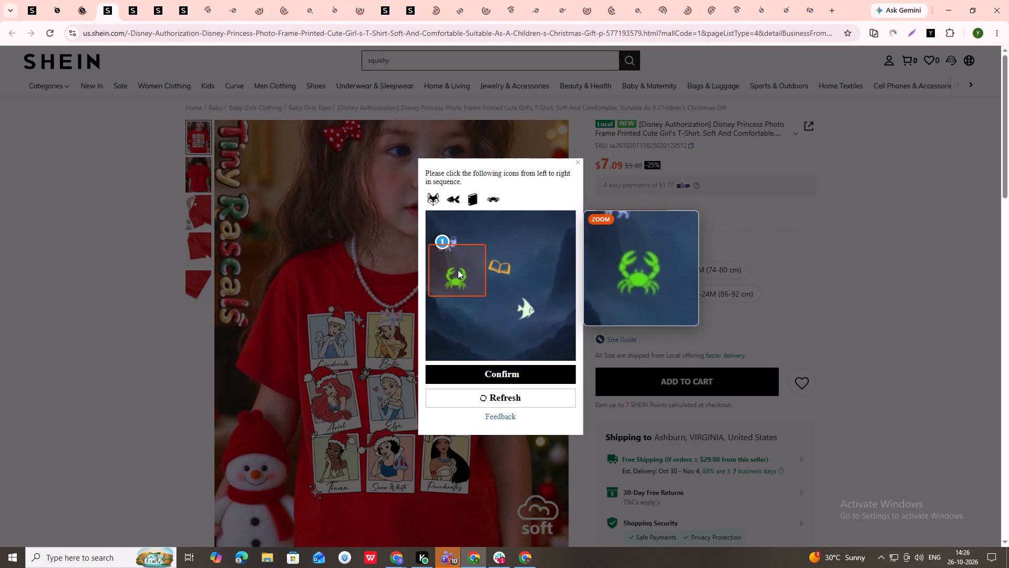
{"action": "left_click", "coordinate": [522, 309]}
{"action": "left_click", "coordinate": [498, 265]}
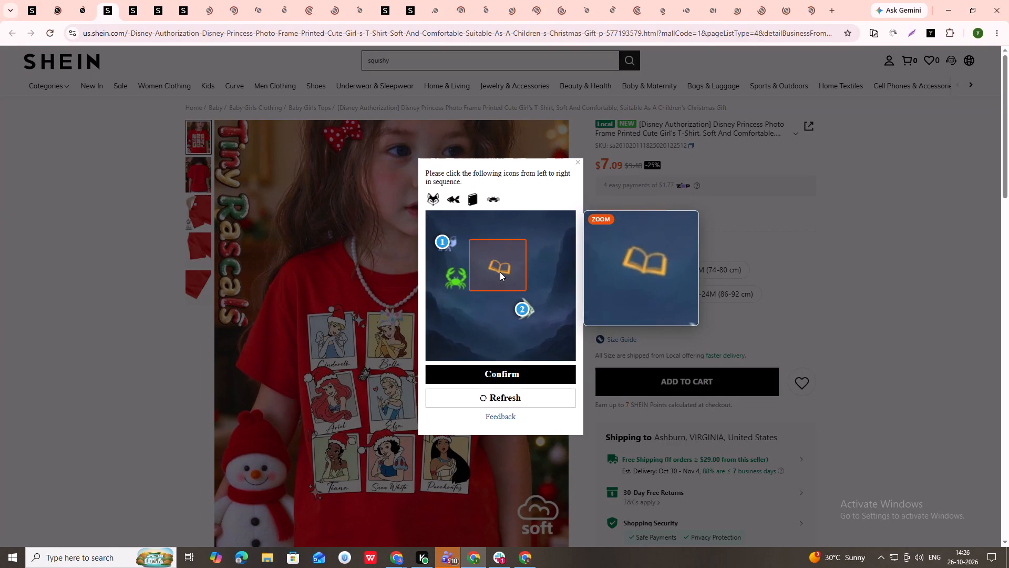
{"action": "left_click", "coordinate": [449, 276]}
{"action": "left_click", "coordinate": [493, 370]}
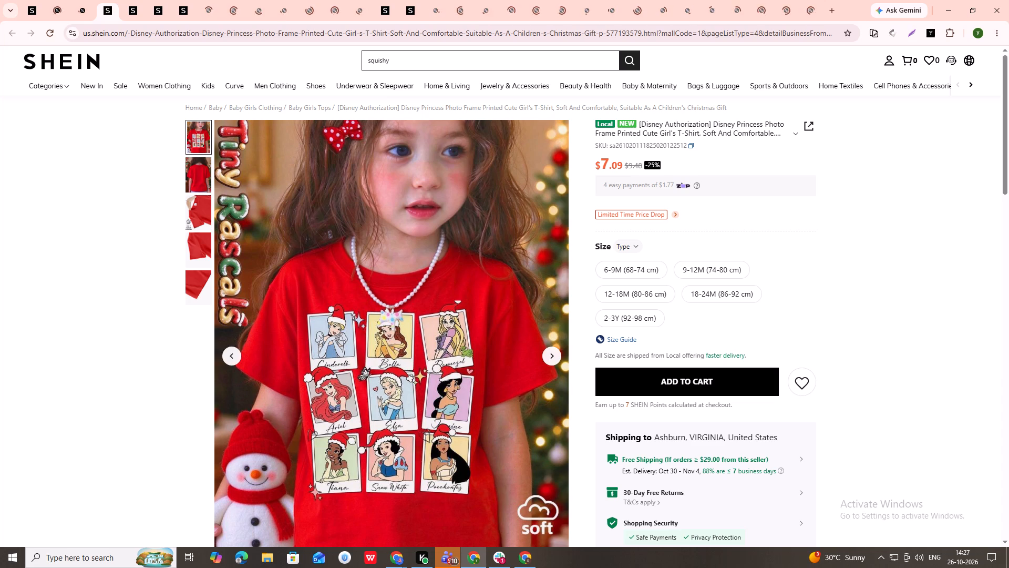
Copy the link of the pink Disney Princesses & Castle girls T-shirt into Links cell C101666 of Manual Detection Records.
{"action": "left_click", "coordinate": [30, 1]}
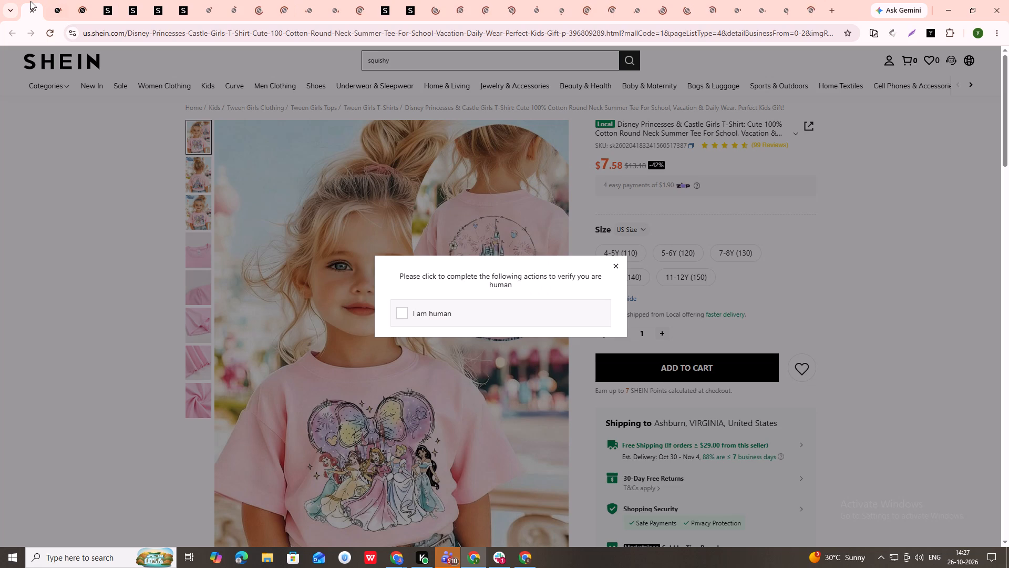
{"action": "left_click", "coordinate": [150, 43]}
{"action": "left_click", "coordinate": [158, 33]}
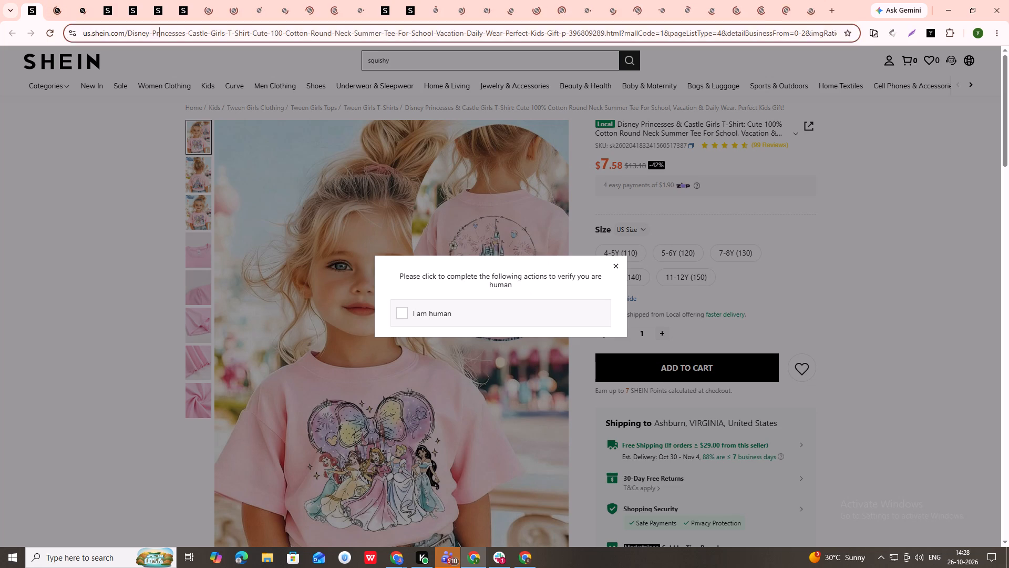
{"action": "key", "text": "ctrl+c"}
{"action": "key", "text": "ctrl+c"}
{"action": "key", "text": "alt+Tab"}
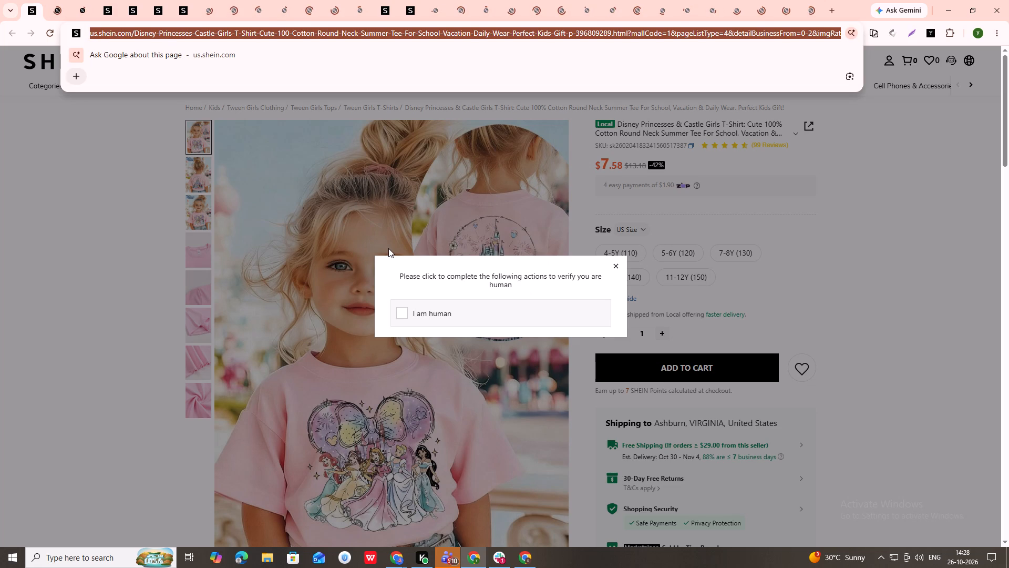
{"action": "key", "text": "alt+Tab"}
{"action": "scroll", "coordinate": [265, 364], "scroll_direction": "down", "scroll_amount": 4}
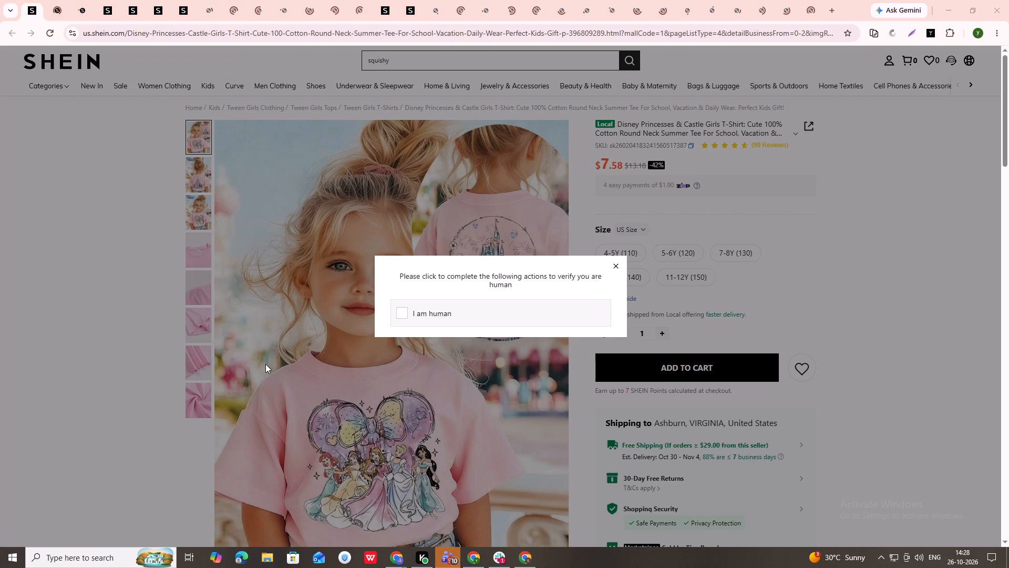
{"action": "scroll", "coordinate": [297, 452], "scroll_direction": "down", "scroll_amount": 1}
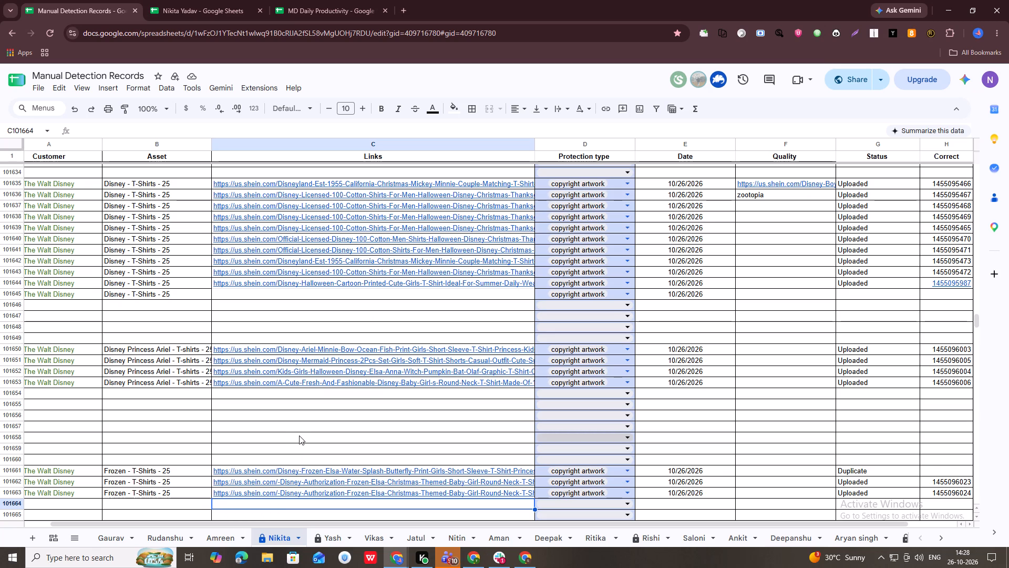
{"action": "scroll", "coordinate": [310, 412], "scroll_direction": "down", "scroll_amount": 1}
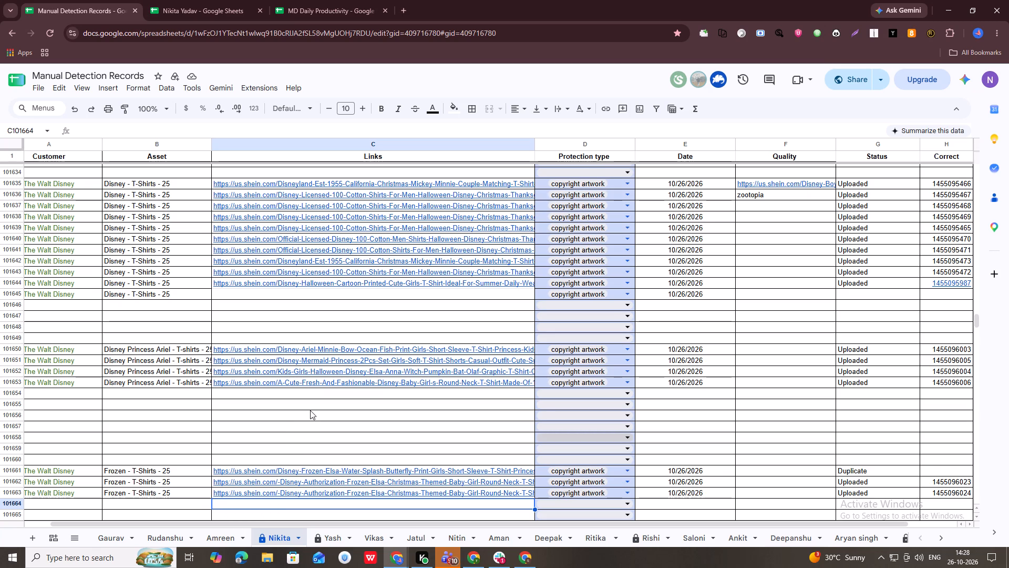
{"action": "left_click", "coordinate": [252, 211]}
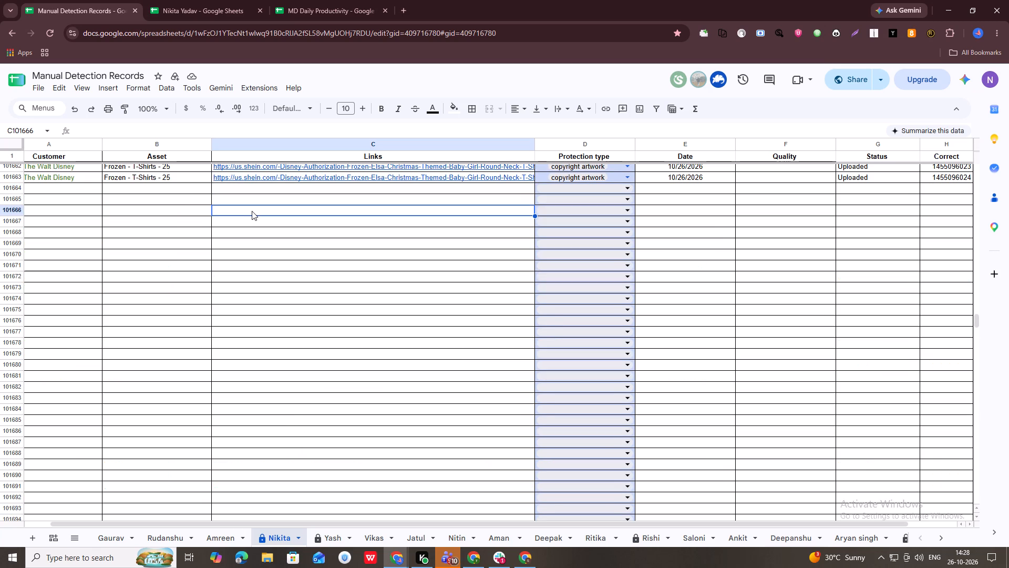
{"action": "key", "text": "ctrl+v"}
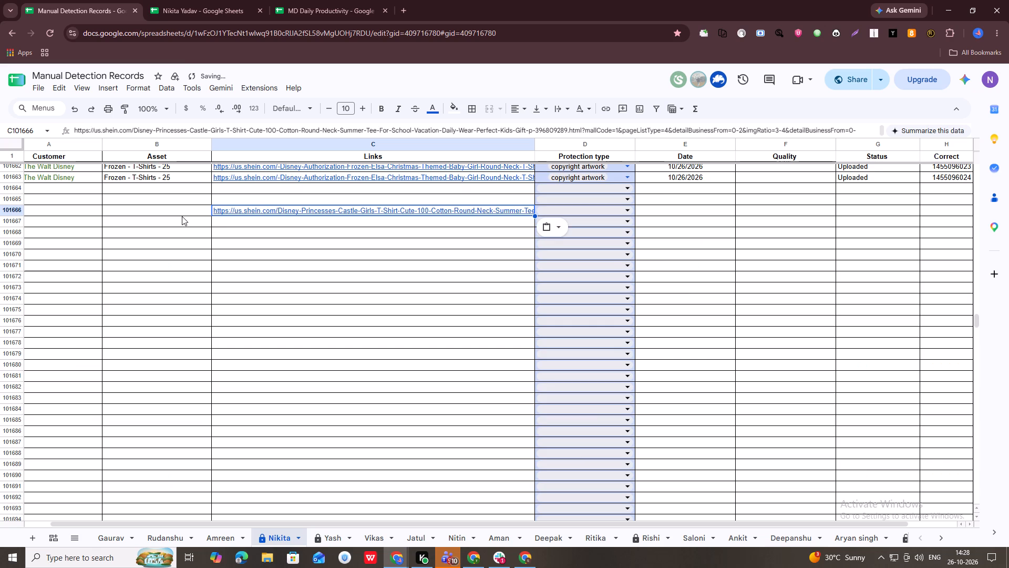
Enter "disney princess tshirt" as the asset in B101666, and move to the empty Links cell C101667.
{"action": "left_click", "coordinate": [169, 207]}
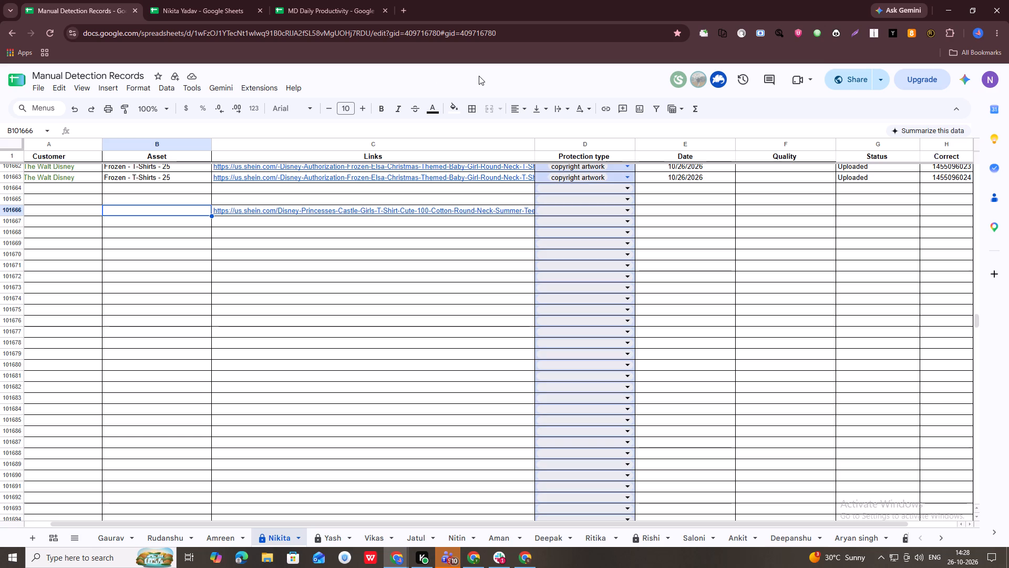
{"action": "type", "text": "disney"}
{"action": "key", "text": "space"}
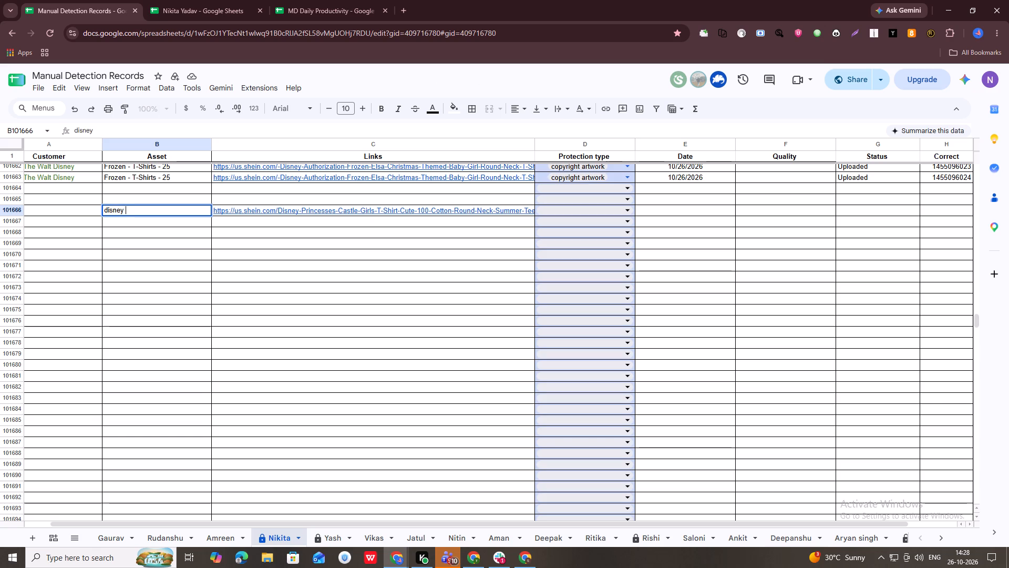
{"action": "type", "text": "princess"}
{"action": "key", "text": "space"}
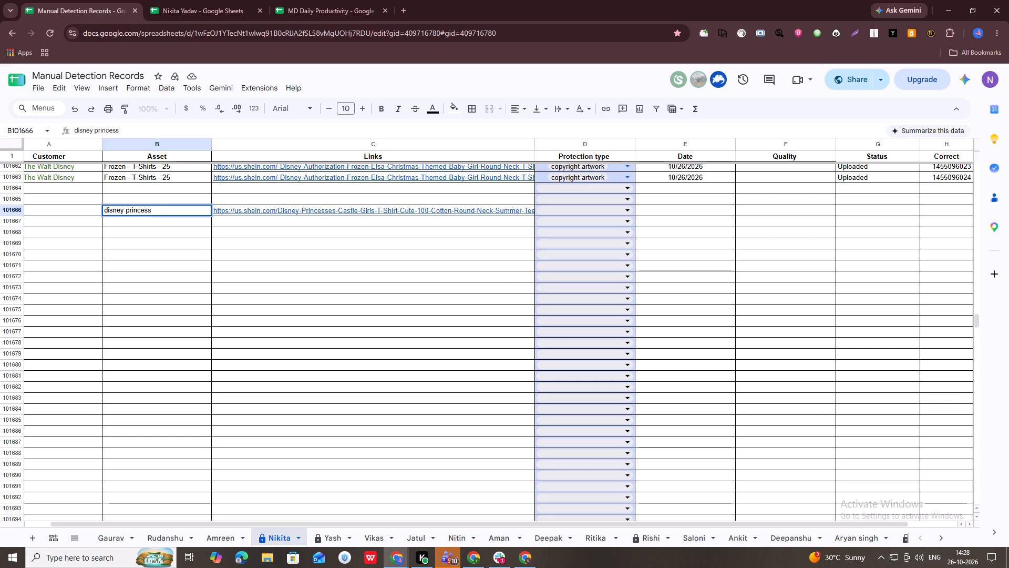
{"action": "type", "text": "tshirt"}
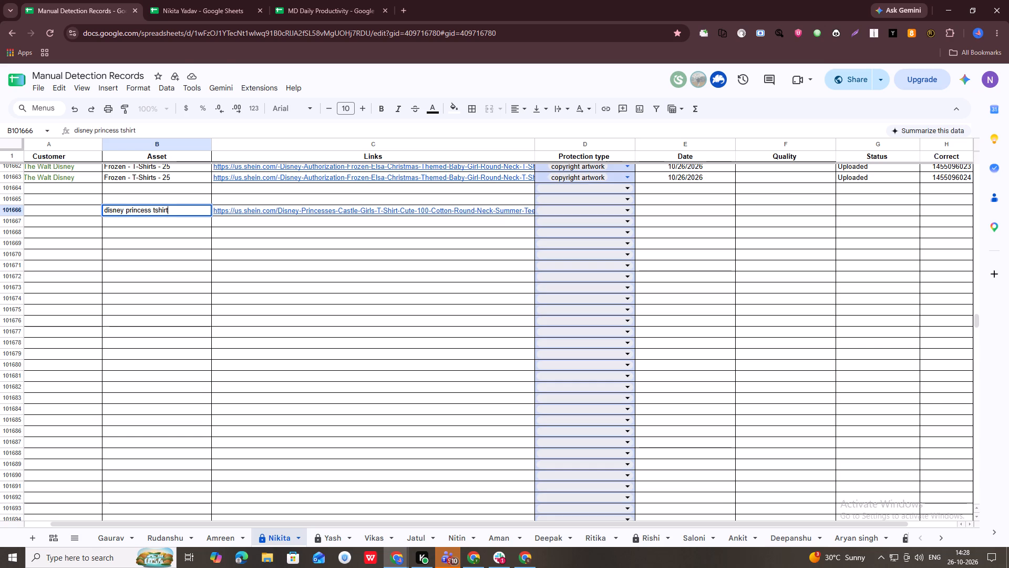
{"action": "key", "text": "Right"}
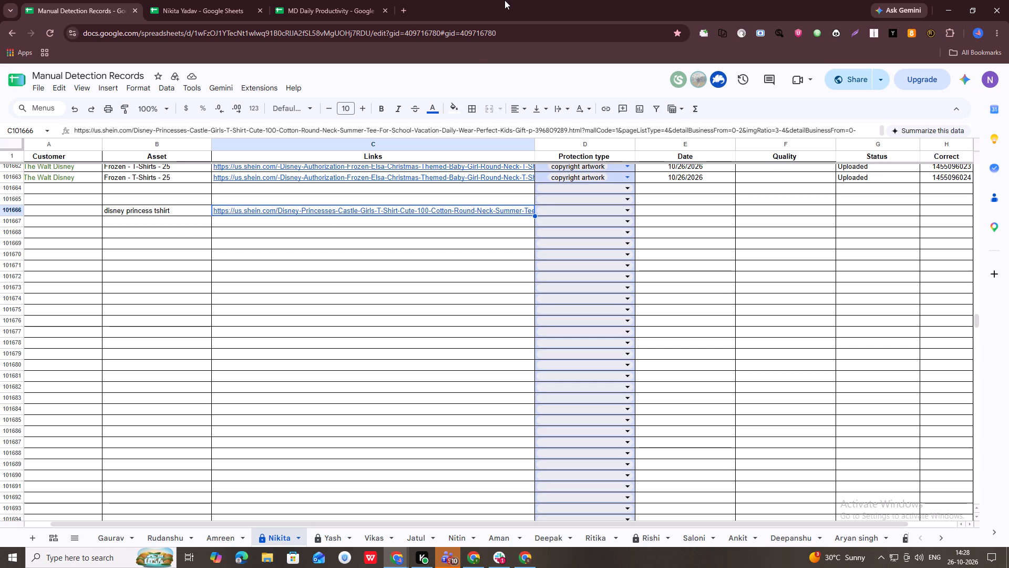
{"action": "key", "text": "Down"}
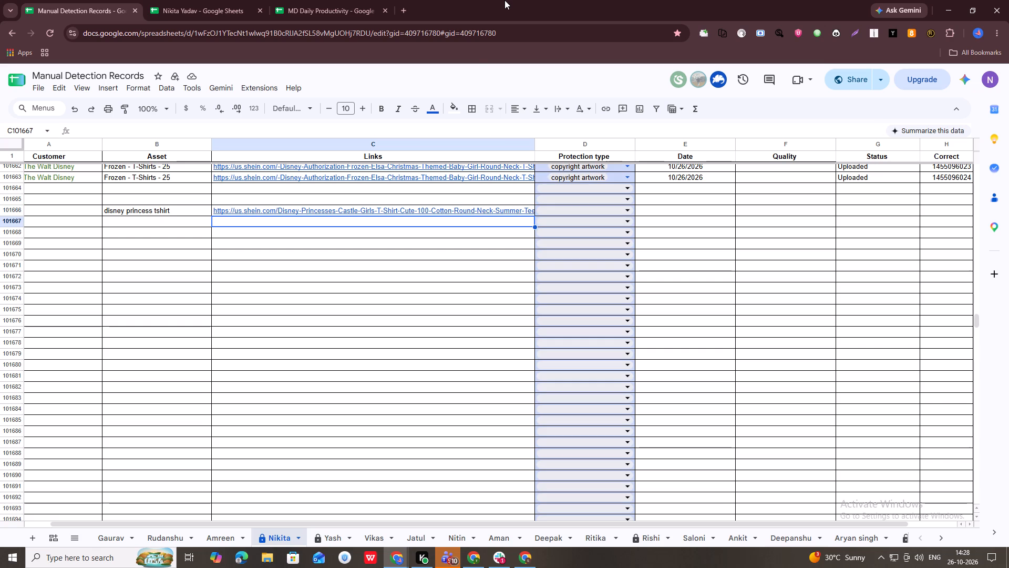
Close the recorded pink T-shirt listing and copy the yellow Disney Princess Castle T-shirt's link into Links cell C101667.
{"action": "key", "text": "alt+Tab"}
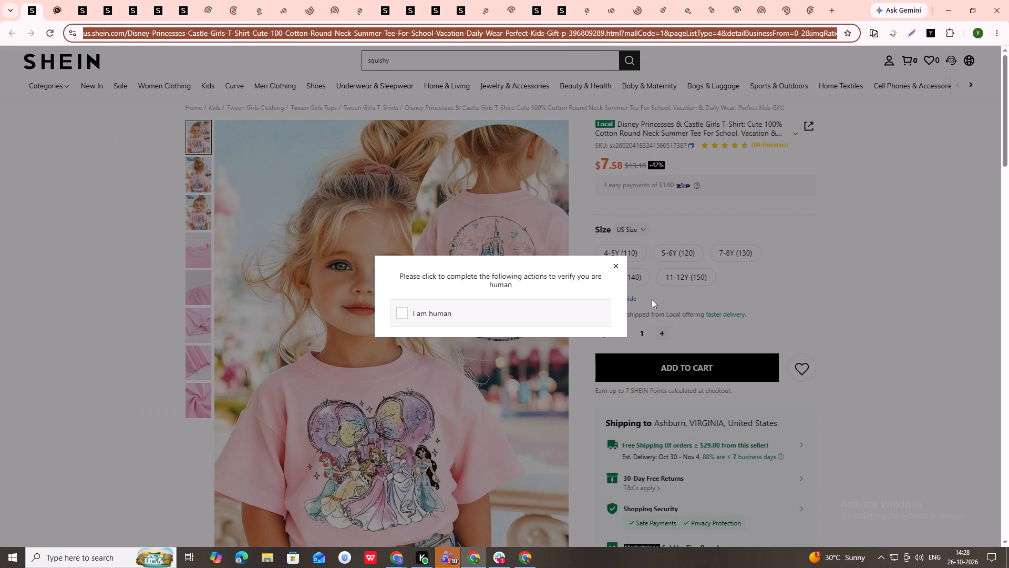
{"action": "key", "text": "ctrl+w"}
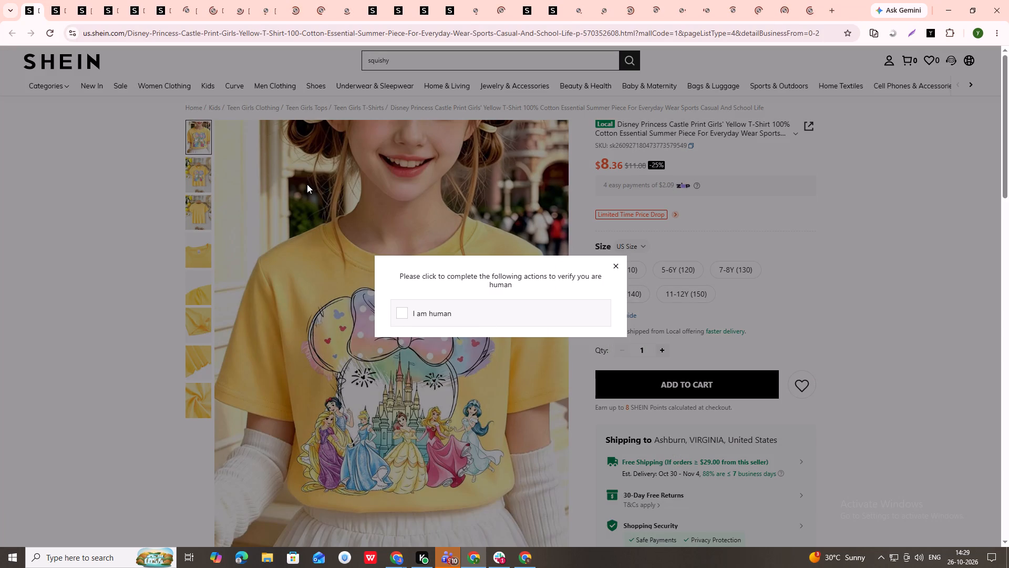
{"action": "left_click", "coordinate": [306, 38]}
{"action": "key", "text": "ctrl+c"}
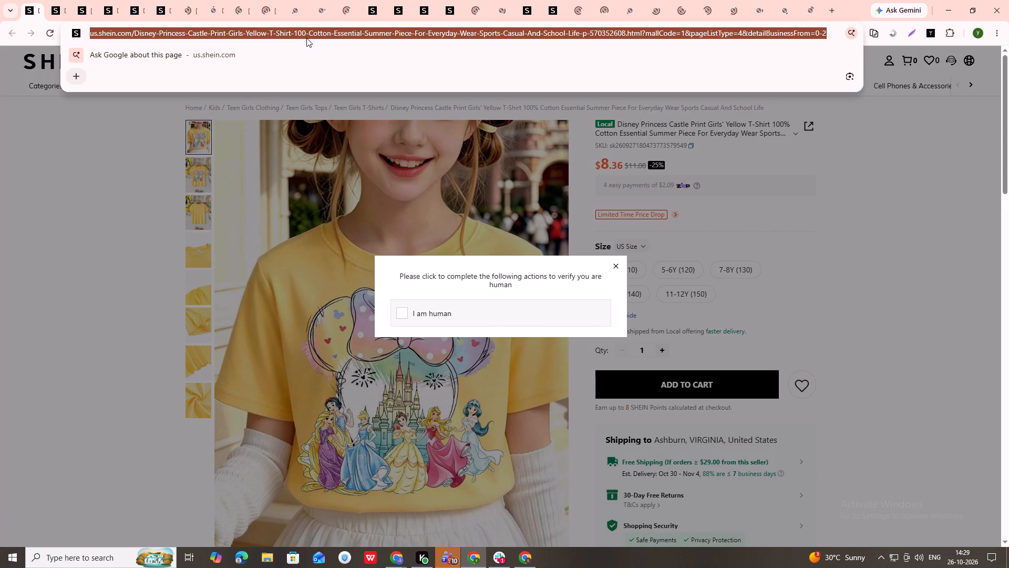
{"action": "key", "text": "ctrl+c"}
{"action": "key", "text": "alt+Tab"}
{"action": "key", "text": "ctrl+v"}
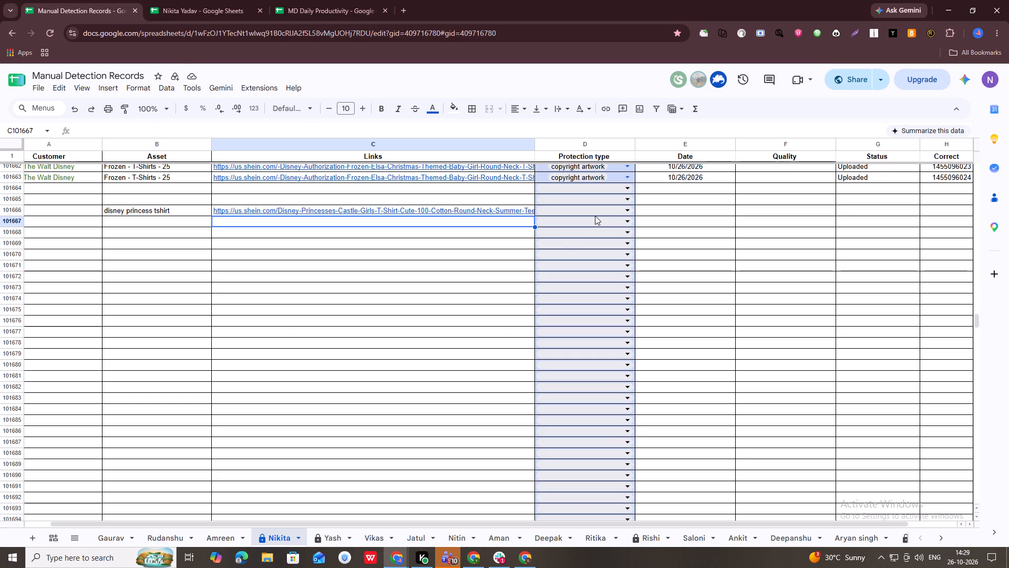
{"action": "key", "text": "Down"}
Close the recorded yellow T-shirt listing and copy the Disney Snow White Minnie bow T-shirt's link into Links cell C101668.
{"action": "key", "text": "alt+Tab"}
{"action": "key", "text": "ctrl+w"}
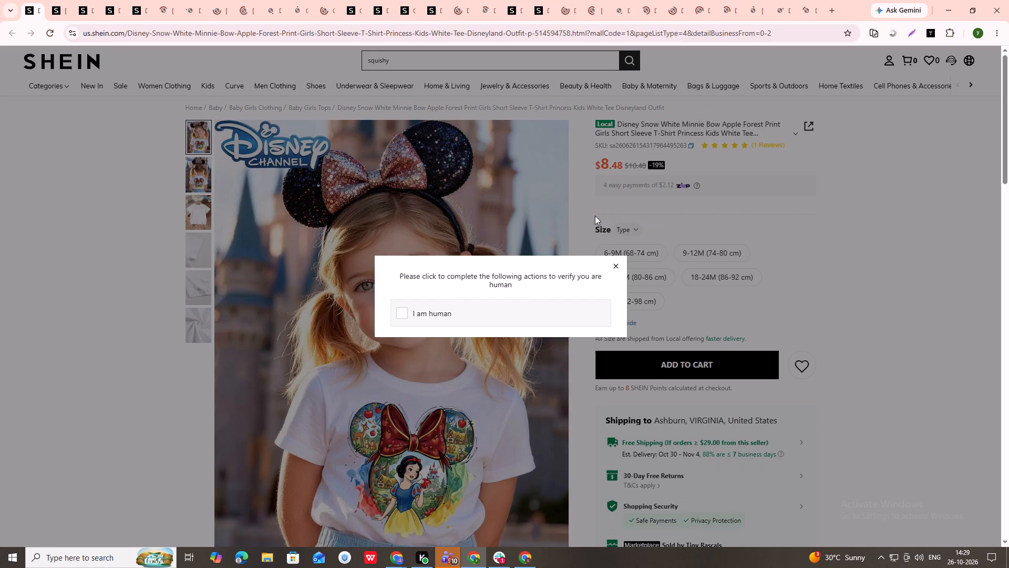
{"action": "key", "text": "ctrl+l"}
{"action": "key", "text": "ctrl+c"}
{"action": "key", "text": "ctrl+c"}
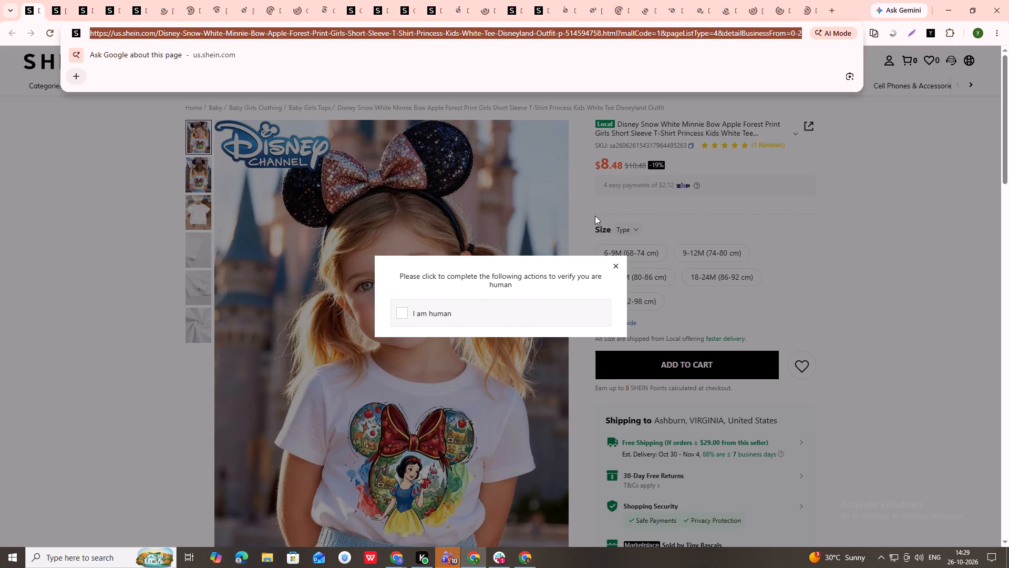
{"action": "key", "text": "alt+Tab"}
{"action": "key", "text": "ctrl+v"}
{"action": "key", "text": "Down"}
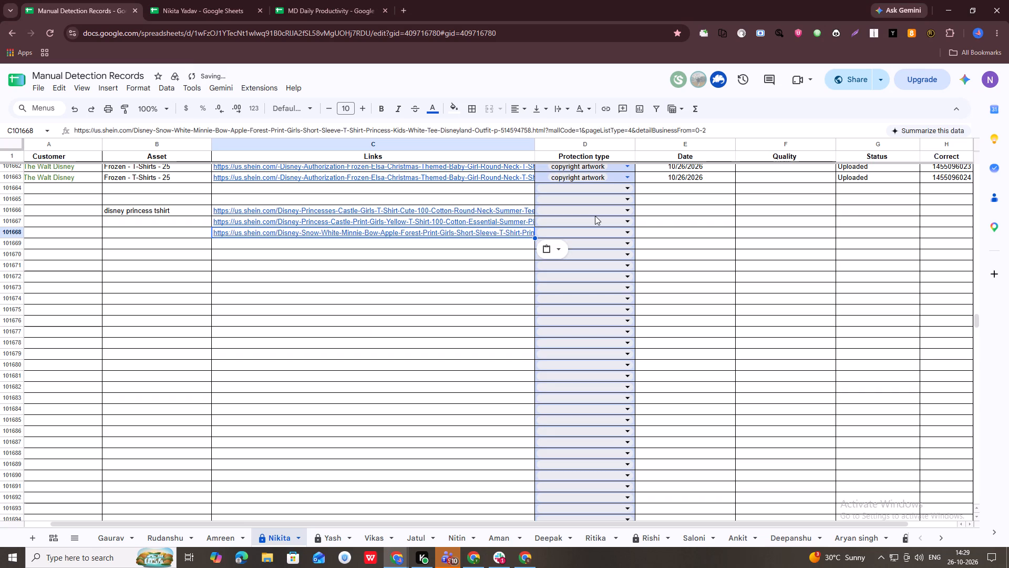
Return to Shein and close the recorded Snow White T-shirt listing to reach the Disney Princess photo frame T-shirt listing.
{"action": "key", "text": "alt+Tab"}
{"action": "key", "text": "ctrl+w"}
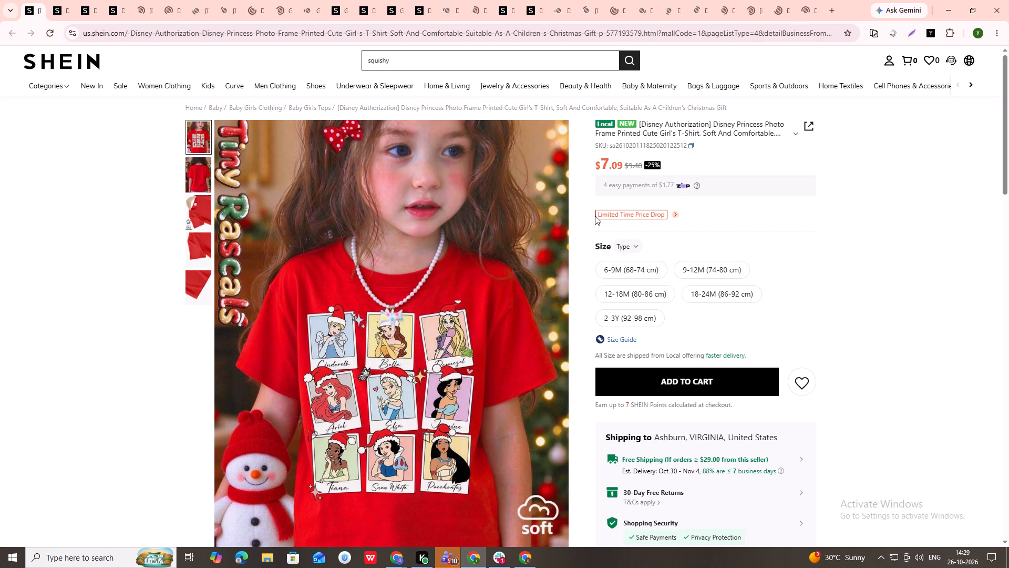
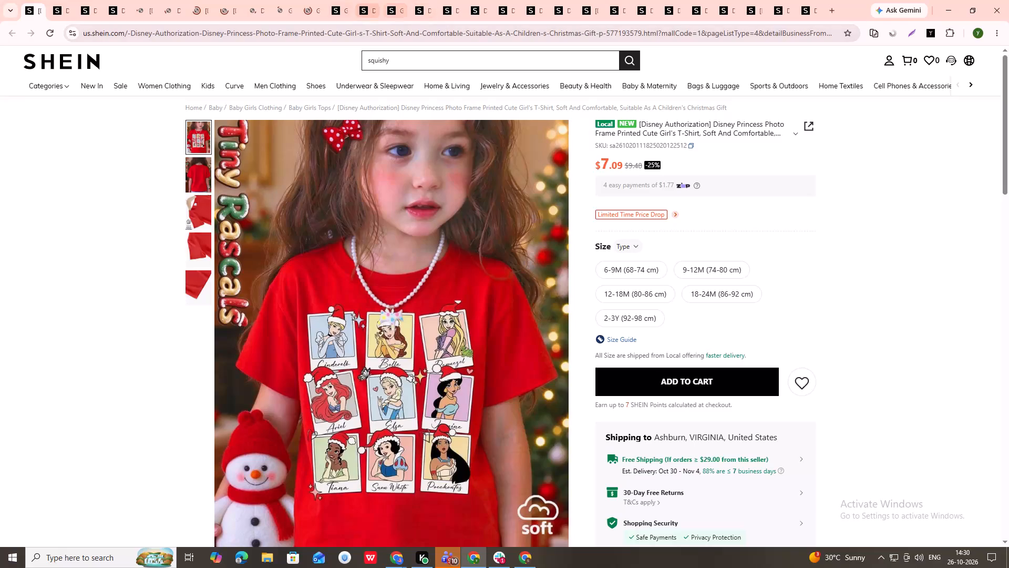
Copy the Disney Princess photo frame T-shirt's link into Links cell C101669.
{"action": "left_click", "coordinate": [385, 29]}
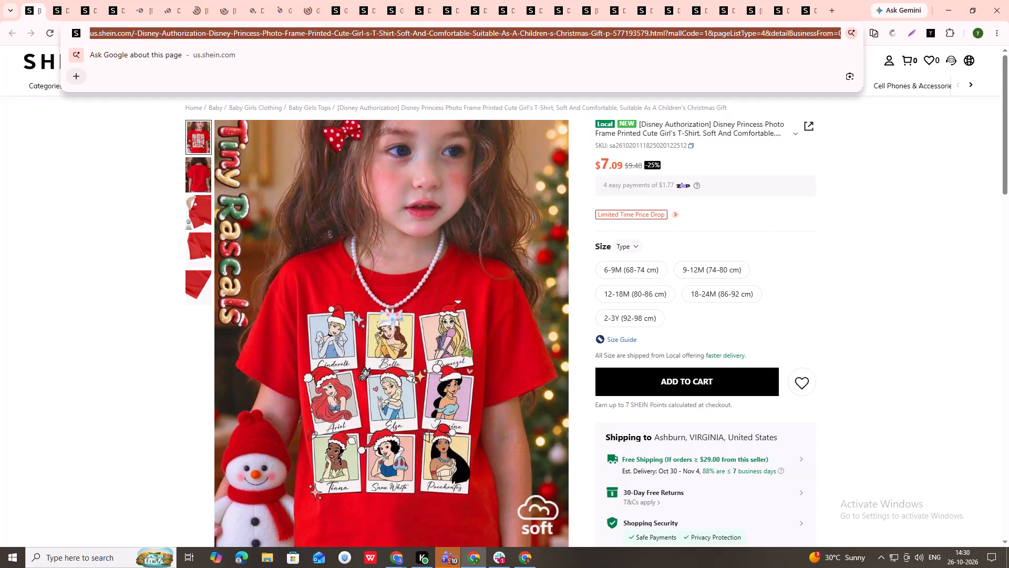
{"action": "key", "text": "ctrl+c"}
{"action": "key", "text": "ctrl+c"}
{"action": "key", "text": "alt+Tab"}
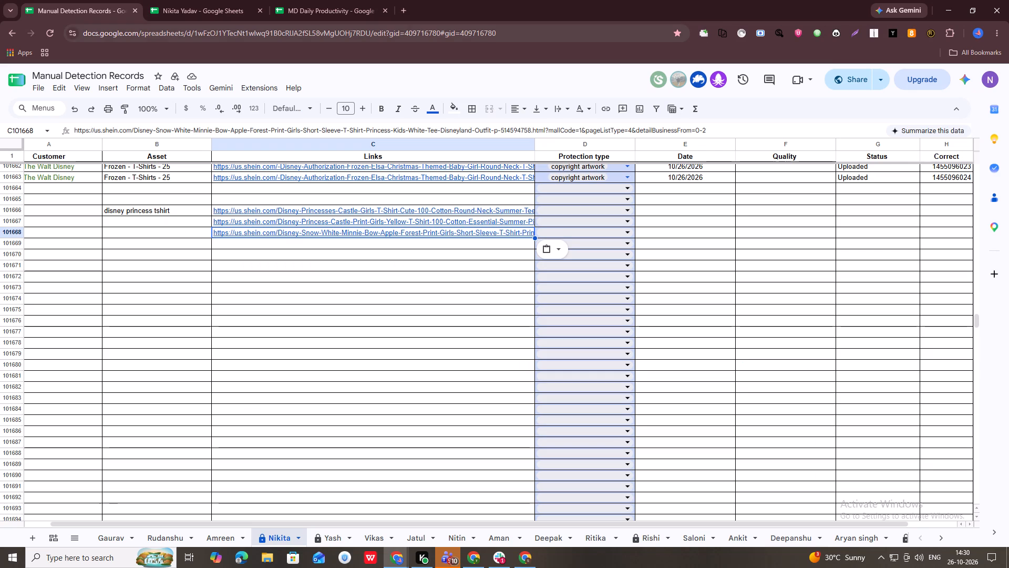
{"action": "key", "text": "Down"}
{"action": "key", "text": "ctrl+v"}
{"action": "key", "text": "Down"}
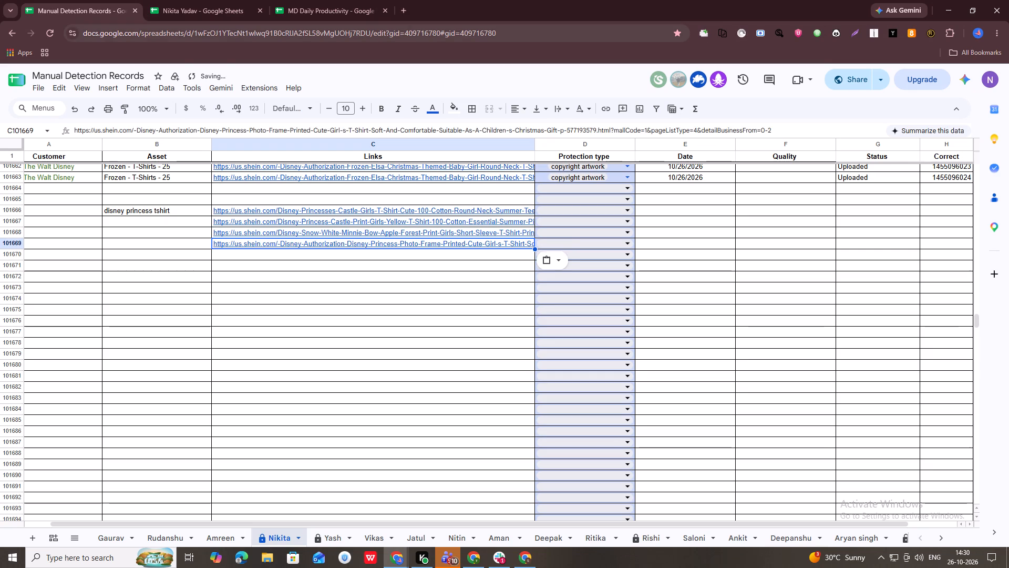
Close the recorded photo frame T-shirt listing and copy the yellow Beauty and Beast T-shirt's link into Links cell C101670.
{"action": "key", "text": "alt+Tab"}
{"action": "key", "text": "ctrl+w"}
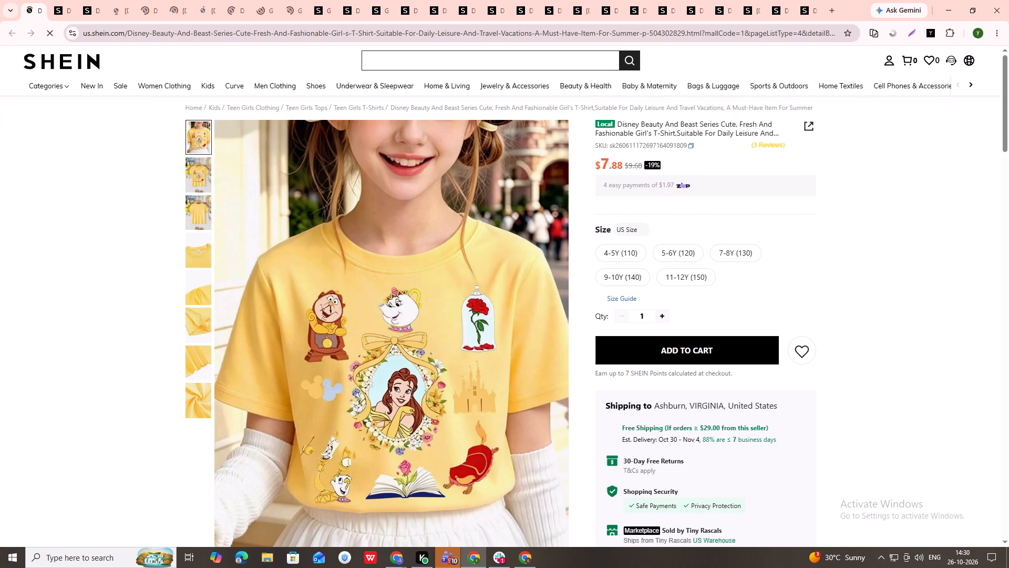
{"action": "key", "text": "ctrl+l"}
{"action": "key", "text": "ctrl+l"}
{"action": "key", "text": "ctrl+l"}
{"action": "key", "text": "ctrl+c"}
{"action": "key", "text": "ctrl+c"}
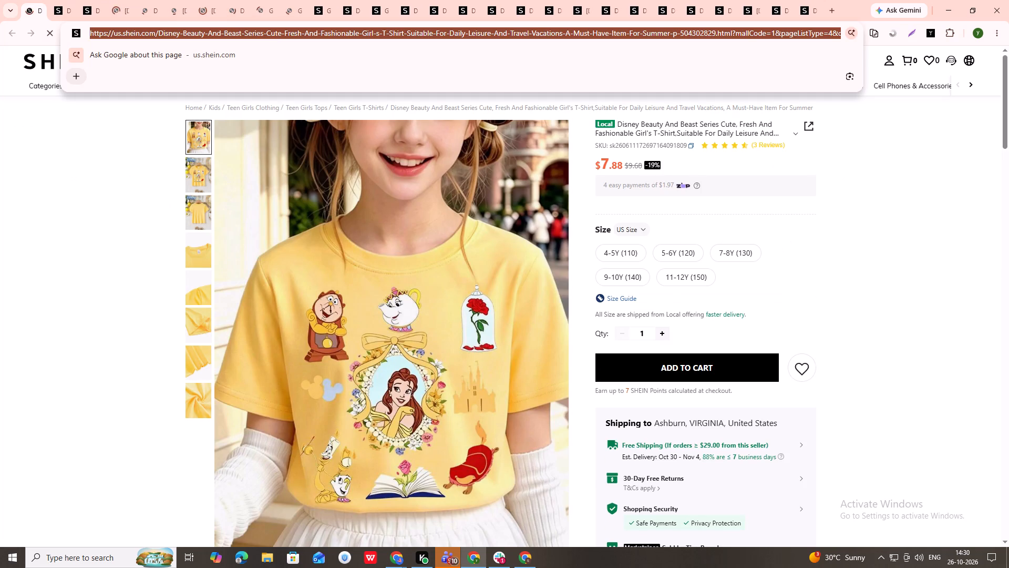
{"action": "key", "text": "alt+Tab"}
{"action": "key", "text": "ctrl+v"}
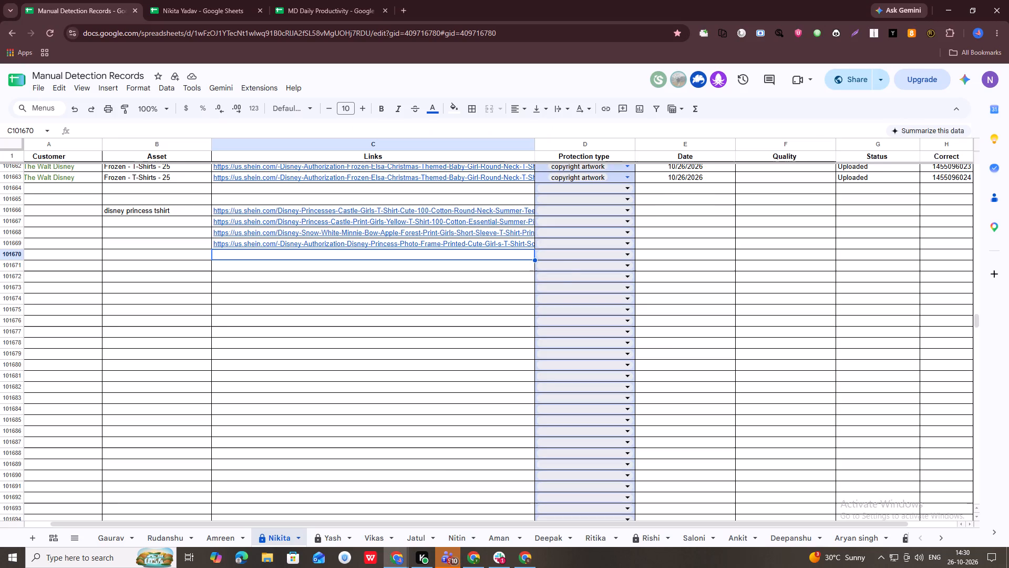
{"action": "key", "text": "Down"}
Close the recorded Beauty and Beast listing and copy the Snow White letter print polo's link into Links cell C101671.
{"action": "key", "text": "alt+Tab"}
{"action": "key", "text": "ctrl+w"}
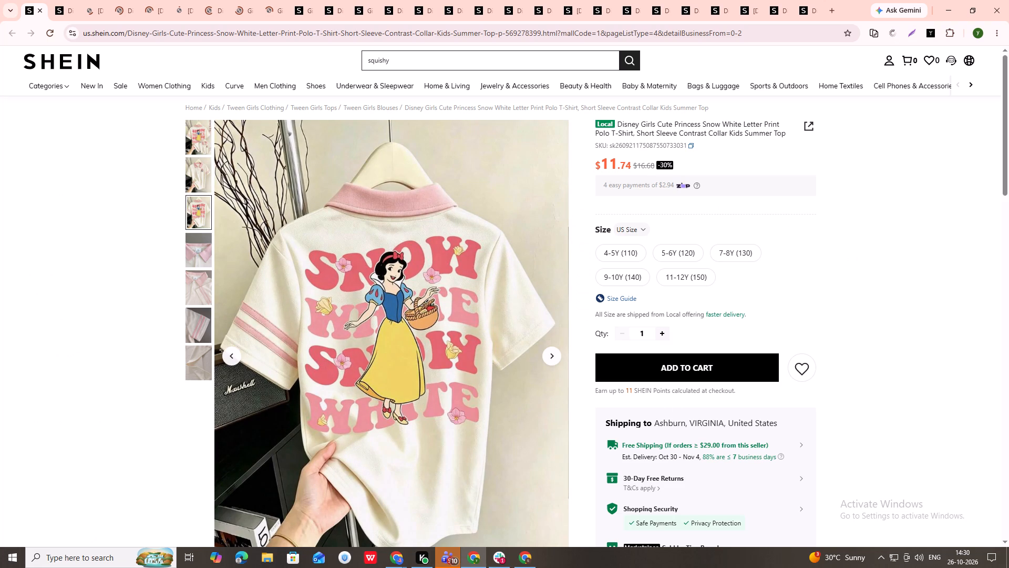
{"action": "key", "text": "ctrl+l"}
{"action": "key", "text": "ctrl+l"}
{"action": "key", "text": "ctrl+c"}
{"action": "key", "text": "ctrl+c"}
{"action": "key", "text": "alt+Tab"}
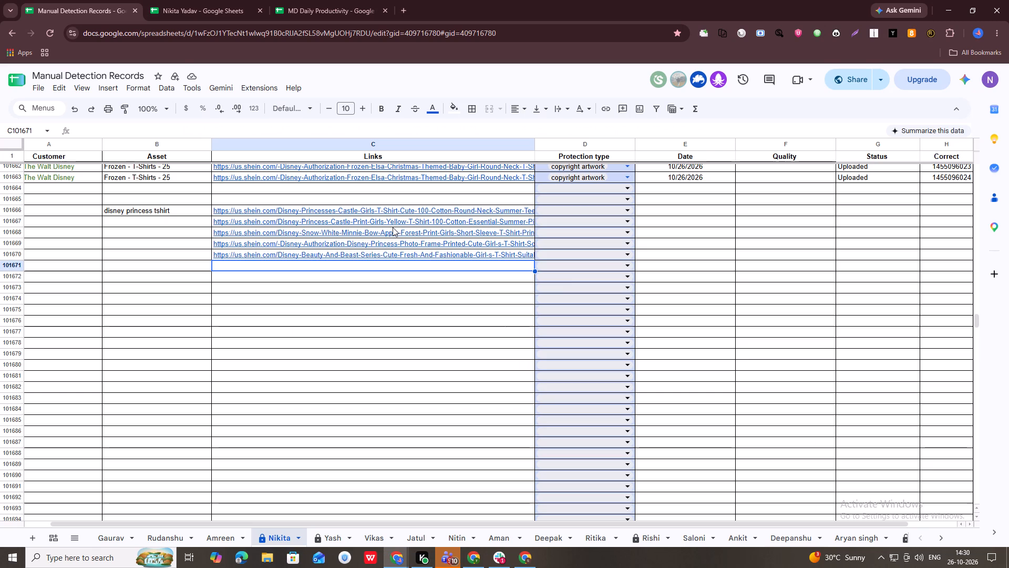
{"action": "key", "text": "ctrl+v"}
{"action": "key", "text": "Down"}
Close the recorded Snow White polo listing and copy the light blue Disney Princess Kids T-shirt's link into Links cell C101672.
{"action": "key", "text": "alt+Tab"}
{"action": "key", "text": "ctrl+w"}
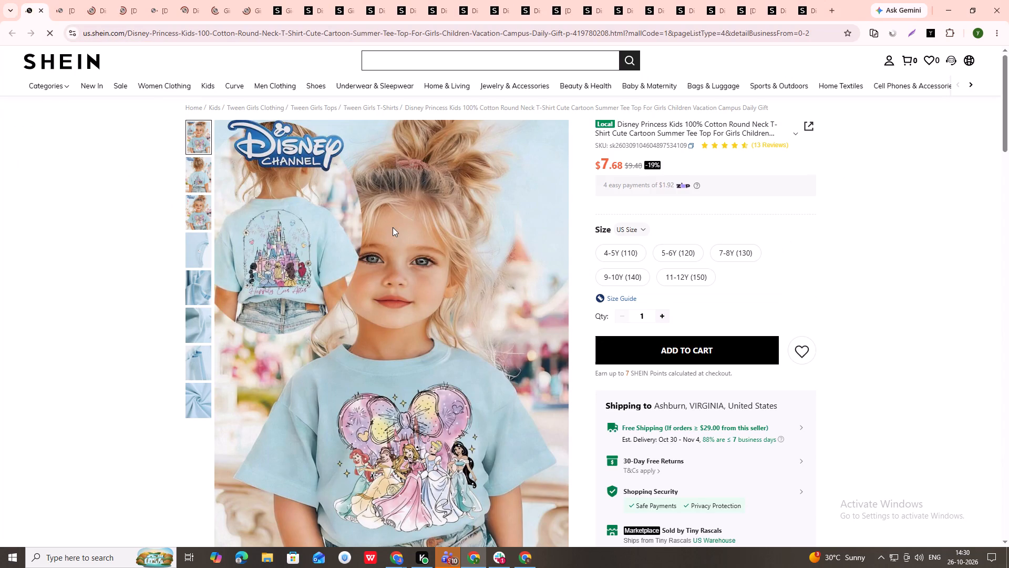
{"action": "key", "text": "ctrl+l"}
{"action": "key", "text": "ctrl+l"}
{"action": "key", "text": "ctrl+c"}
{"action": "key", "text": "ctrl+c"}
{"action": "key", "text": "alt+Tab"}
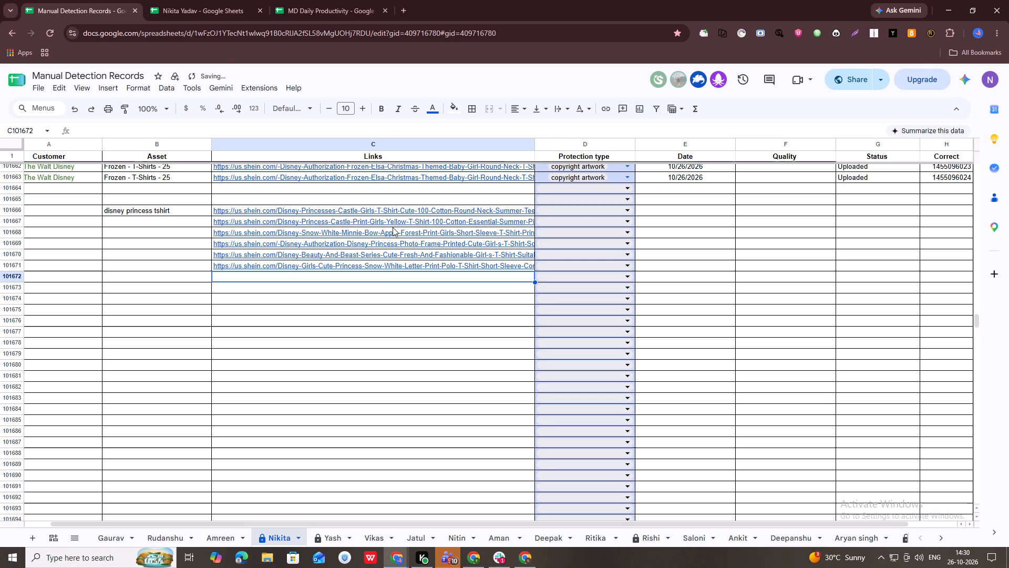
{"action": "key", "text": "ctrl+v"}
{"action": "key", "text": "Down"}
Close the recorded light blue T-shirt listing and copy the Snow White and Seven Dwarfs Christmas T-shirt's link into Links cell C101673.
{"action": "key", "text": "alt+Tab"}
{"action": "key", "text": "ctrl+w"}
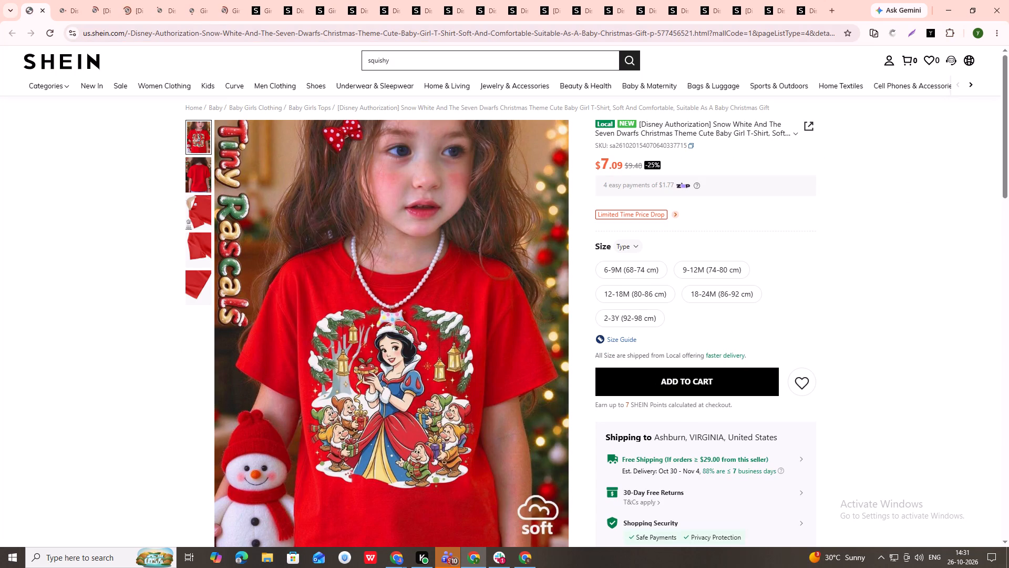
{"action": "key", "text": "ctrl+l"}
{"action": "key", "text": "ctrl+l"}
{"action": "key", "text": "ctrl+c"}
{"action": "key", "text": "ctrl+c"}
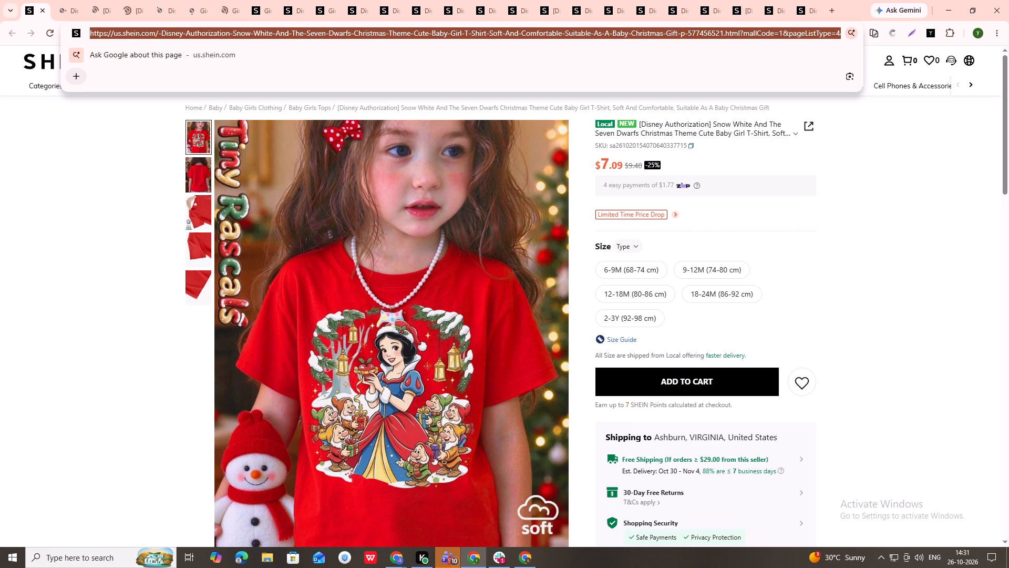
{"action": "key", "text": "alt+Tab"}
{"action": "key", "text": "ctrl+v"}
{"action": "key", "text": "Down"}
Close the recorded Seven Dwarfs listing and copy the yellow Disney Princess Magic Design T-shirt's link into separate Links cell C101682.
{"action": "key", "text": "alt+Tab"}
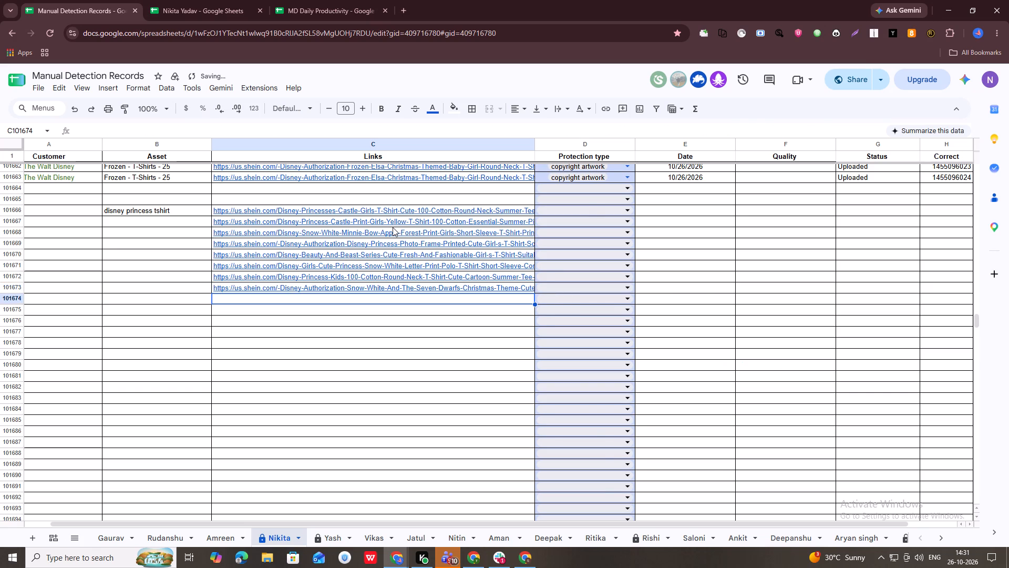
{"action": "key", "text": "ctrl+w"}
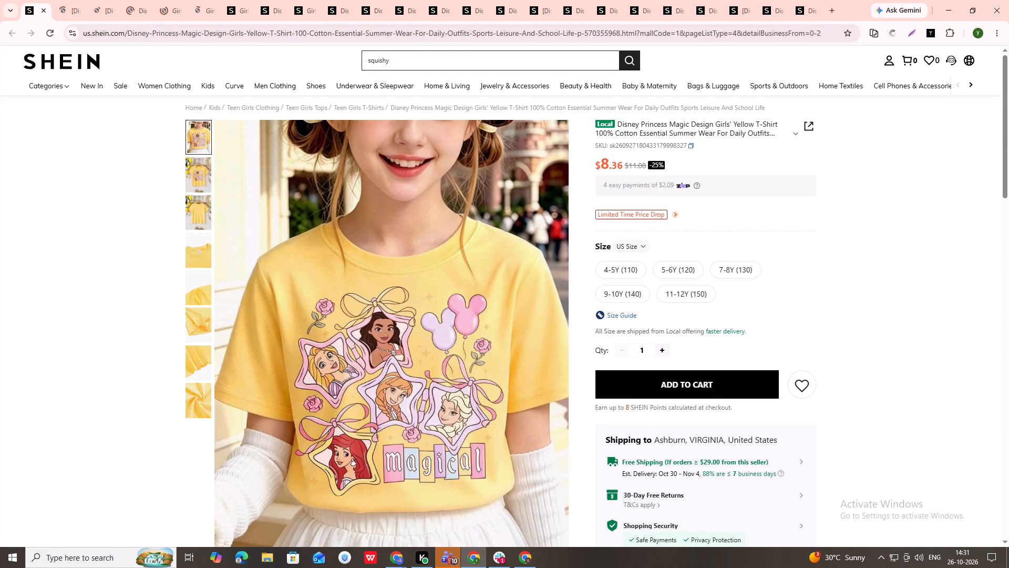
{"action": "key", "text": "ctrl+l"}
{"action": "key", "text": "ctrl+l"}
{"action": "key", "text": "ctrl+c"}
{"action": "key", "text": "ctrl+c"}
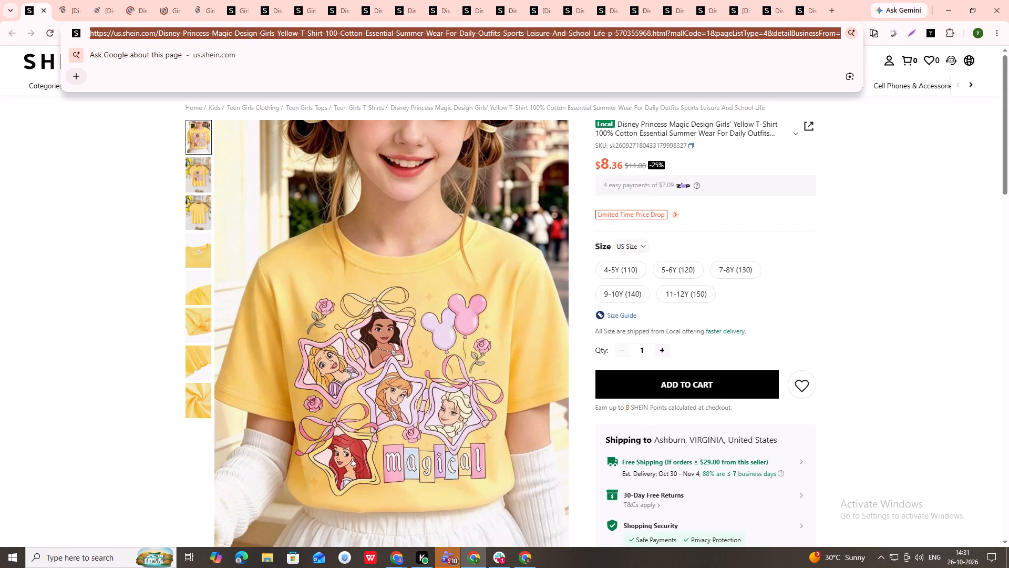
{"action": "key", "text": "alt+Tab"}
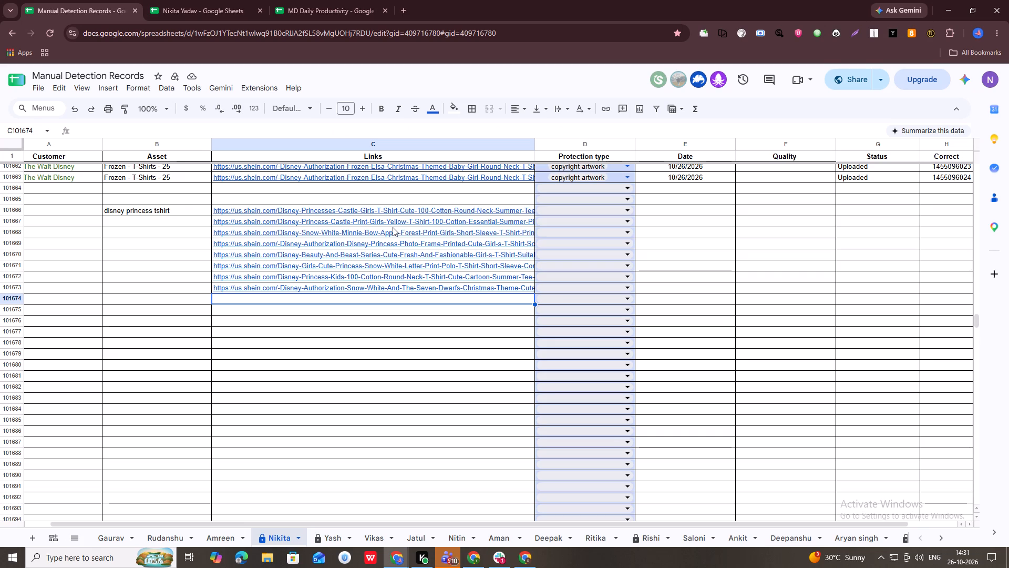
{"action": "key", "text": "Down"}
{"action": "key", "text": "Down"}
{"action": "key", "text": "Down"}
{"action": "key", "text": "Down"}
{"action": "key", "text": "Down"}
{"action": "key", "text": "Down"}
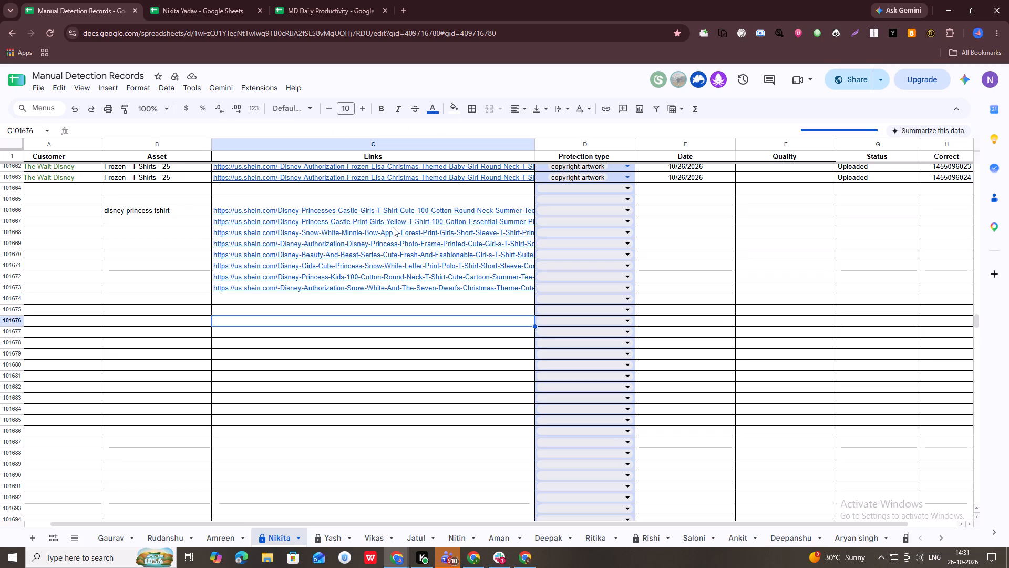
{"action": "key", "text": "Down"}
{"action": "key", "text": "Down"}
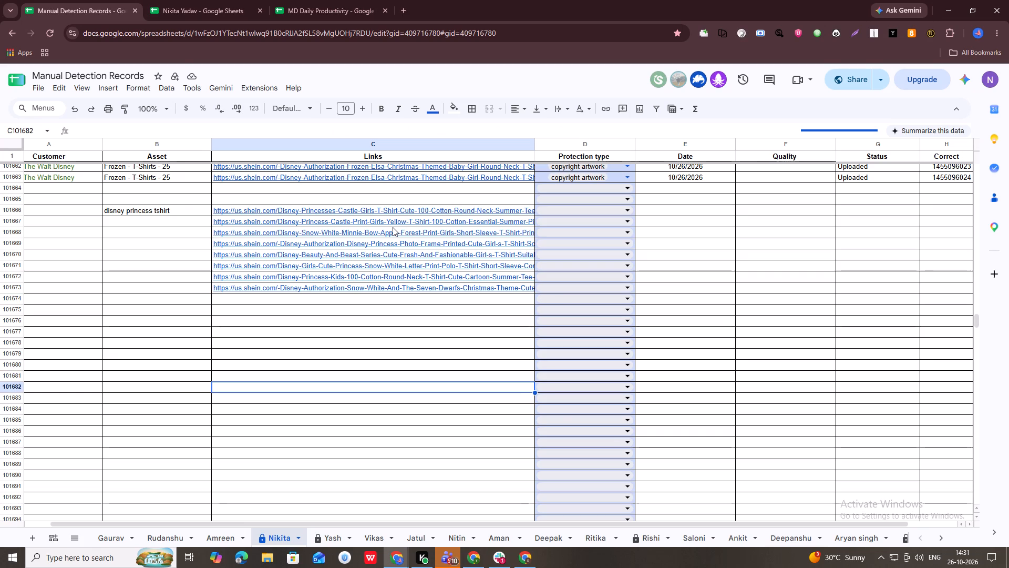
{"action": "key", "text": "ctrl+v"}
Enter "moana" as the asset in B101682.
{"action": "key", "text": "Left"}
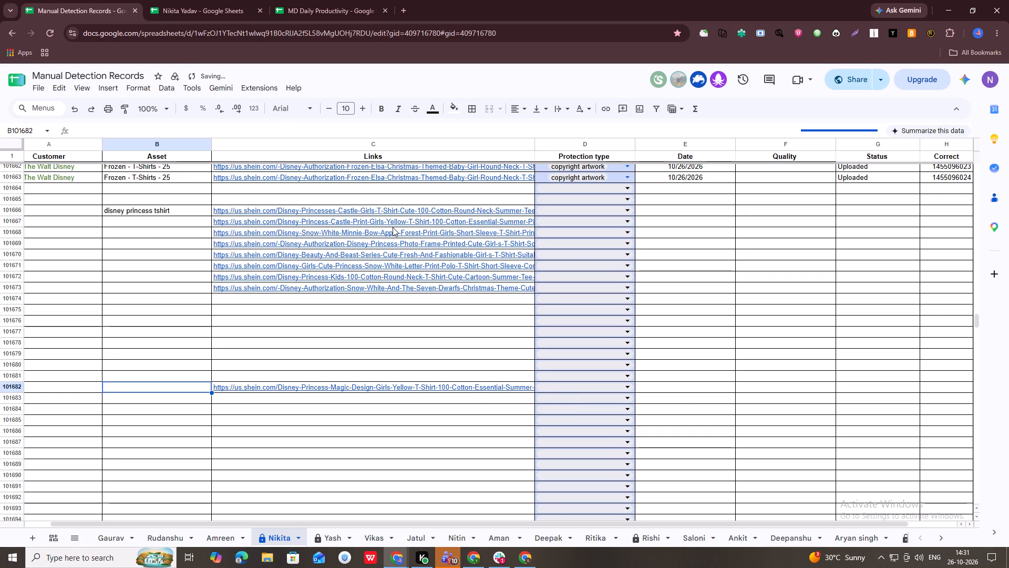
{"action": "type", "text": "moana"}
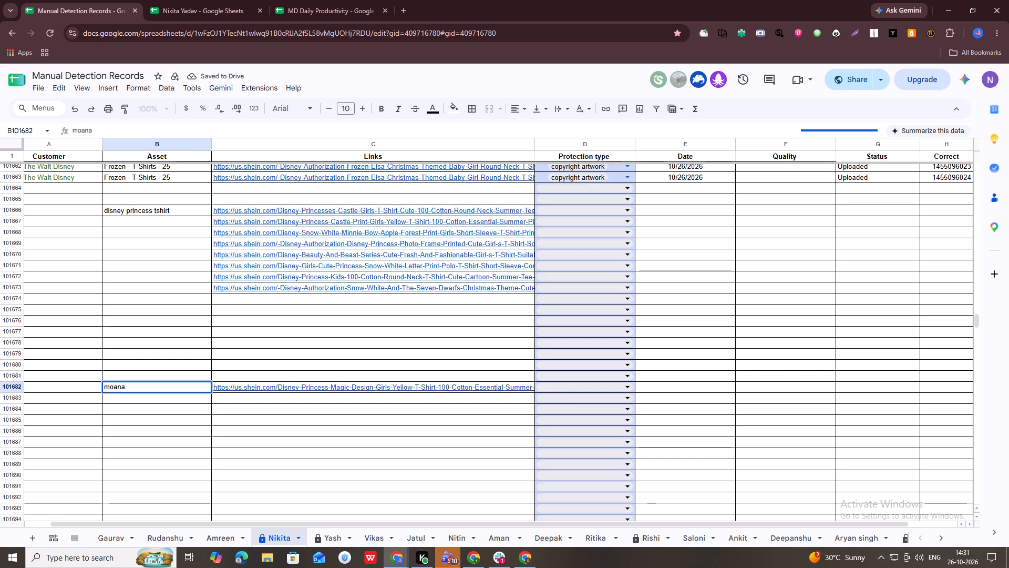
{"action": "key", "text": "Right"}
Copy protection type "copyright artwork" and date 10/26/2026 from row 101663 to the Disney Princess rows 101666 through 101673.
{"action": "key", "text": "Right"}
{"action": "key", "text": "ctrl+Up"}
{"action": "key", "text": "shift+Right"}
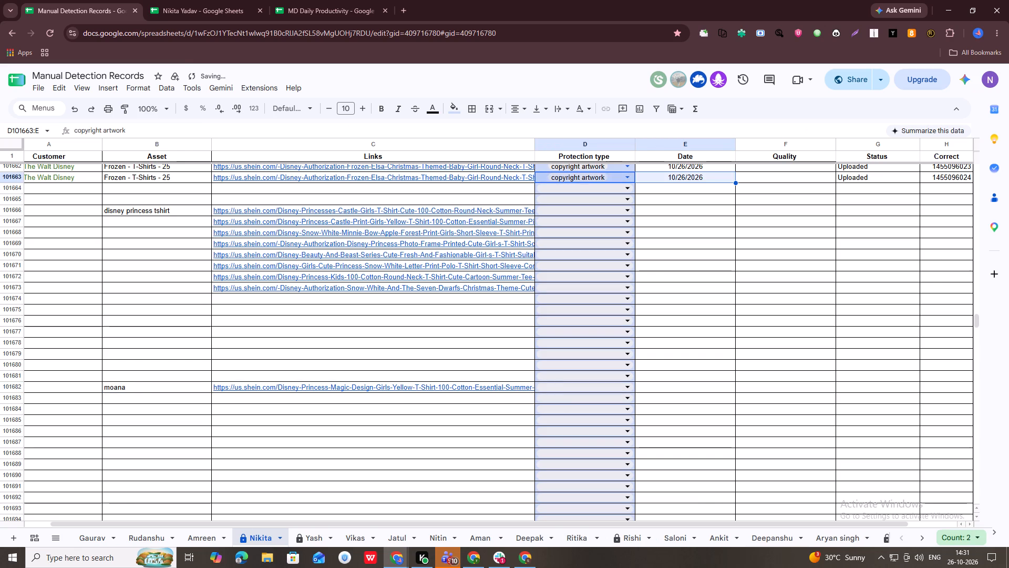
{"action": "key", "text": "ctrl+c"}
{"action": "key", "text": "Down"}
{"action": "key", "text": "Down"}
{"action": "key", "text": "Down"}
{"action": "key", "text": "ctrl+v"}
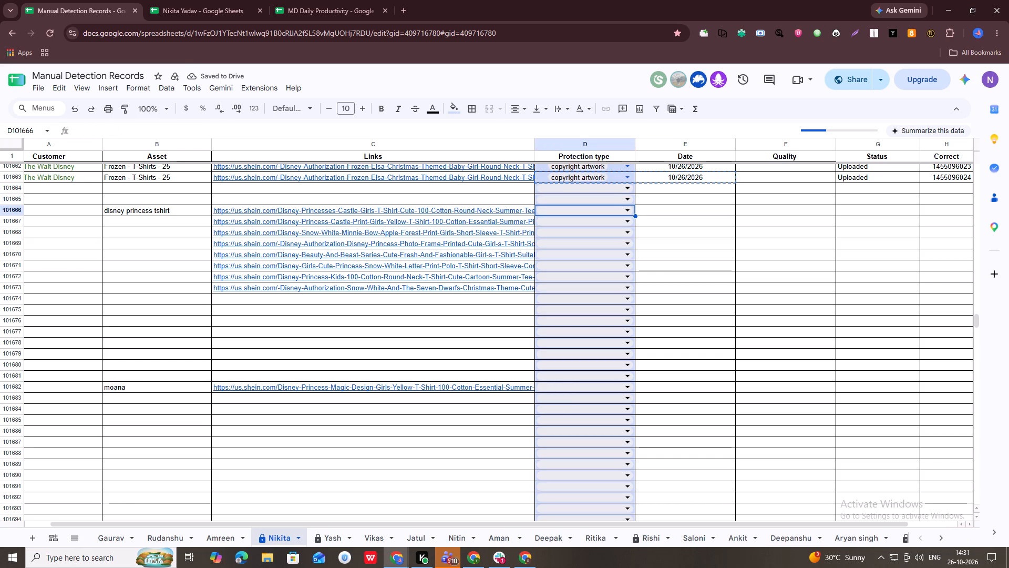
{"action": "key", "text": "ctrl+space"}
{"action": "key", "text": "ctrl+d"}
Paste the copied "copyright artwork" protection type and 10/26/2026 date into the moana row 101682.
{"action": "key", "text": "Left"}
{"action": "key", "text": "ctrl+Down"}
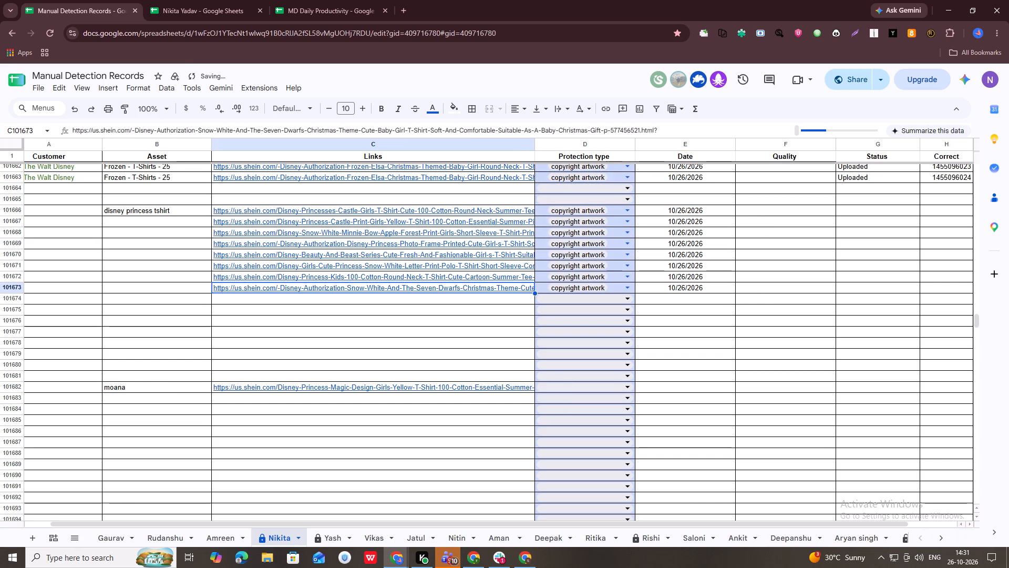
{"action": "key", "text": "ctrl+Down"}
{"action": "key", "text": "Right"}
{"action": "key", "text": "ctrl+v"}
{"action": "key", "text": "Down"}
{"action": "key", "text": "Left"}
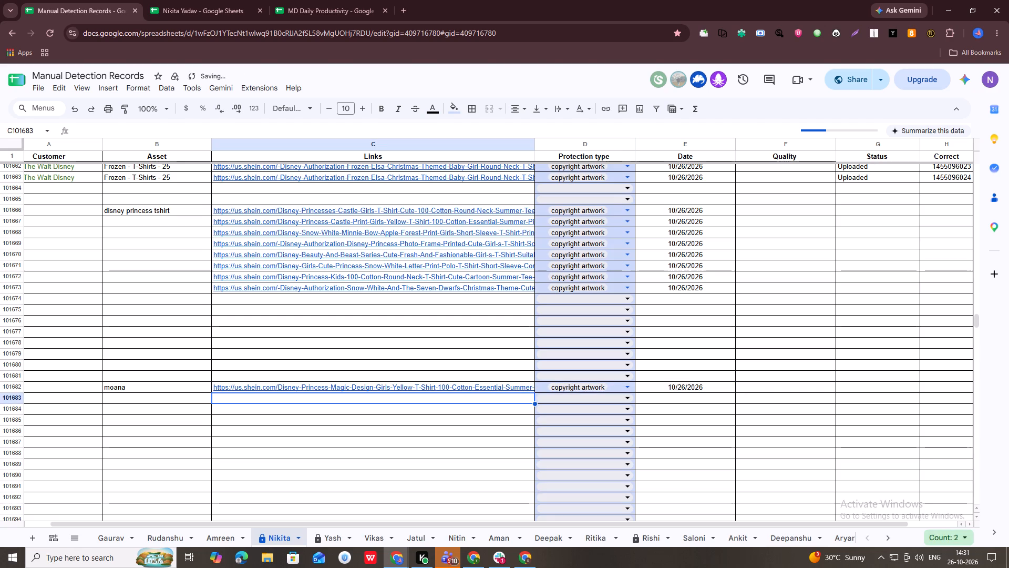
Close the recorded Magic Design listing and copy the Disney Princess Pink Castle Christmas T-shirt's link into Links cell C101674.
{"action": "key", "text": "alt+Tab"}
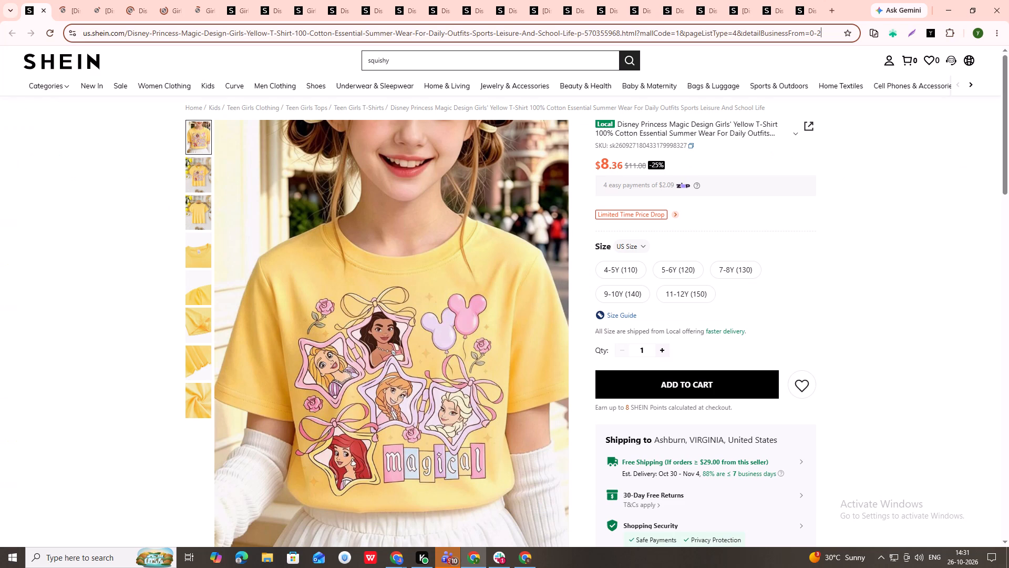
{"action": "key", "text": "ctrl+w"}
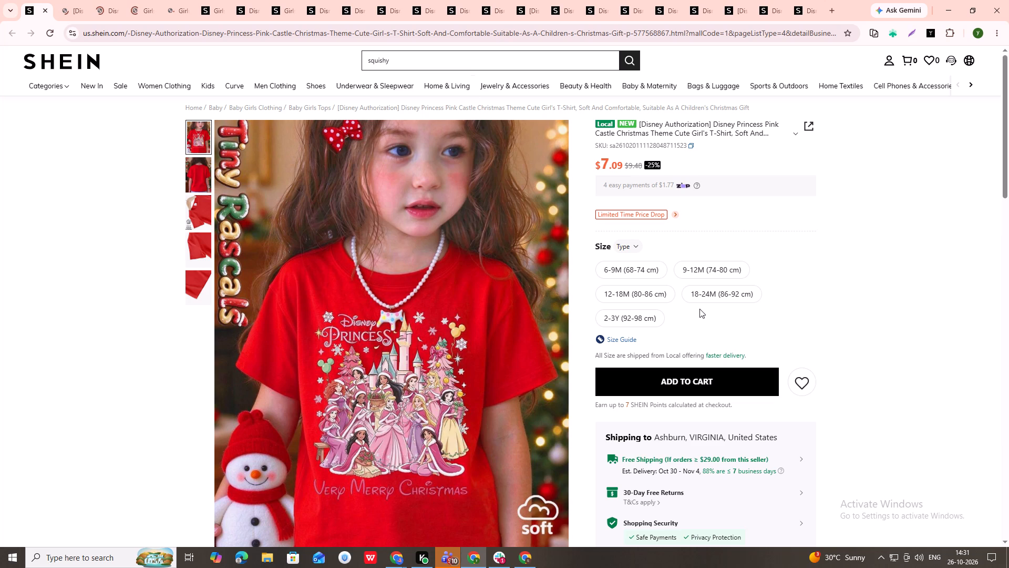
{"action": "key", "text": "ctrl+l"}
{"action": "key", "text": "ctrl+c"}
{"action": "key", "text": "ctrl+c"}
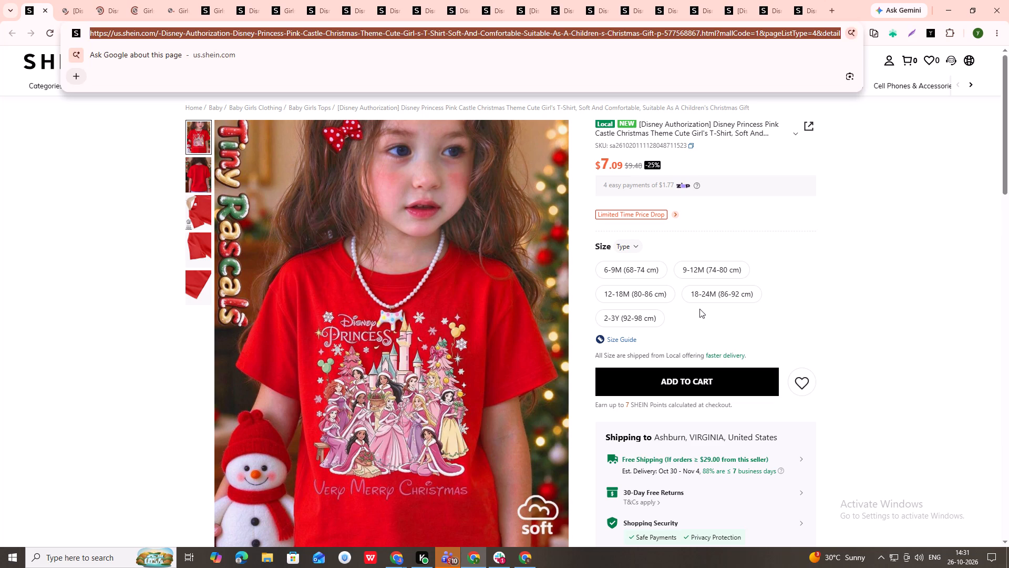
{"action": "key", "text": "ctrl+c"}
{"action": "key", "text": "alt+Tab"}
{"action": "key", "text": "ctrl+Up"}
{"action": "key", "text": "ctrl+Up"}
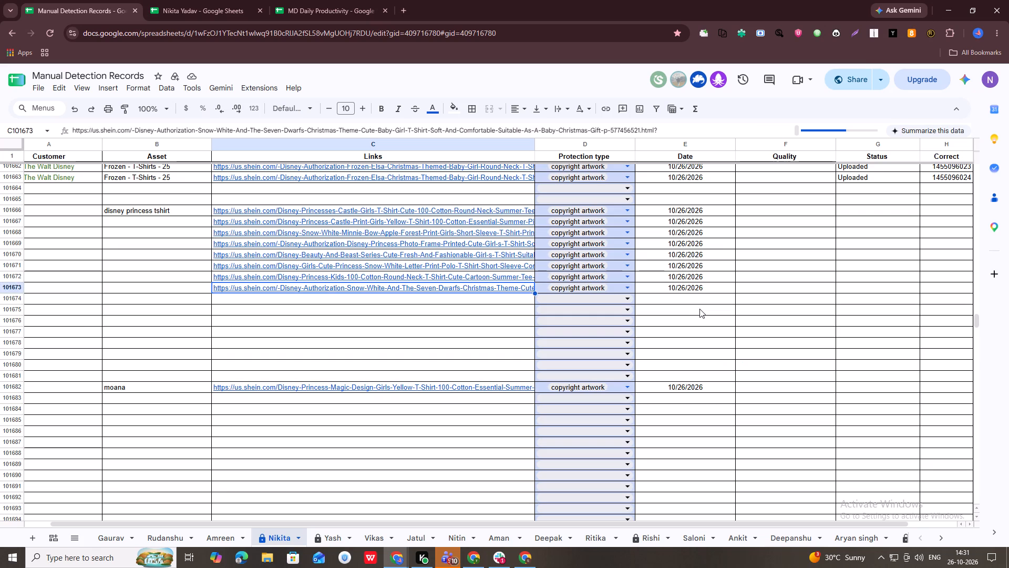
{"action": "key", "text": "Down"}
{"action": "key", "text": "ctrl+v"}
{"action": "key", "text": "Down"}
Close the recorded Pink Castle listing and copy the Christmas Themed Princess Series T-shirt's link into Links cell C101675.
{"action": "key", "text": "alt+Tab"}
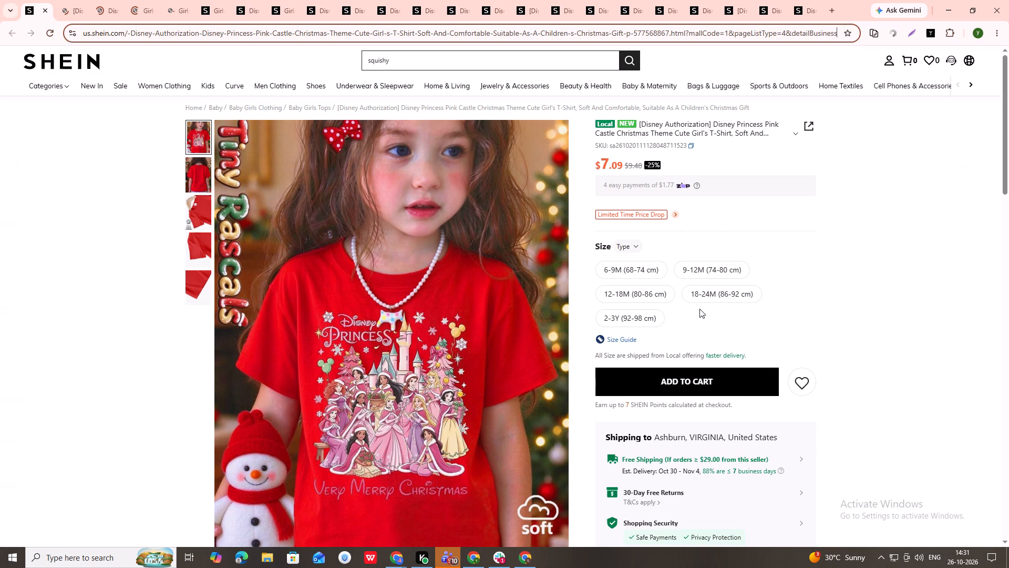
{"action": "key", "text": "ctrl+w"}
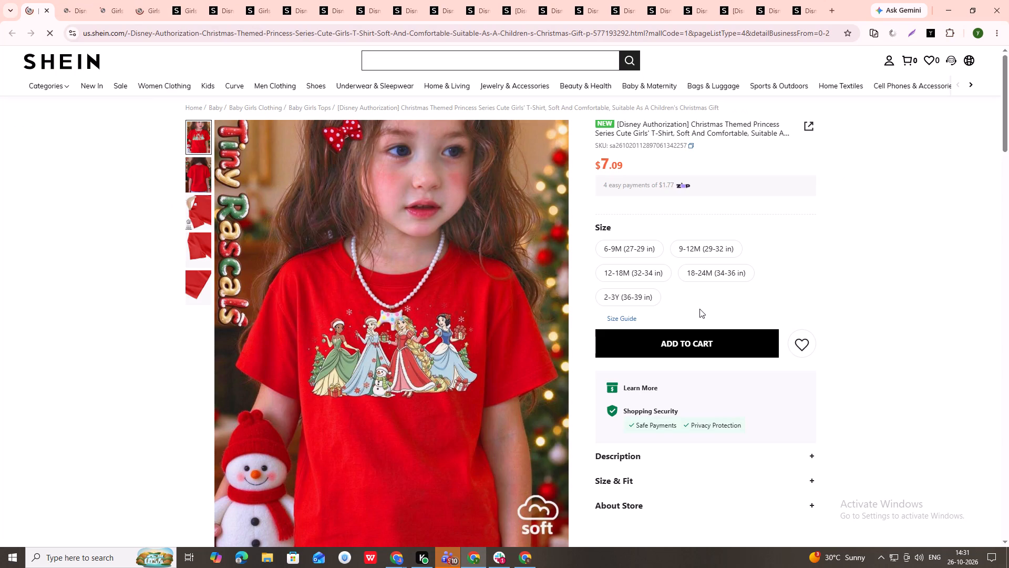
{"action": "key", "text": "ctrl+l"}
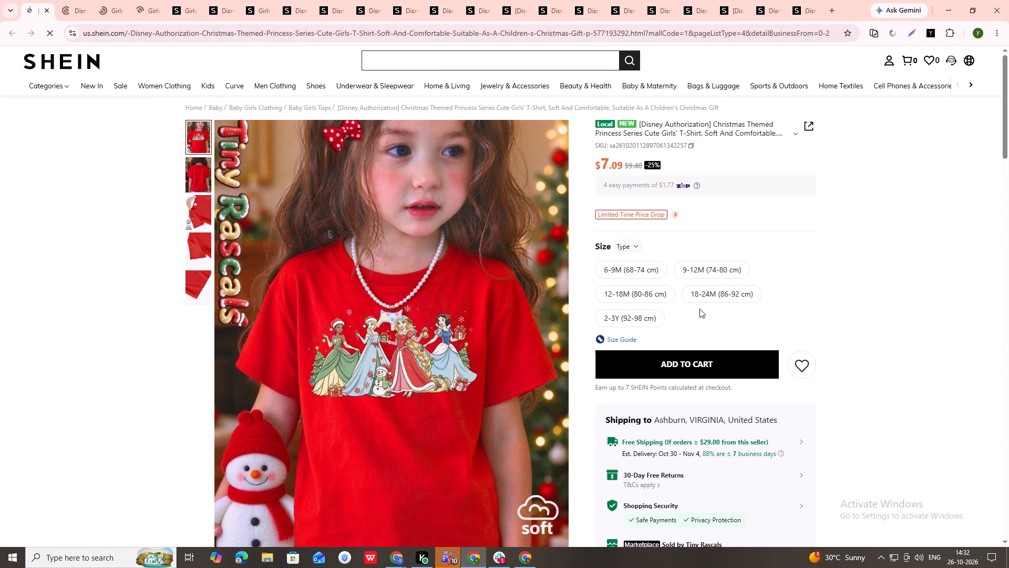
{"action": "key", "text": "ctrl+l"}
{"action": "key", "text": "ctrl+c"}
{"action": "key", "text": "ctrl+c"}
{"action": "key", "text": "alt+Tab"}
{"action": "key", "text": "ctrl+v"}
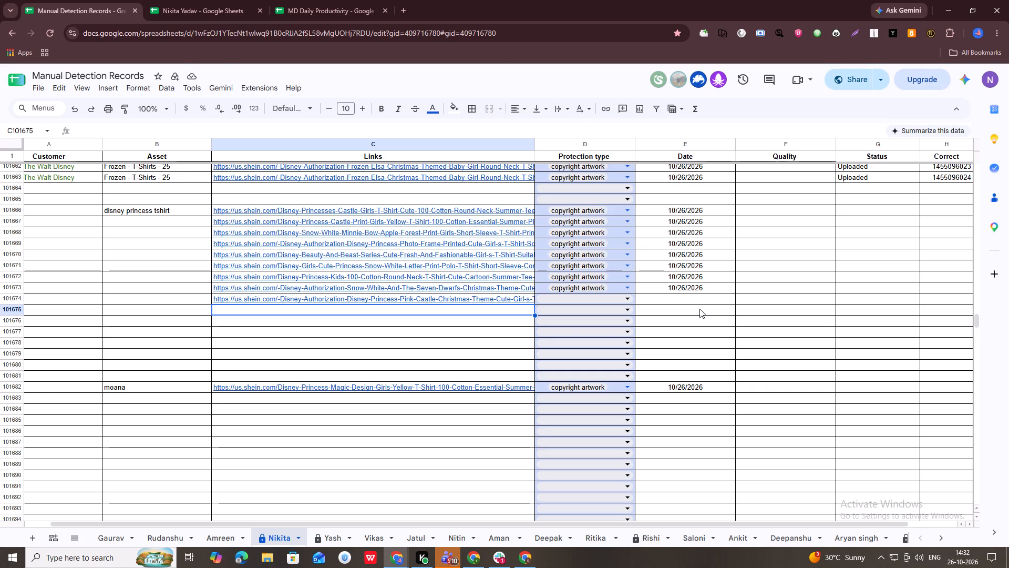
{"action": "key", "text": "Down"}
Close the recorded Princess Series listing, copy the black Disney Princess Castle T-shirt's link into Links cell C101676, and return to Shein.
{"action": "key", "text": "alt+Tab"}
{"action": "key", "text": "ctrl+w"}
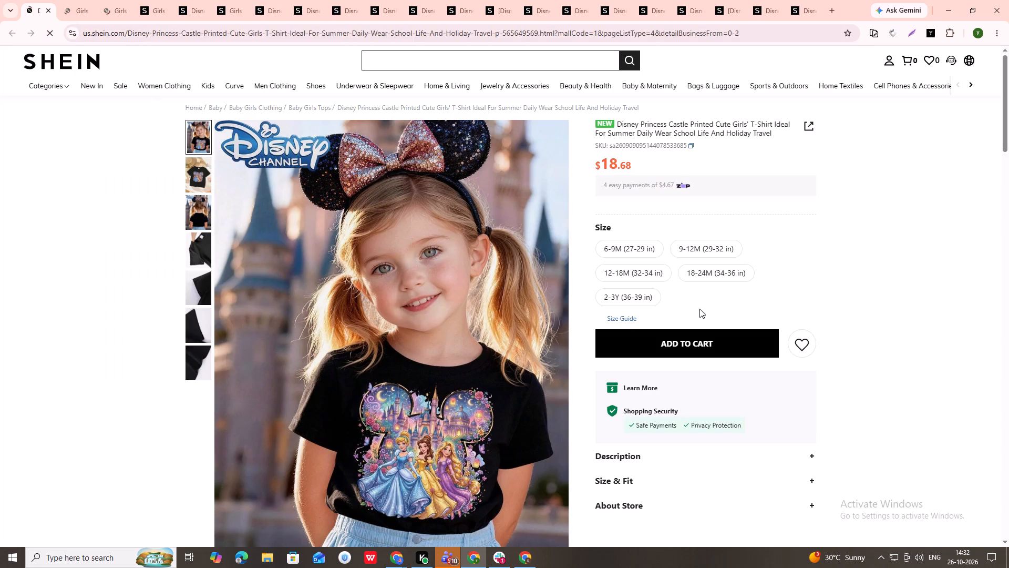
{"action": "key", "text": "ctrl+l"}
{"action": "key", "text": "ctrl+l"}
{"action": "key", "text": "ctrl+c"}
{"action": "key", "text": "ctrl+c"}
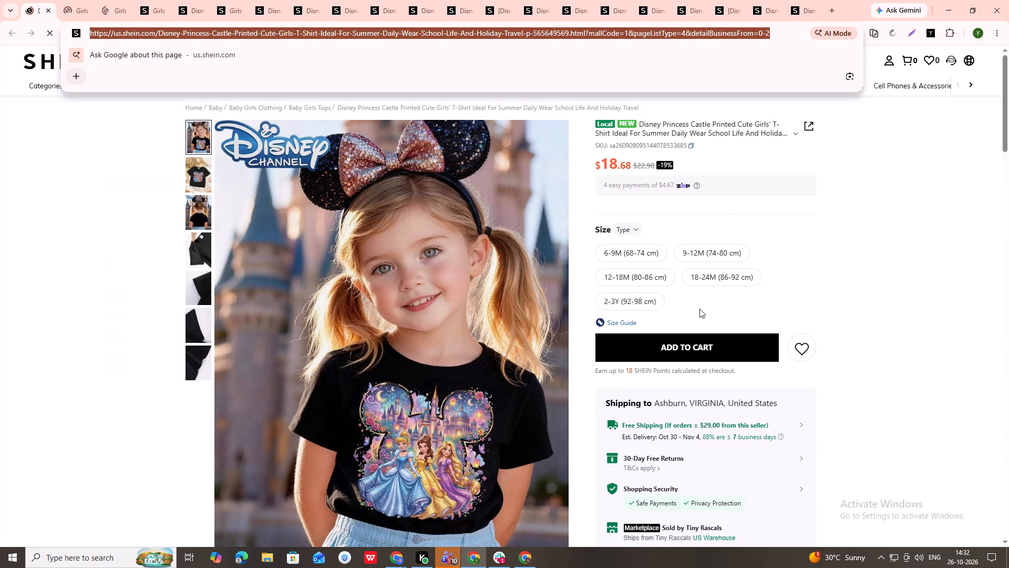
{"action": "key", "text": "alt+Tab"}
{"action": "key", "text": "ctrl+v"}
{"action": "key", "text": "Down"}
{"action": "key", "text": "alt+Tab"}
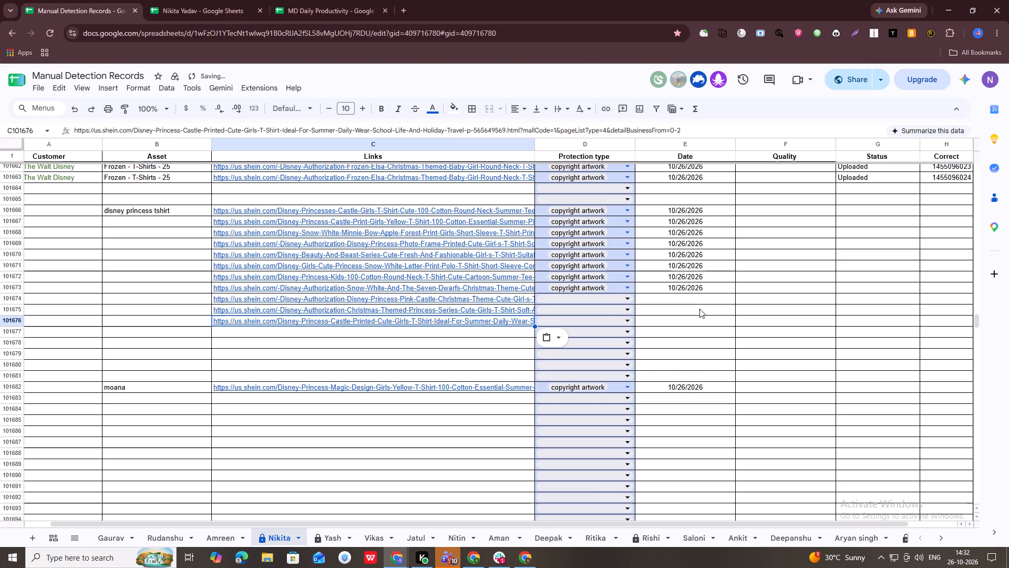
Close the recorded black castle T-shirt listing and copy the purple Disney Princesses Halloween Print T-shirt's link into Links cell C101677.
{"action": "key", "text": "ctrl+w"}
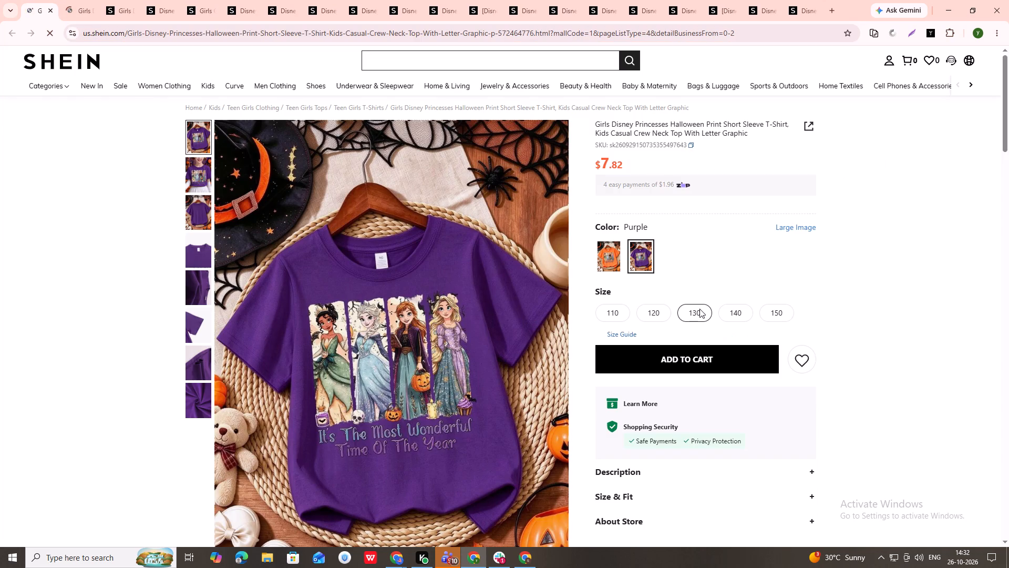
{"action": "key", "text": "ctrl+l"}
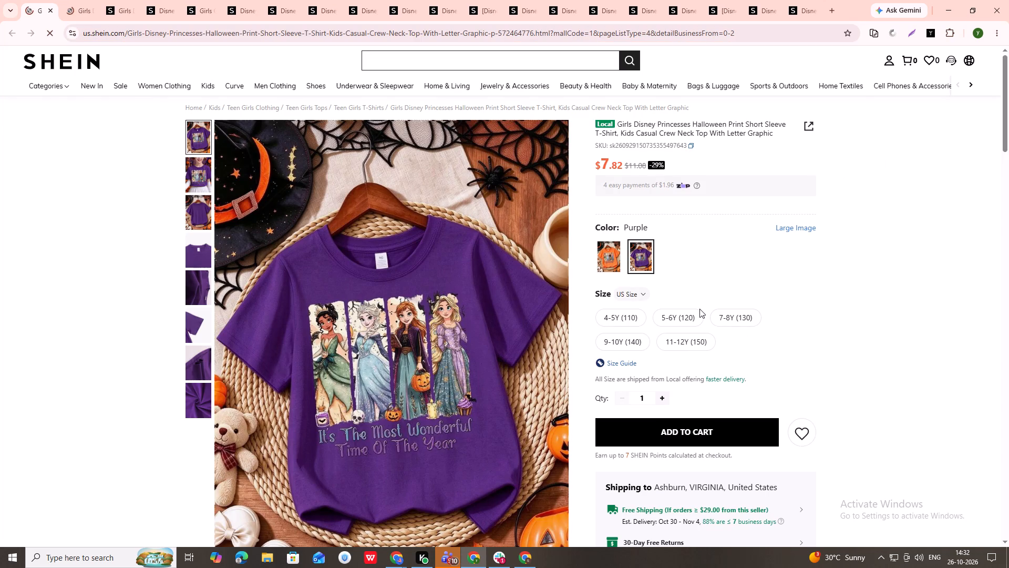
{"action": "key", "text": "ctrl+l"}
{"action": "key", "text": "ctrl+c"}
{"action": "key", "text": "ctrl+c"}
{"action": "key", "text": "alt+Tab"}
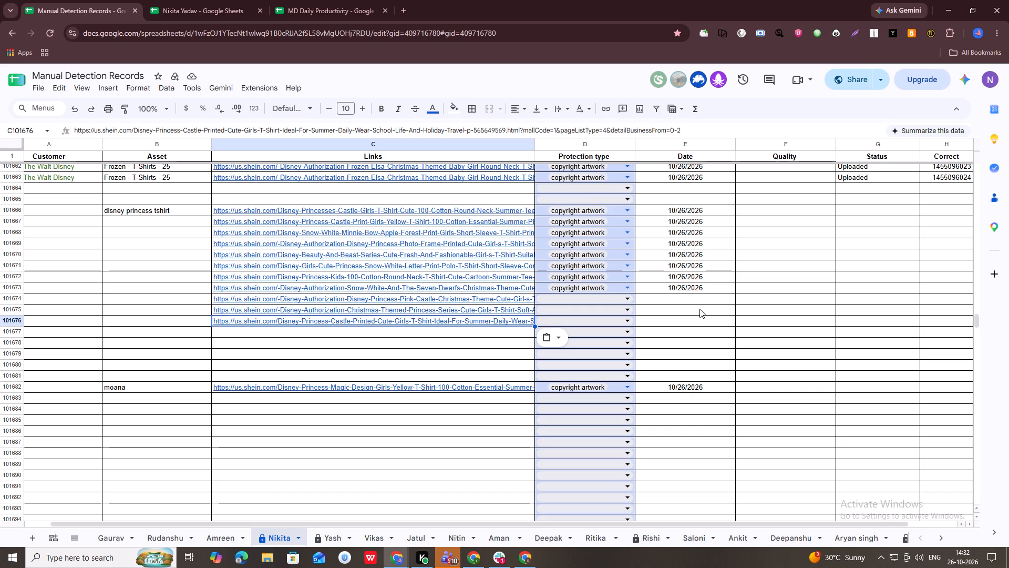
{"action": "key", "text": "Down"}
{"action": "key", "text": "ctrl+v"}
{"action": "key", "text": "Down"}
{"action": "key", "text": "alt+Tab"}
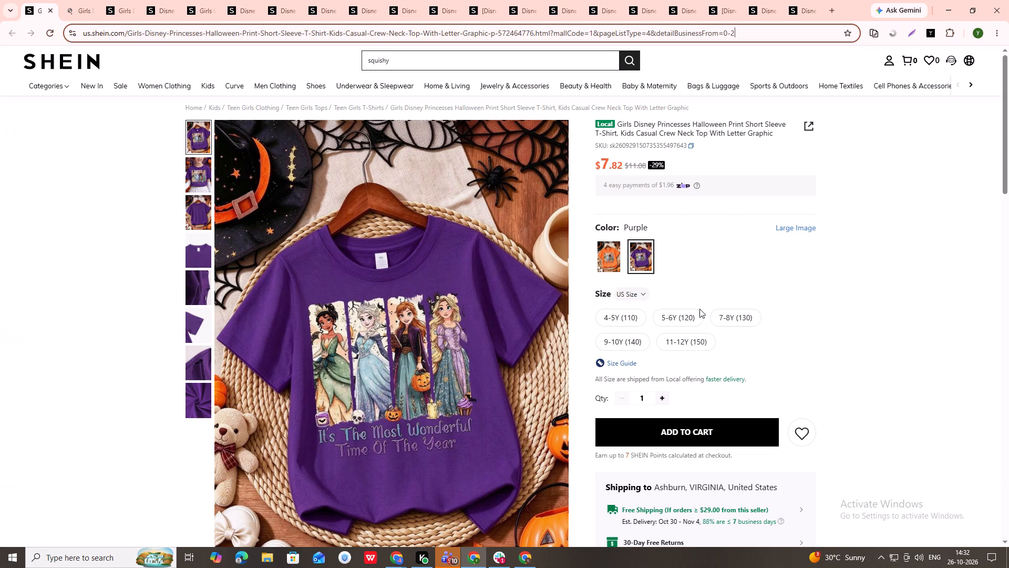
Close the recorded Halloween listing, skip the castle polo, and copy the orange Castle Mouse Ear Bow Halloween T-shirt's link into Links cell C101678.
{"action": "key", "text": "ctrl+w"}
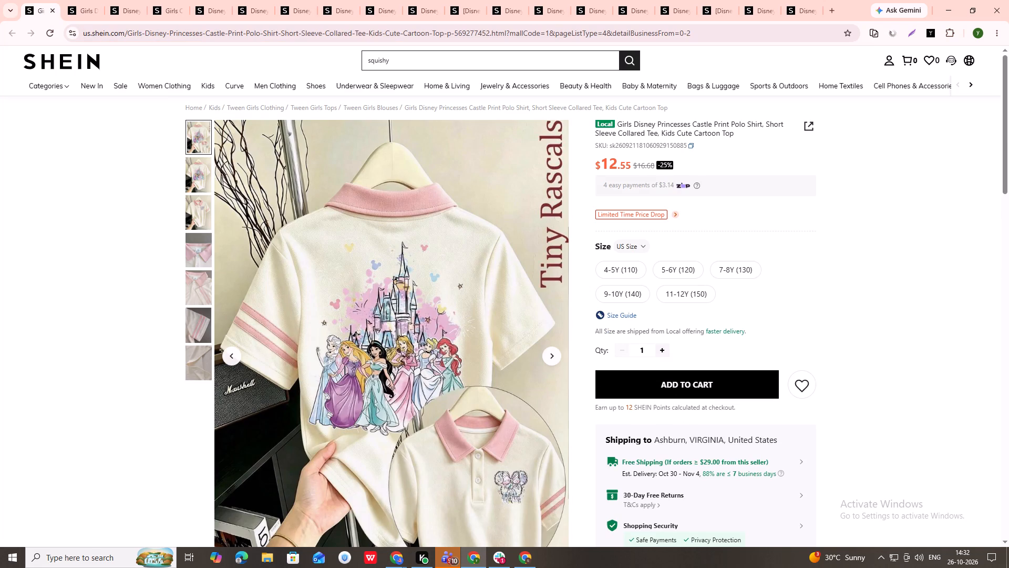
{"action": "key", "text": "ctrl+Tab"}
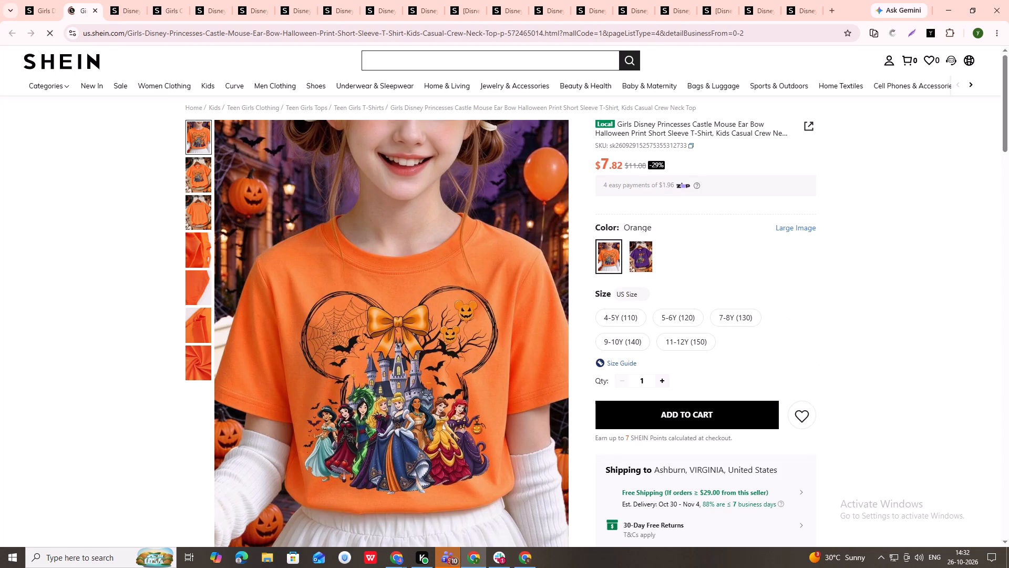
{"action": "key", "text": "ctrl+l"}
{"action": "key", "text": "ctrl+c"}
{"action": "key", "text": "ctrl+c"}
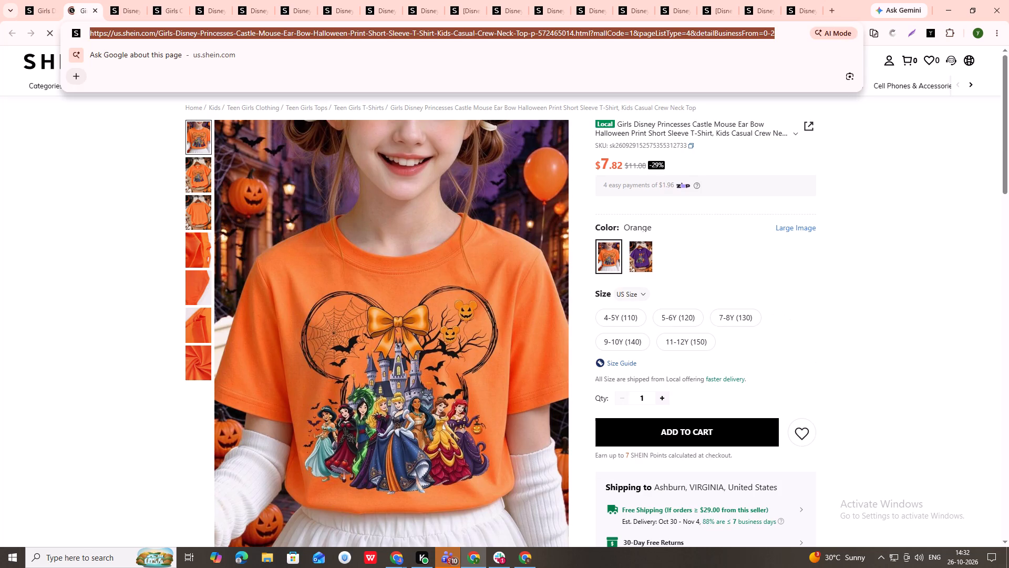
{"action": "key", "text": "ctrl+c"}
{"action": "key", "text": "alt+Tab"}
{"action": "key", "text": "ctrl+v"}
{"action": "key", "text": "Down"}
{"action": "key", "text": "alt+Tab"}
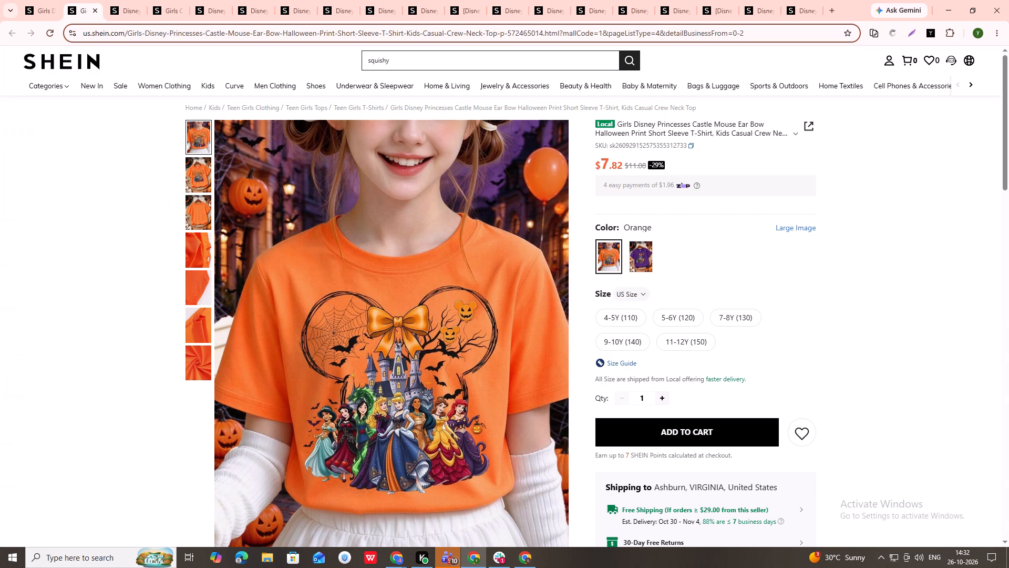
Close the recorded orange Halloween listing, skip the two-piece set, and copy the Mickey Ear Print Polo T-shirt's link into moana cell C101683.
{"action": "key", "text": "ctrl+w"}
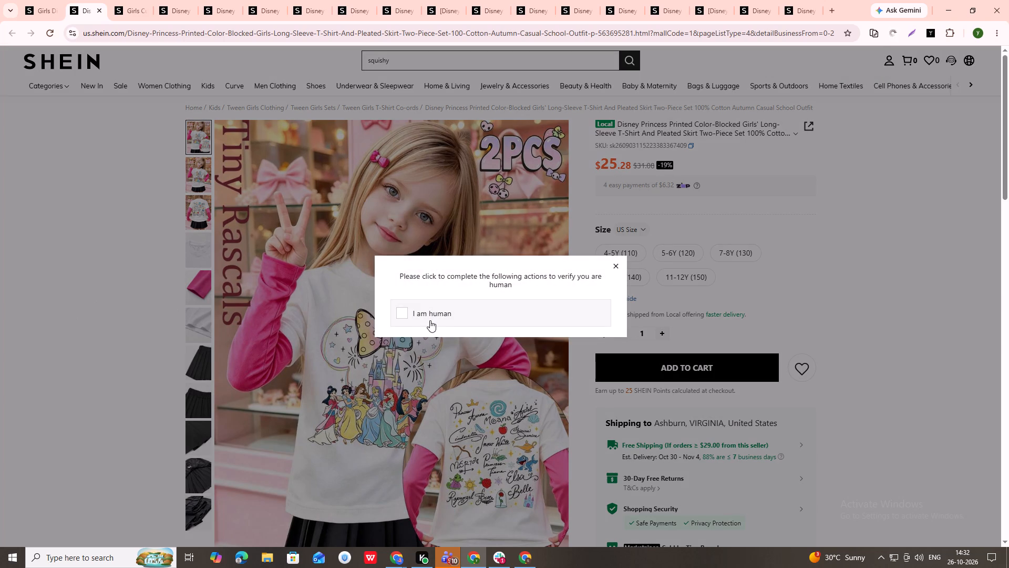
{"action": "left_click", "coordinate": [429, 315]}
{"action": "key", "text": "ctrl+Tab"}
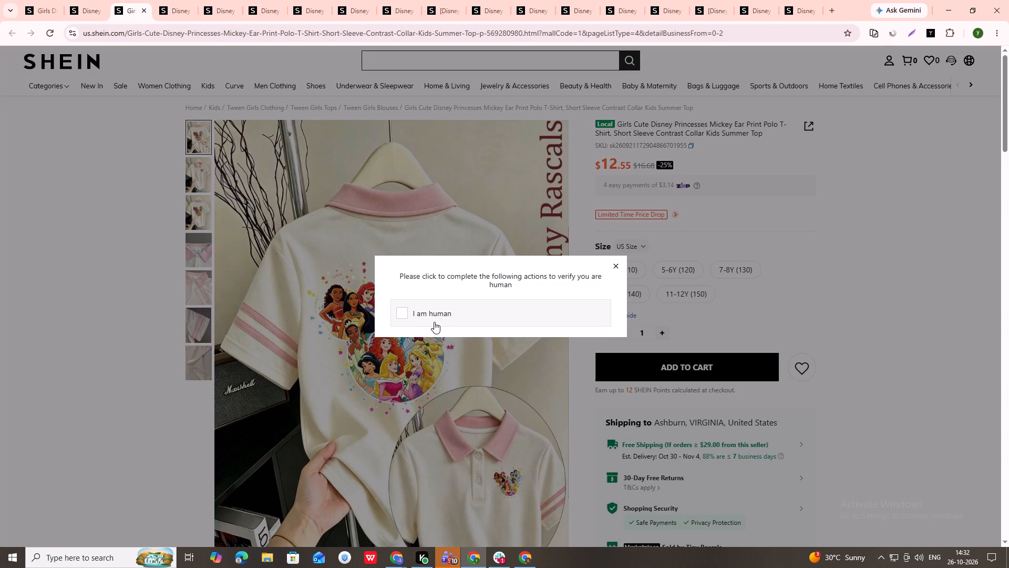
{"action": "left_click", "coordinate": [409, 36]}
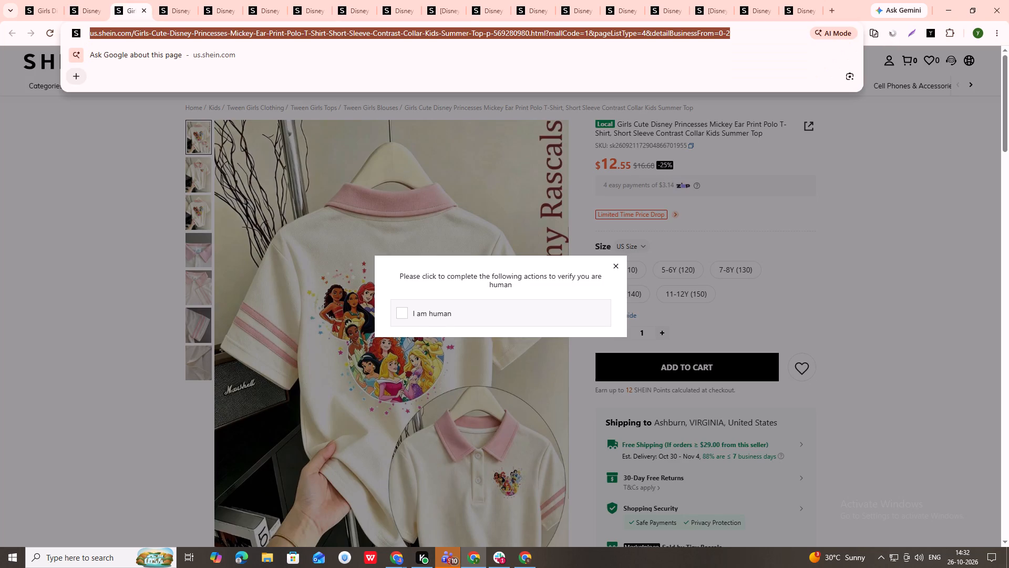
{"action": "key", "text": "ctrl+c"}
{"action": "key", "text": "ctrl+c"}
{"action": "key", "text": "ctrl+c"}
{"action": "key", "text": "alt+Tab"}
{"action": "left_click", "coordinate": [354, 405]}
{"action": "left_click", "coordinate": [367, 398]}
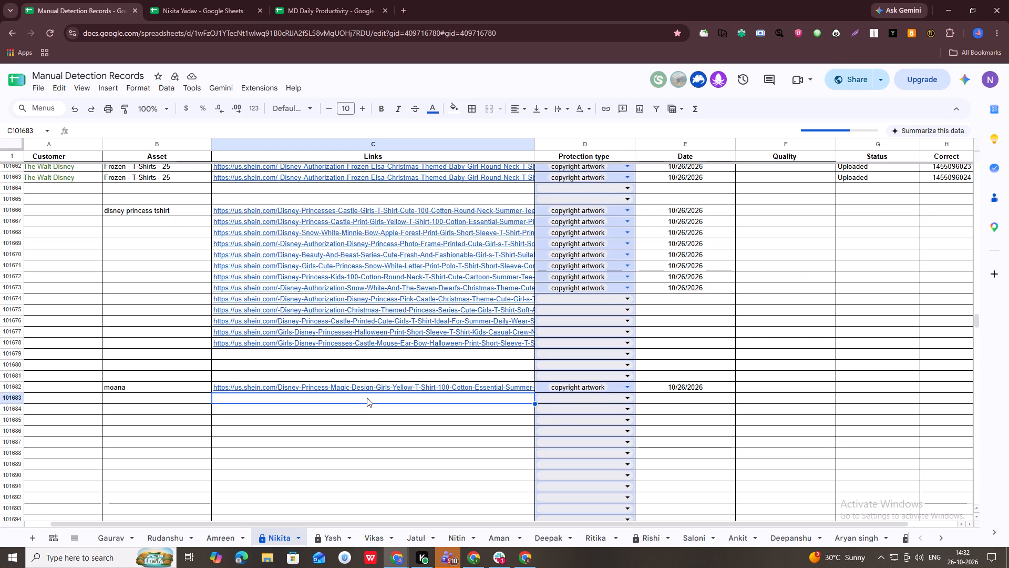
{"action": "key", "text": "ctrl+v"}
{"action": "left_click", "coordinate": [364, 407]}
{"action": "key", "text": "alt+Tab"}
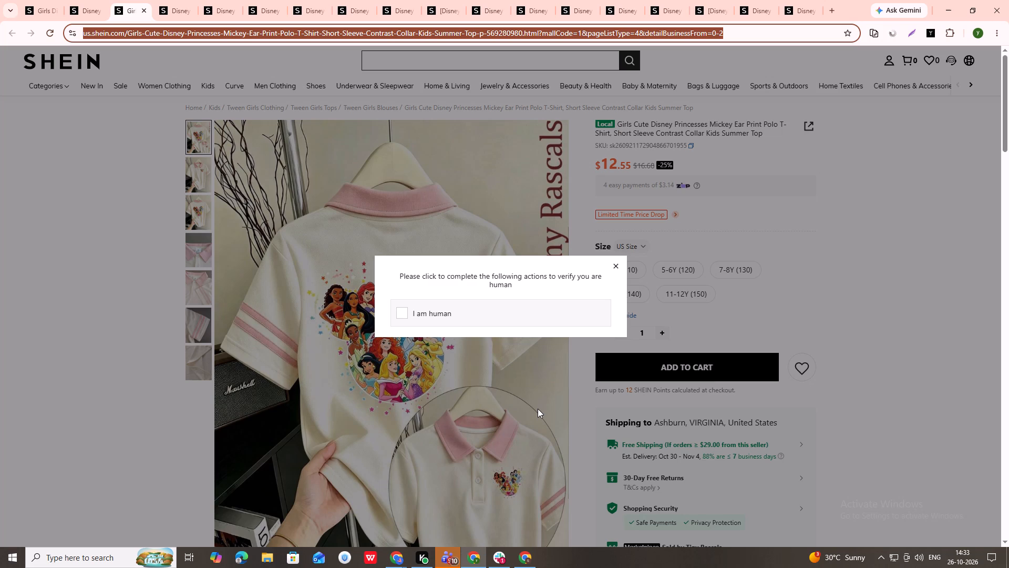
Close the recorded Mickey Ear polo listing, dismiss the verification prompt, and expand the yellow Disney Princess Series T-shirt's full title.
{"action": "key", "text": "ctrl+w"}
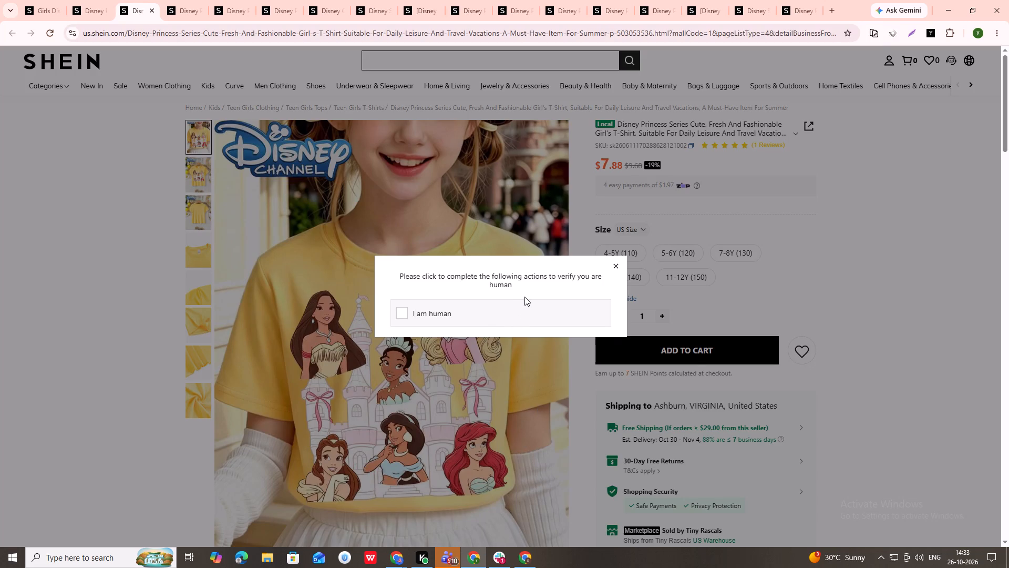
{"action": "left_click", "coordinate": [615, 266]}
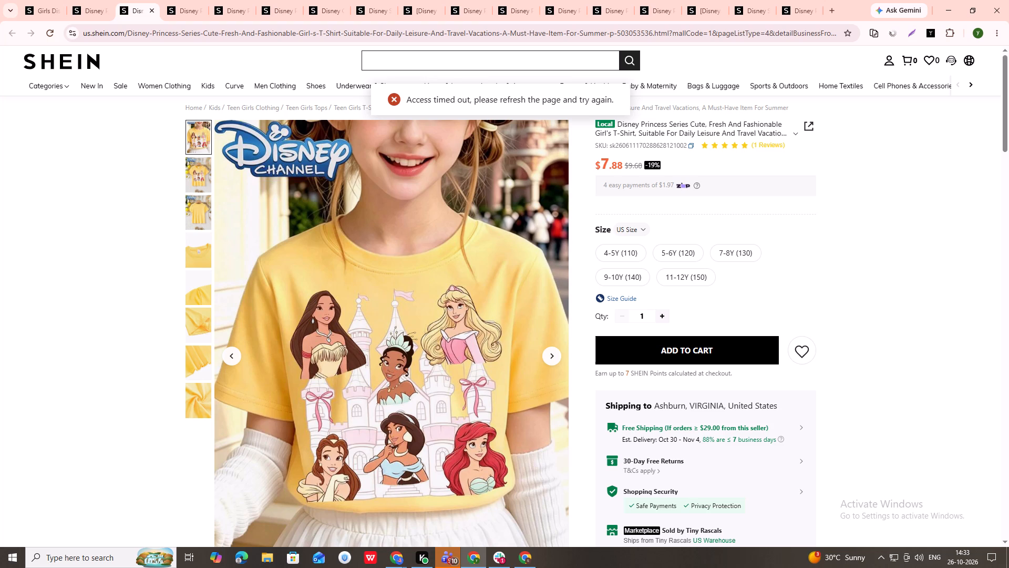
{"action": "left_click", "coordinate": [792, 134]}
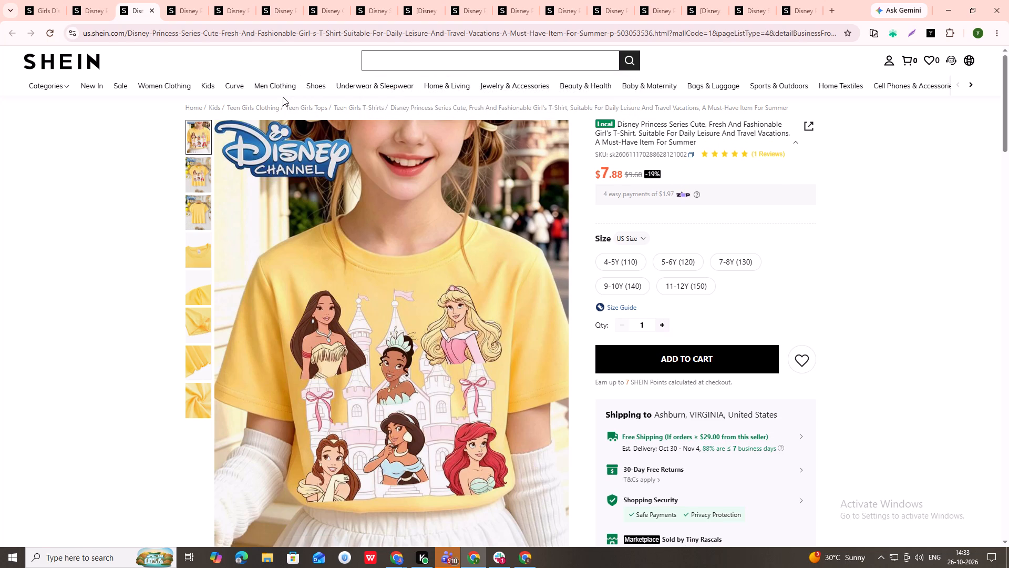
Copy the Disney Princess Castle Print Girls' Yellow T-shirt's link into Links cell C101679 of the disney princess tshirt block.
{"action": "key", "text": "ctrl+Tab"}
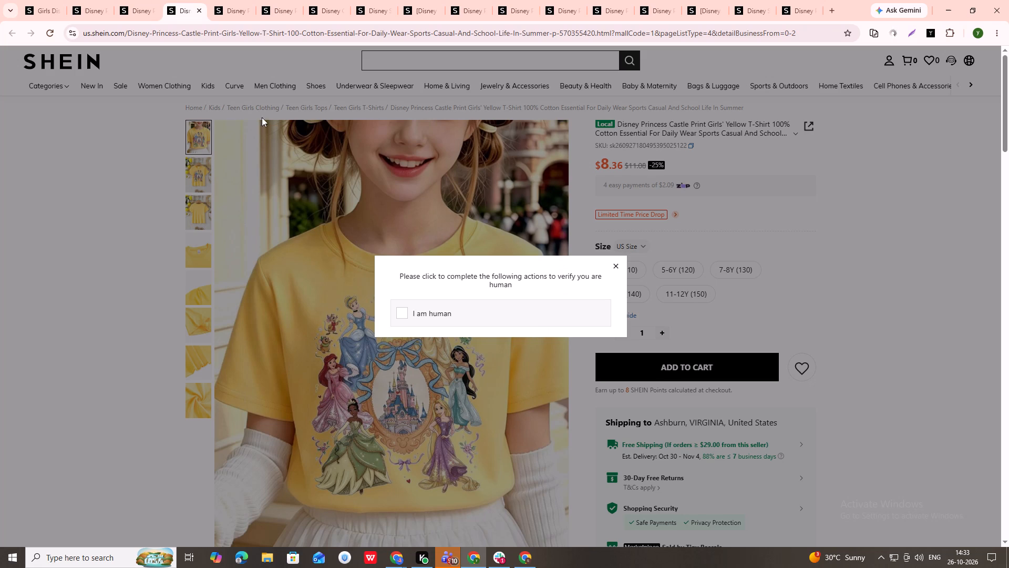
{"action": "left_click", "coordinate": [617, 266]}
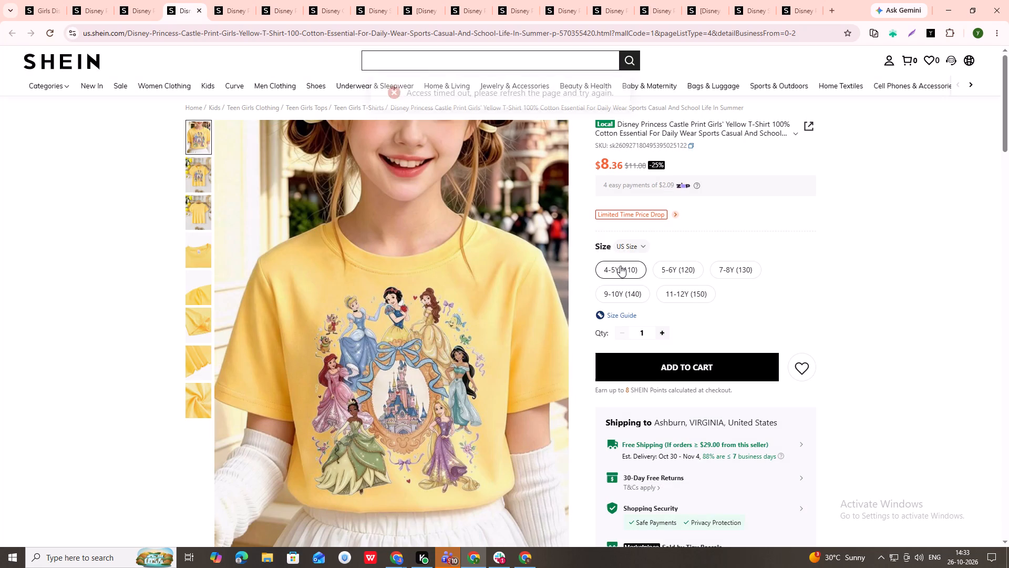
{"action": "left_click", "coordinate": [403, 39]}
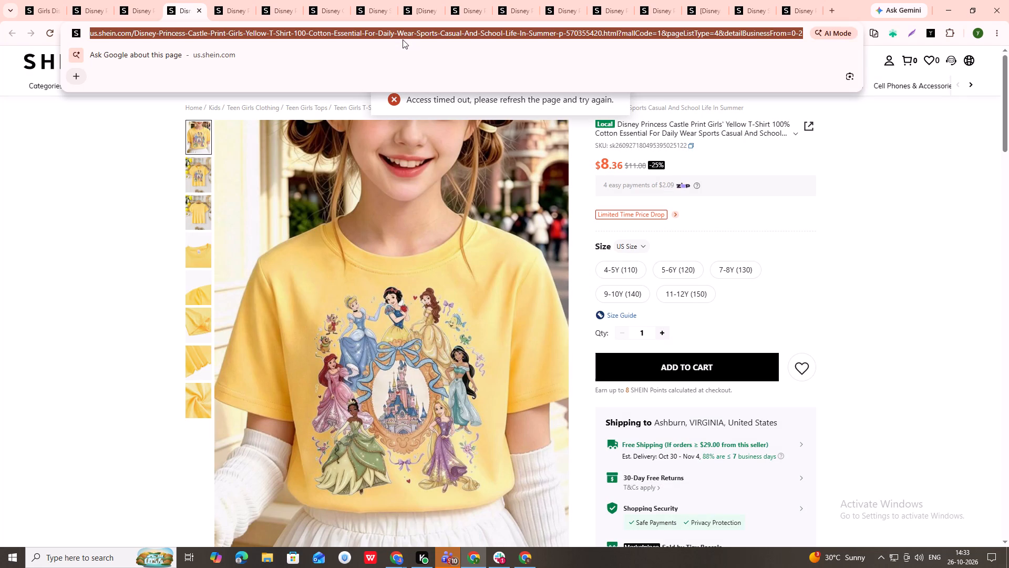
{"action": "key", "text": "ctrl+c"}
{"action": "key", "text": "ctrl+c"}
{"action": "key", "text": "alt+Tab"}
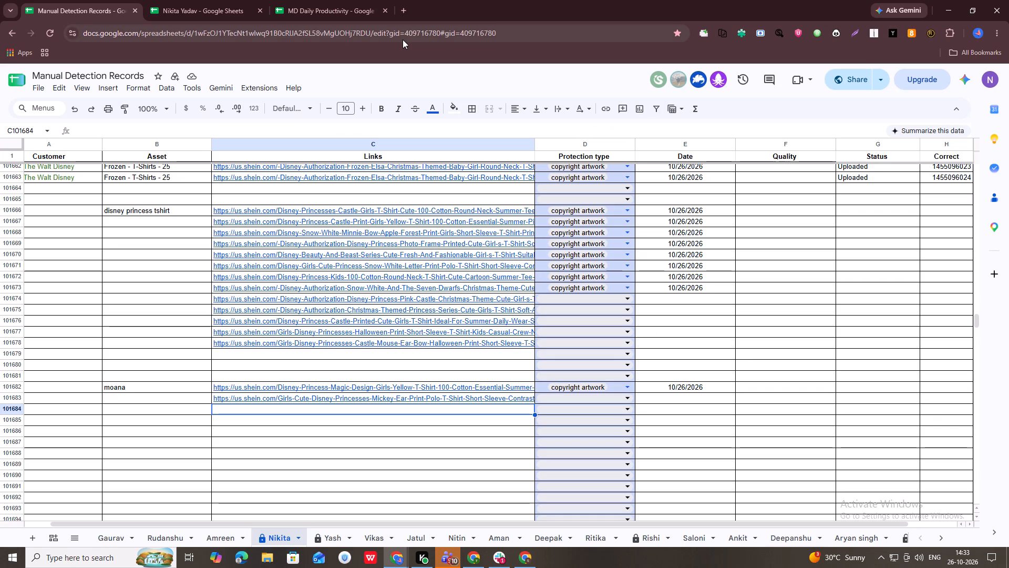
{"action": "key", "text": "ctrl+Up"}
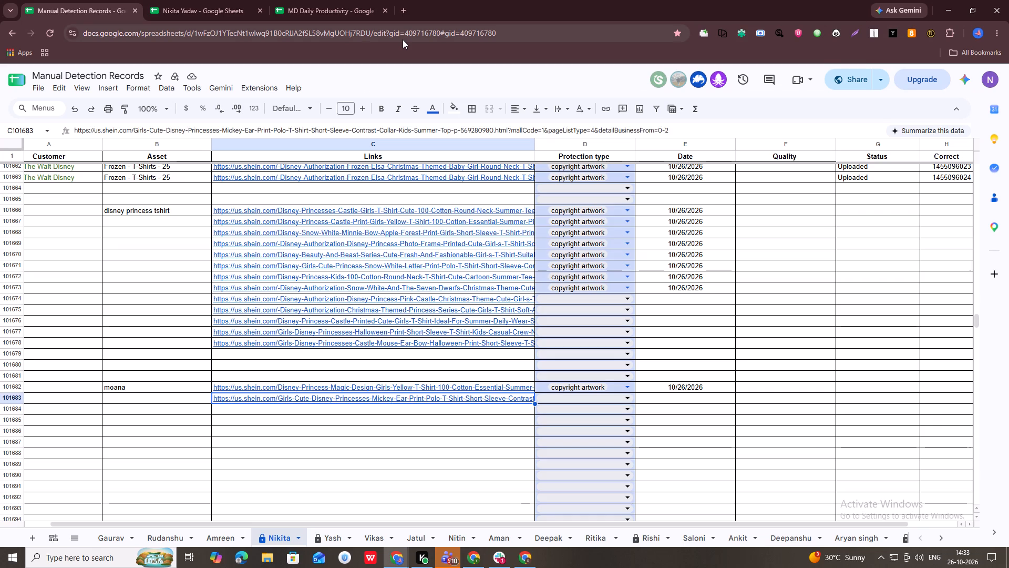
{"action": "key", "text": "ctrl+Up"}
{"action": "key", "text": "ctrl+Up"}
{"action": "key", "text": "Down"}
{"action": "key", "text": "ctrl+v"}
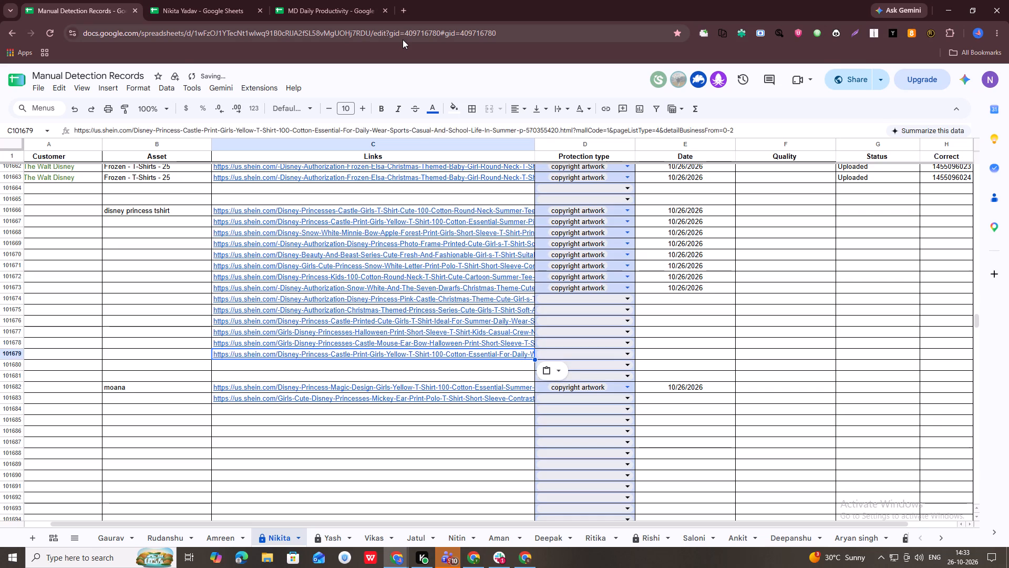
{"action": "key", "text": "Down"}
{"action": "key", "text": "alt+Tab"}
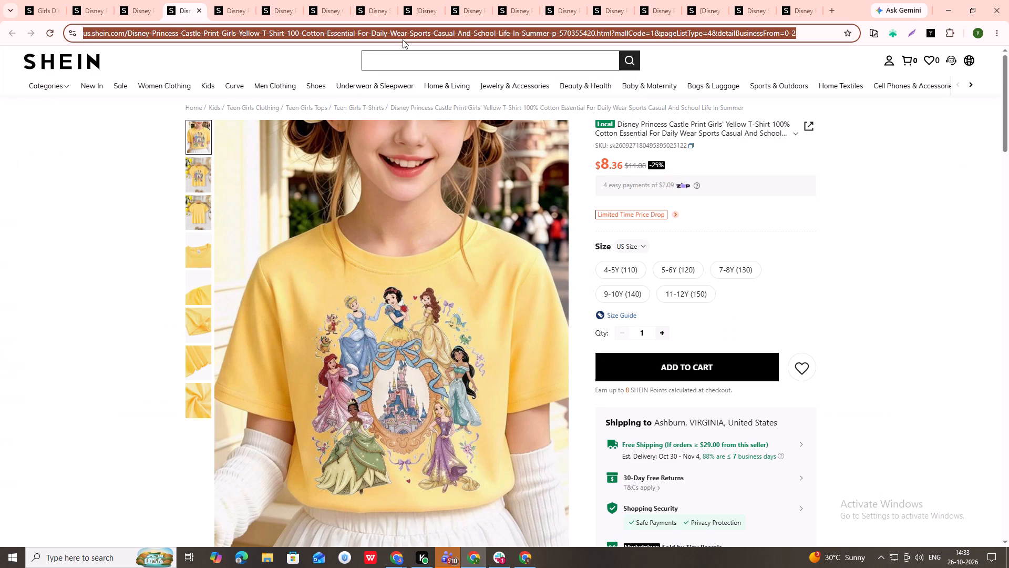
Close the recorded yellow castle listing, skip the Fireworks Castle T-shirt, and copy the white Disney Princess Printed T-shirt's link into moana cell C101684.
{"action": "key", "text": "ctrl+w"}
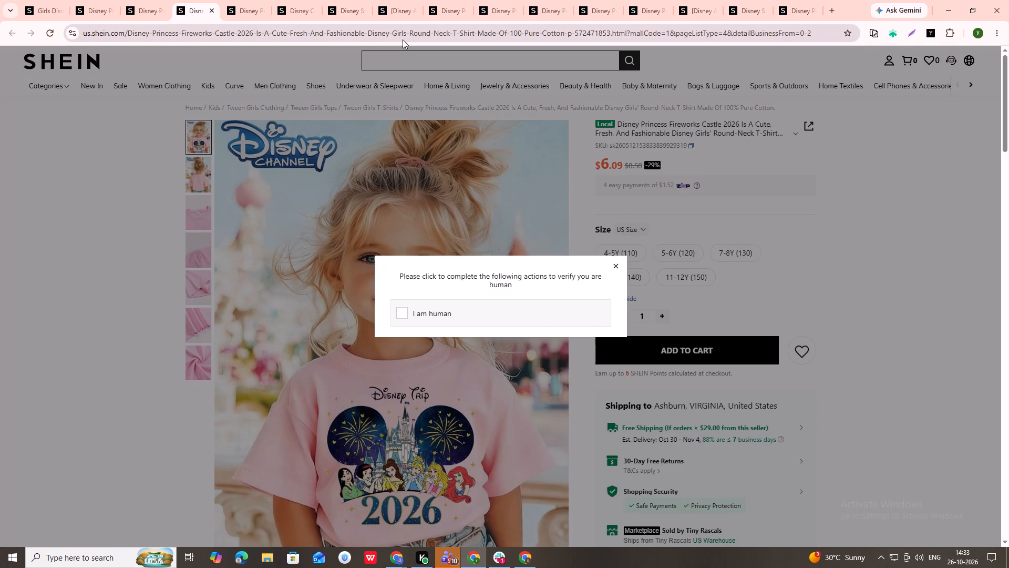
{"action": "key", "text": "ctrl+Tab"}
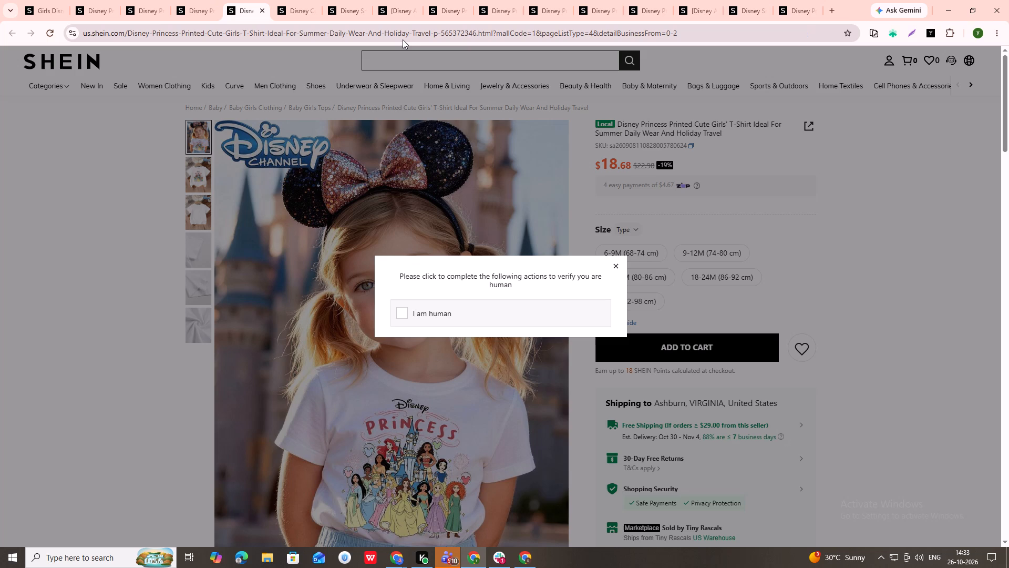
{"action": "key", "text": "ctrl+l"}
{"action": "key", "text": "ctrl+l"}
{"action": "key", "text": "ctrl+c"}
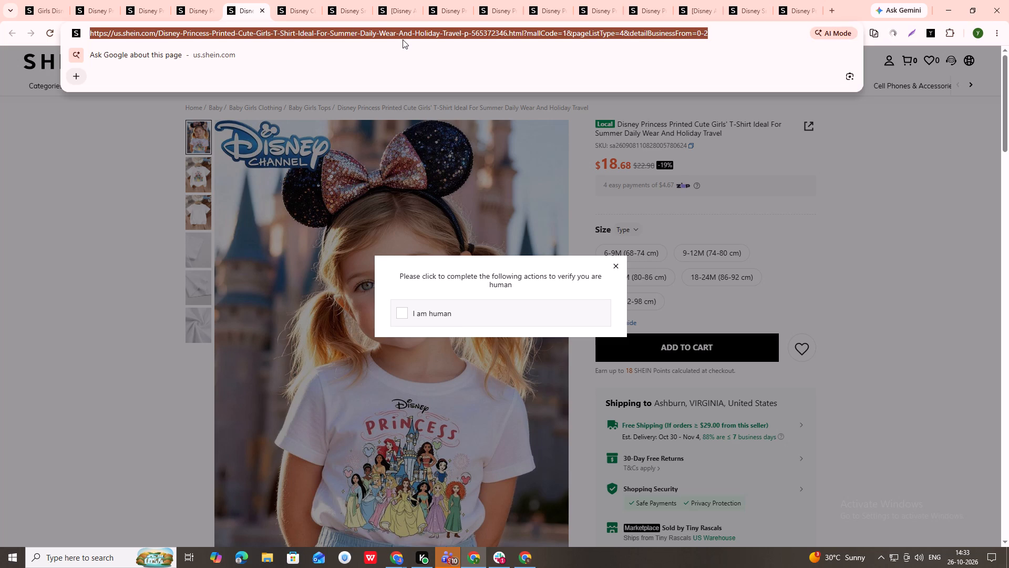
{"action": "key", "text": "ctrl+c"}
{"action": "key", "text": "ctrl+c"}
{"action": "key", "text": "alt+Tab"}
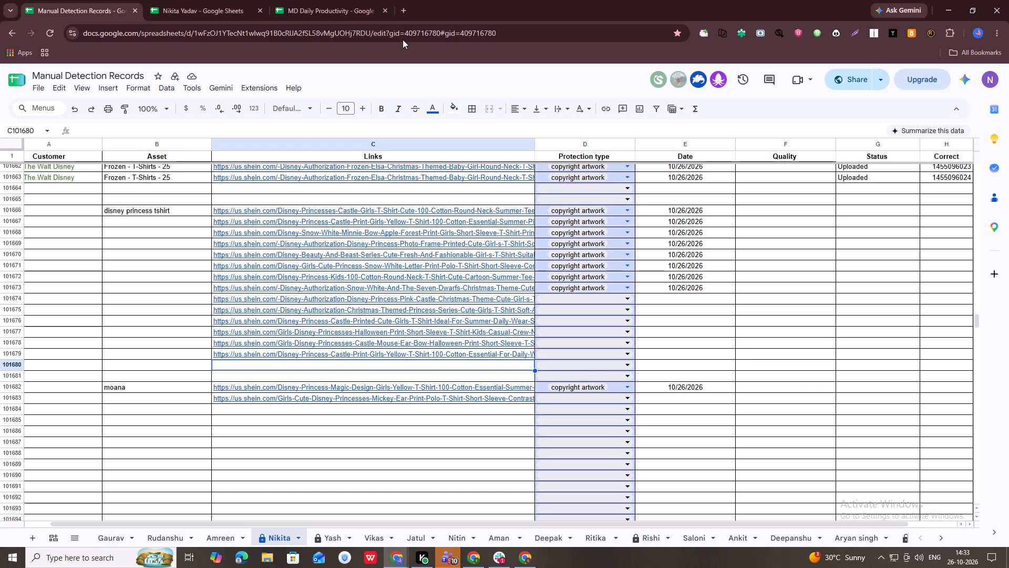
{"action": "key", "text": "ctrl+Down"}
{"action": "key", "text": "ctrl+Down"}
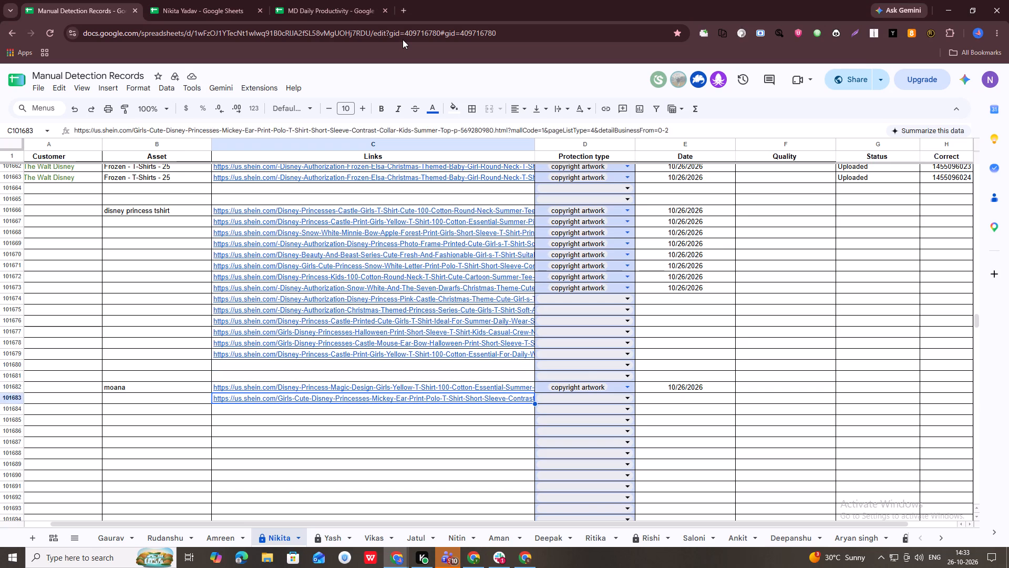
{"action": "key", "text": "Down"}
{"action": "key", "text": "ctrl+v"}
{"action": "key", "text": "Down"}
{"action": "key", "text": "alt+Tab"}
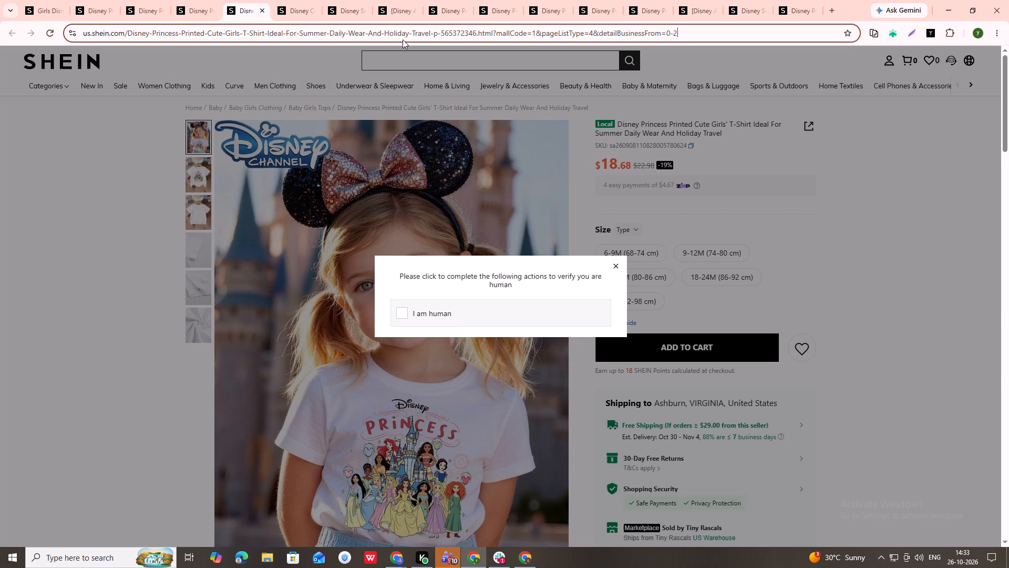
Close the recorded white Princess Printed listing and copy the pink Disney Cute Princess Castle Print T-shirt's link into Links cell C101680.
{"action": "key", "text": "ctrl+w"}
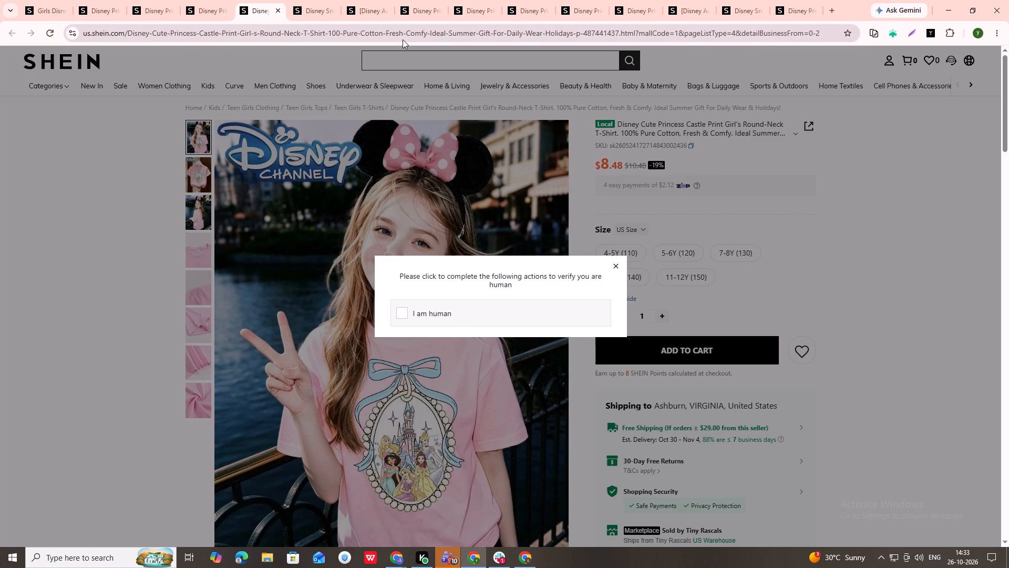
{"action": "key", "text": "ctrl+l"}
{"action": "key", "text": "ctrl+l"}
{"action": "key", "text": "ctrl+c"}
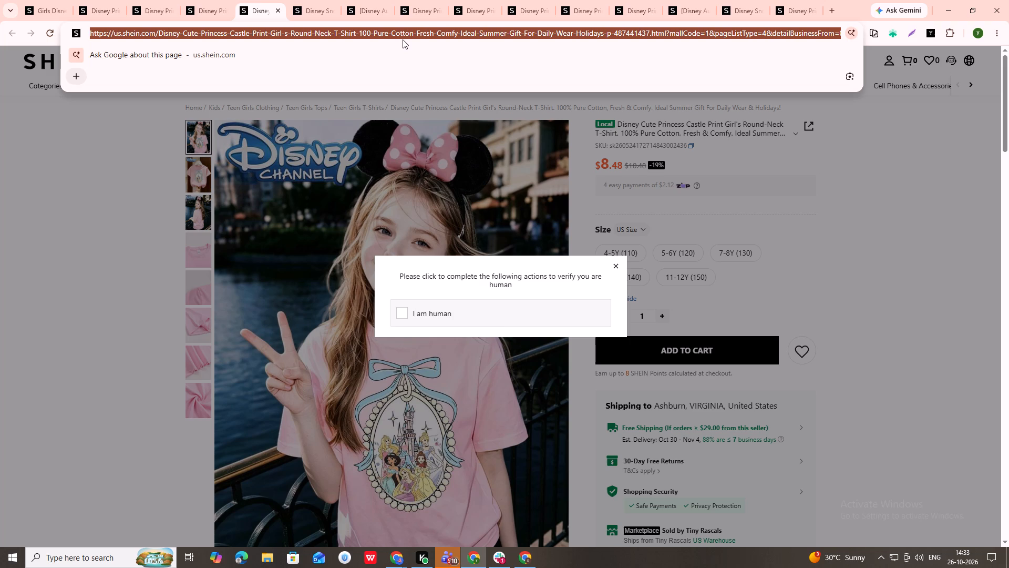
{"action": "key", "text": "ctrl+c"}
{"action": "key", "text": "alt+Tab"}
{"action": "key", "text": "ctrl+Up"}
{"action": "key", "text": "ctrl+Up"}
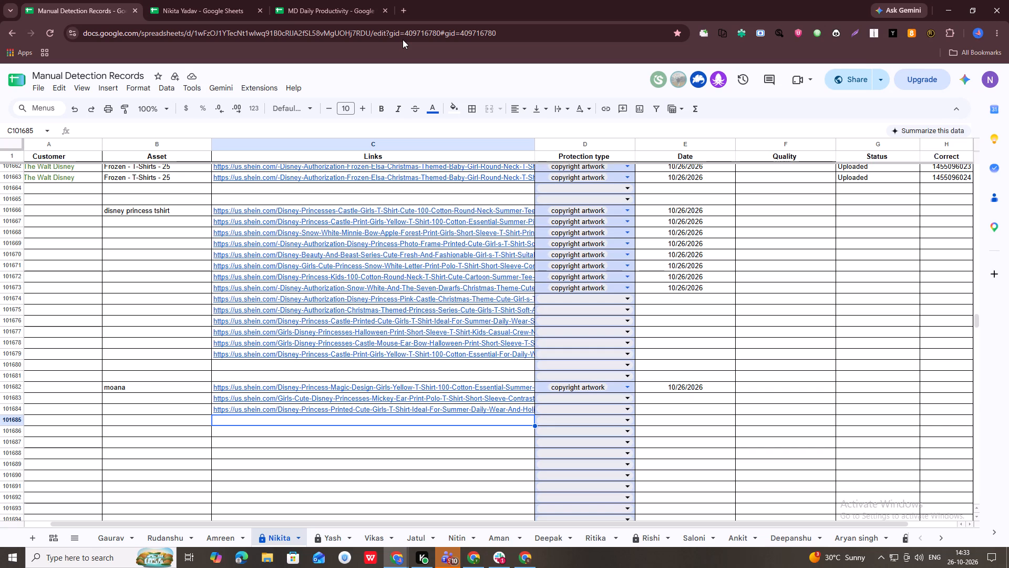
{"action": "key", "text": "ctrl+Up"}
{"action": "key", "text": "Down"}
{"action": "key", "text": "ctrl+v"}
{"action": "key", "text": "Down"}
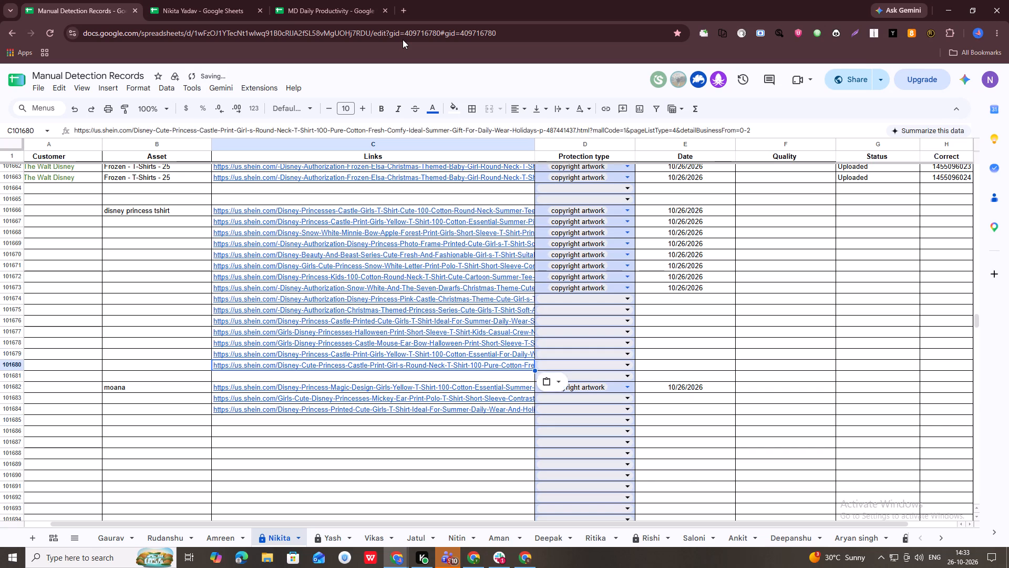
Close the recorded pink castle listing and copy the link of the pink Disney Snow White & Minnie Bow Girls T-shirt.
{"action": "key", "text": "alt+Tab"}
{"action": "key", "text": "ctrl+w"}
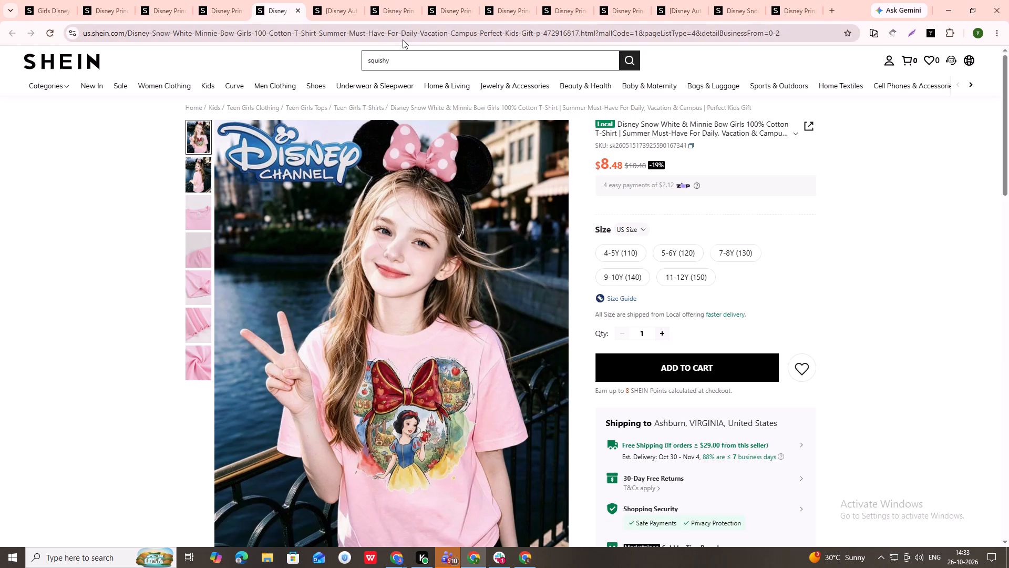
{"action": "key", "text": "ctrl+l"}
{"action": "key", "text": "ctrl+l"}
{"action": "key", "text": "ctrl+c"}
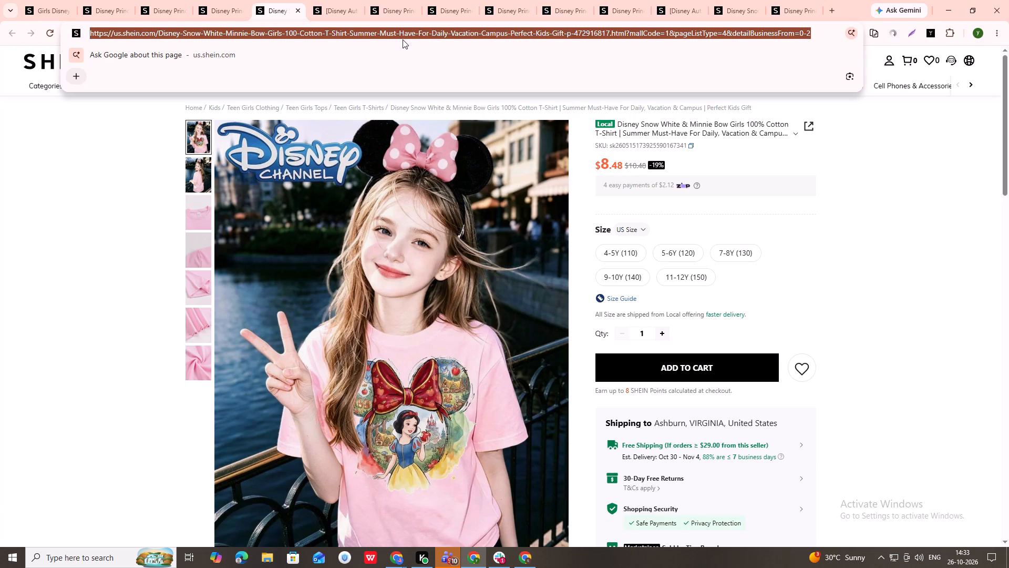
{"action": "key", "text": "ctrl+c"}
{"action": "key", "text": "ctrl+c"}
Insert seven blank rows above the moana block and paste the Snow White & Minnie Bow link into Links cell C101681.
{"action": "key", "text": "alt+Tab"}
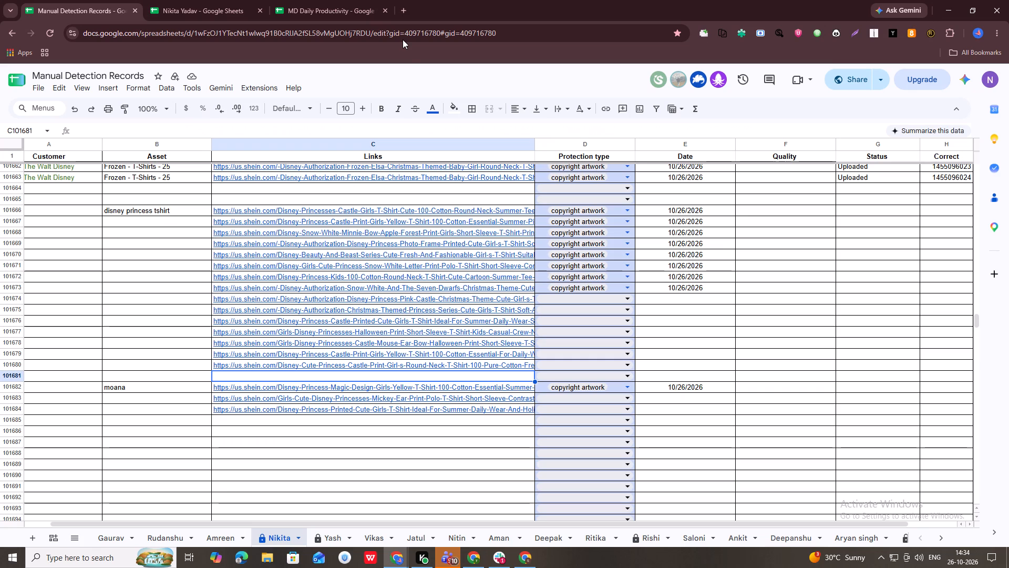
{"action": "left_click", "coordinate": [5, 377]}
{"action": "key", "text": "ctrl+alt+equal"}
{"action": "key", "text": "ctrl+alt+equal"}
{"action": "key", "text": "ctrl+alt+equal"}
{"action": "key", "text": "ctrl+alt+equal"}
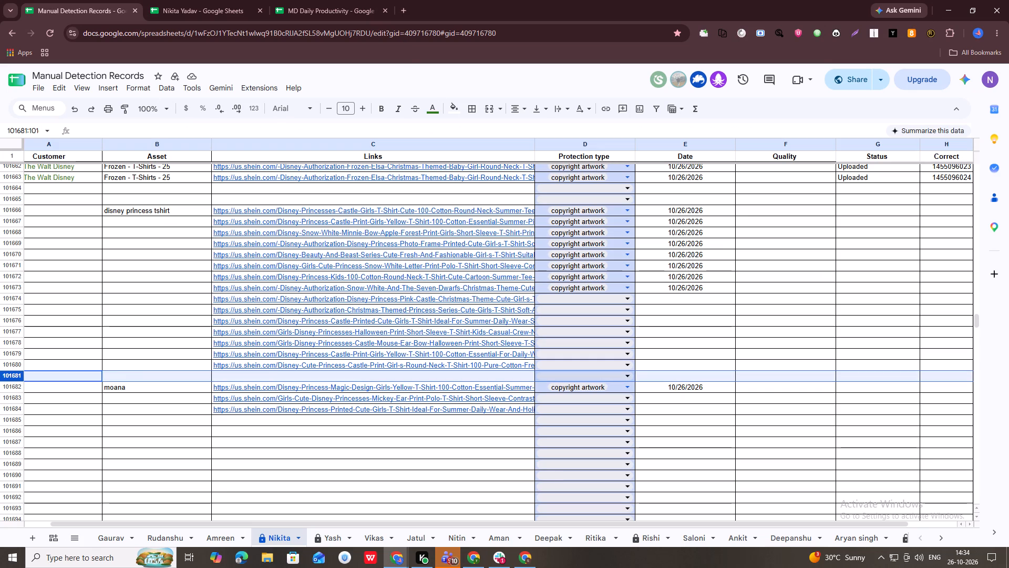
{"action": "key", "text": "ctrl+alt+equal"}
{"action": "key", "text": "ctrl+alt+equal"}
{"action": "key", "text": "ctrl+alt+equal"}
{"action": "key", "text": "Right"}
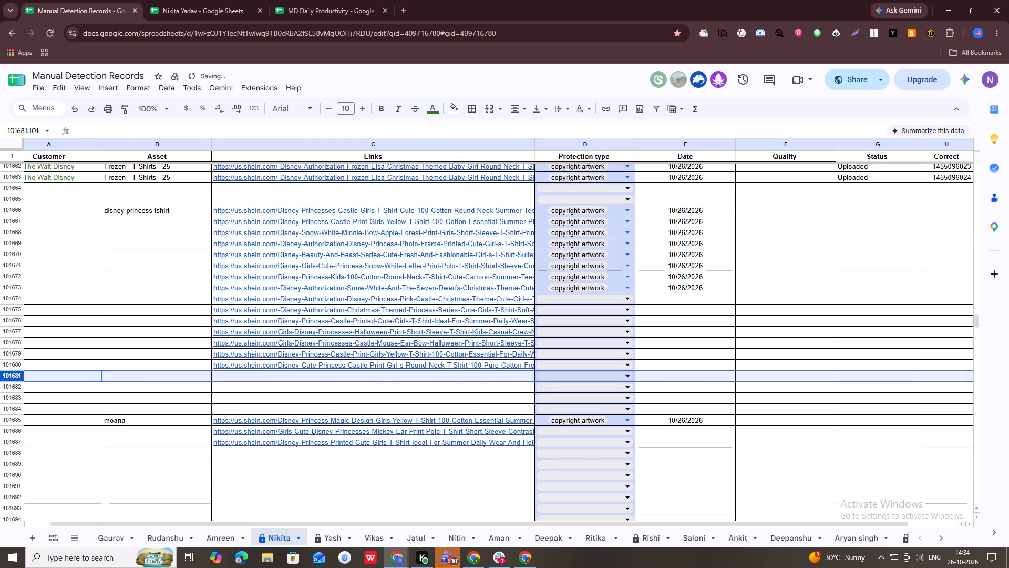
{"action": "key", "text": "Right"}
{"action": "key", "text": "ctrl+v"}
{"action": "key", "text": "Down"}
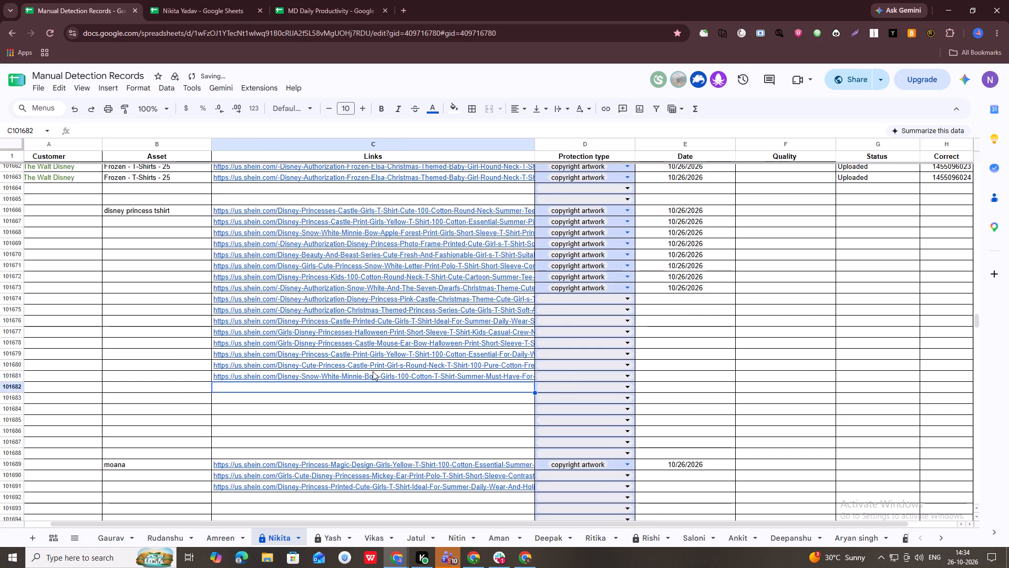
Close the recorded Snow White listing, skip the Princess Bow Christmas T-shirt, and copy the black Princess Halloween Pattern T-shirt's link into moana cell C101692.
{"action": "key", "text": "alt+Tab"}
{"action": "key", "text": "ctrl+w"}
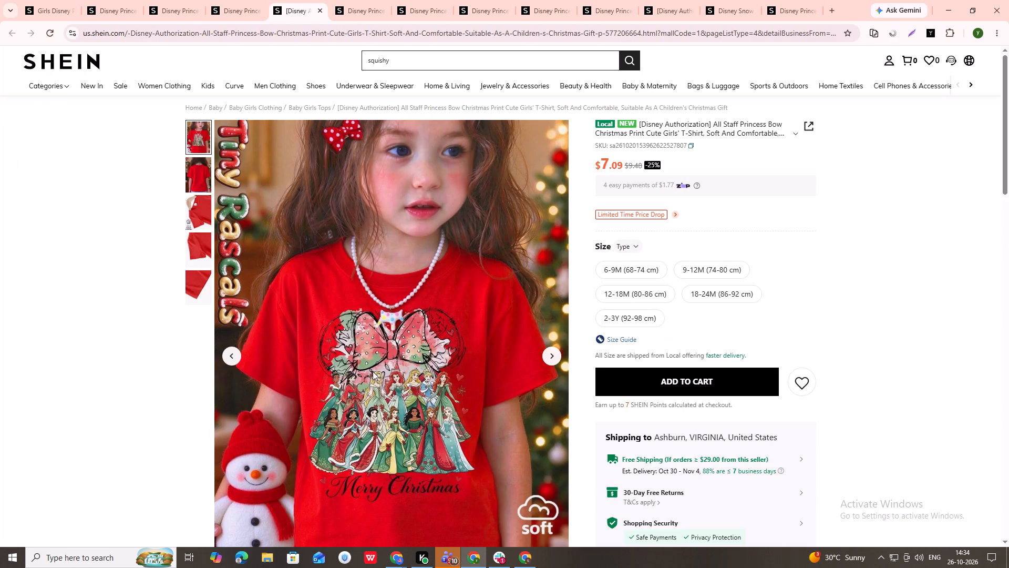
{"action": "key", "text": "ctrl+Tab"}
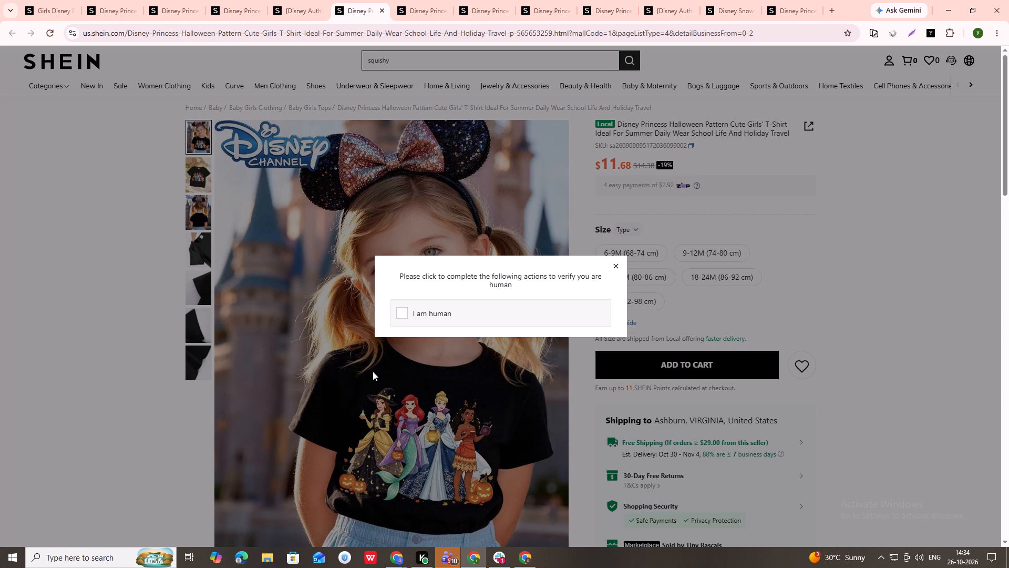
{"action": "key", "text": "ctrl+l"}
{"action": "key", "text": "ctrl+l"}
{"action": "key", "text": "ctrl+l"}
{"action": "key", "text": "ctrl+c"}
{"action": "key", "text": "ctrl+c"}
{"action": "key", "text": "alt+Tab"}
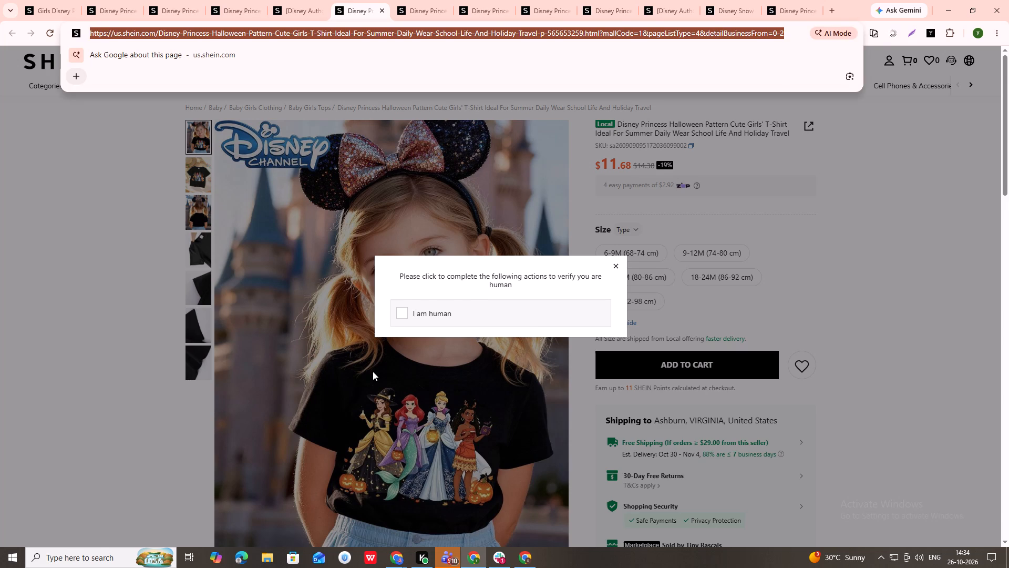
{"action": "key", "text": "ctrl+Down"}
{"action": "key", "text": "ctrl+Down"}
{"action": "key", "text": "Down"}
{"action": "key", "text": "ctrl+v"}
{"action": "key", "text": "Down"}
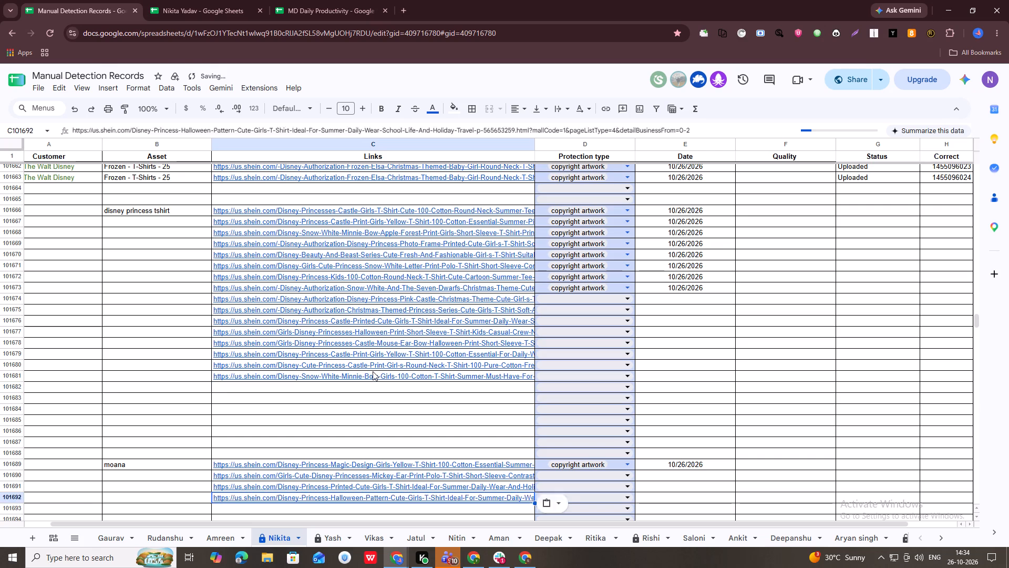
Close the recorded Halloween listing, skip the yellow Princess Series T-shirt and two-piece set, and copy the black Princess Castle Printed T-shirt's link into C101682.
{"action": "key", "text": "alt+Tab"}
{"action": "key", "text": "ctrl+w"}
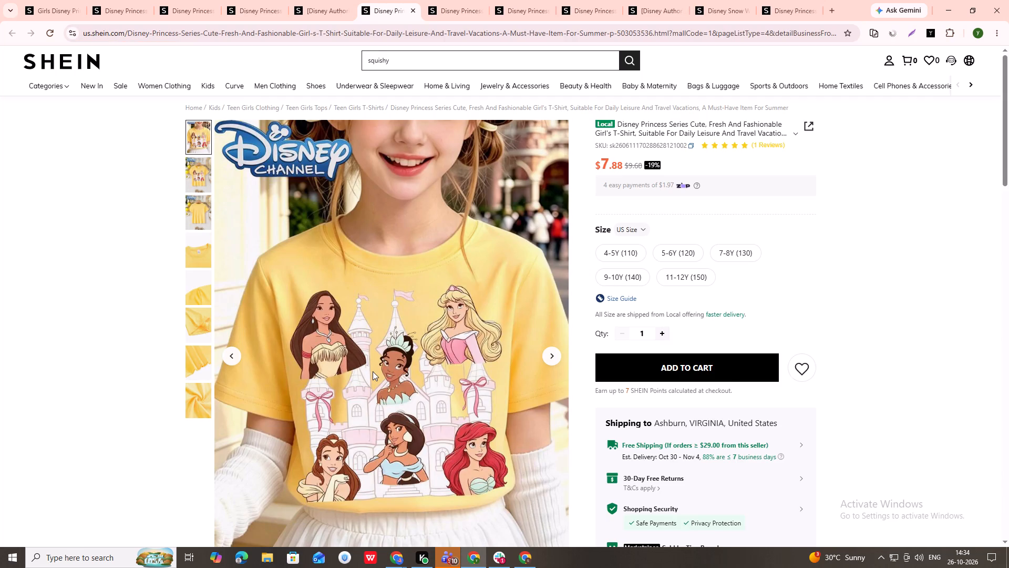
{"action": "key", "text": "ctrl+Tab"}
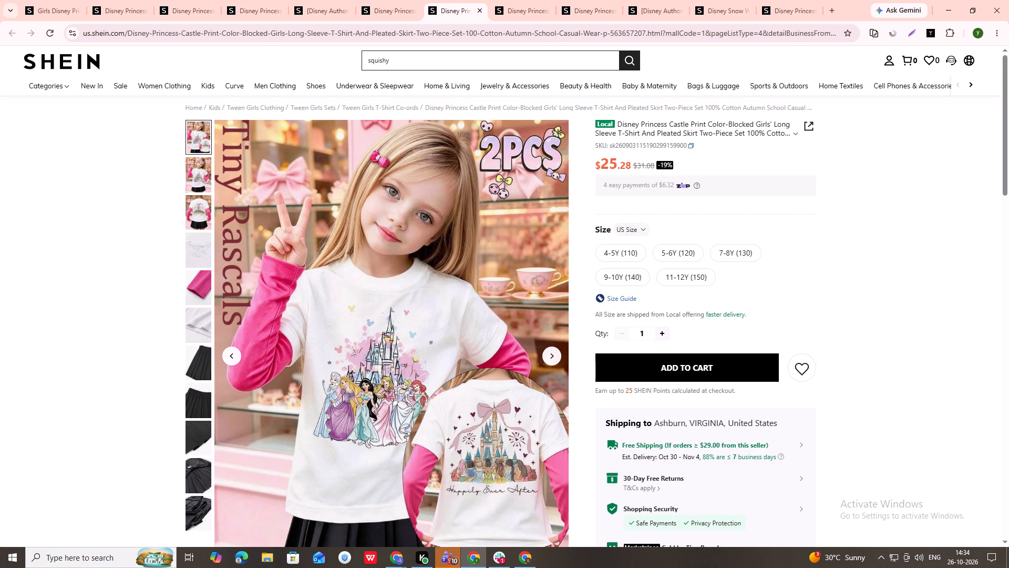
{"action": "key", "text": "ctrl+Tab"}
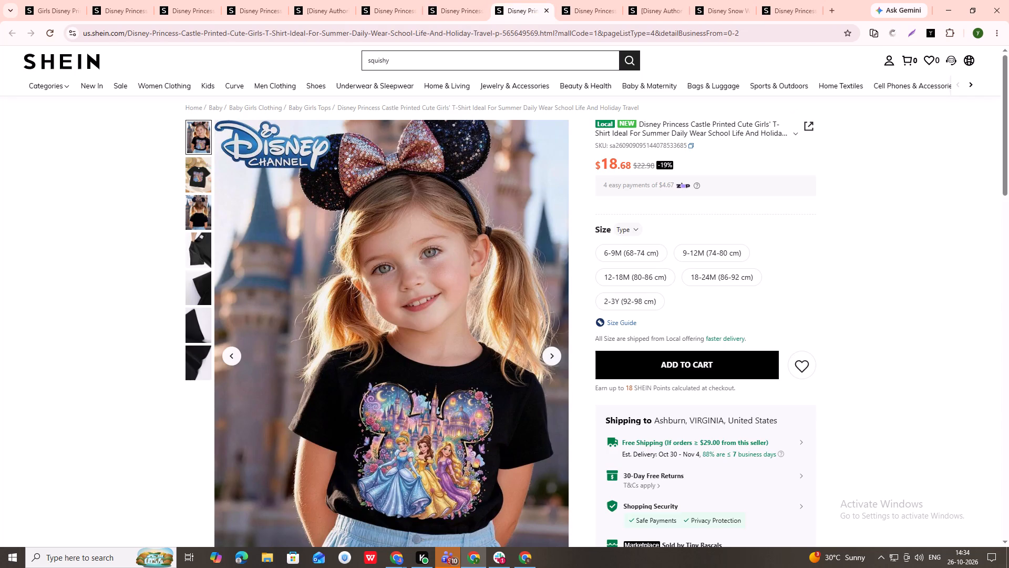
{"action": "key", "text": "ctrl+l"}
{"action": "key", "text": "ctrl+c"}
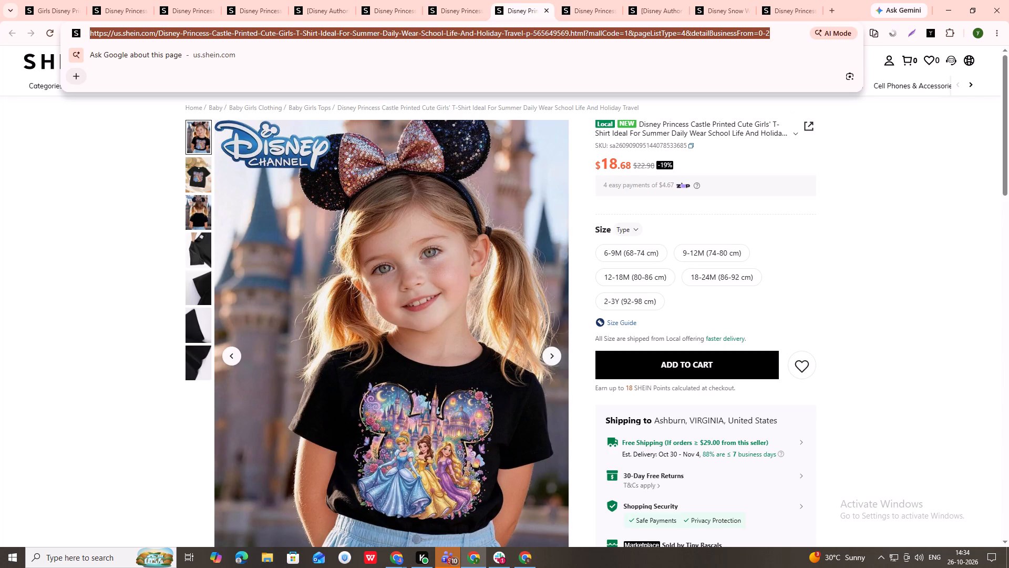
{"action": "key", "text": "alt+Tab"}
{"action": "key", "text": "ctrl+Up"}
{"action": "key", "text": "ctrl+Up"}
{"action": "key", "text": "ctrl+Up"}
{"action": "key", "text": "Down"}
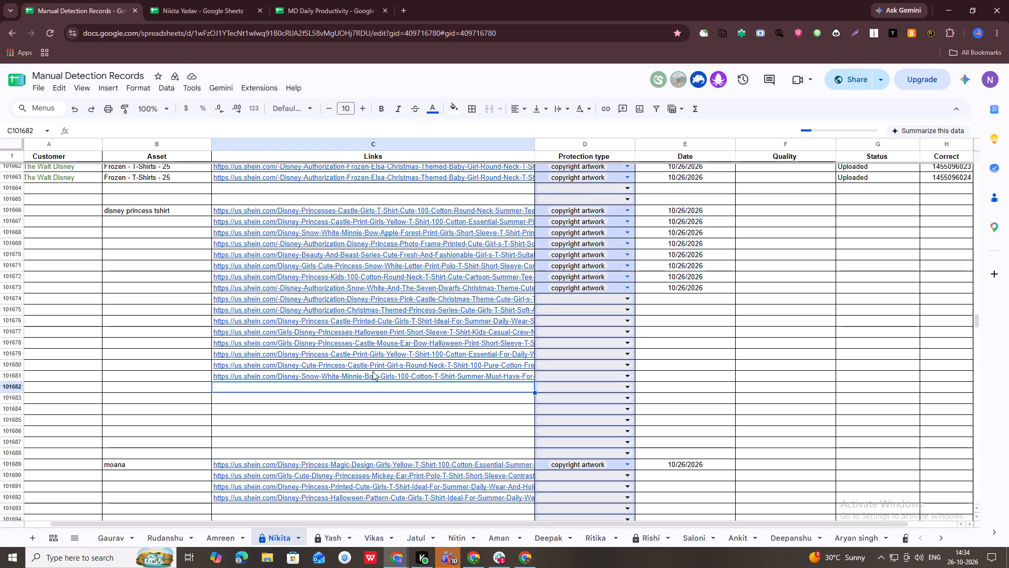
{"action": "key", "text": "ctrl+v"}
{"action": "key", "text": "Down"}
Copy the pink Disney Princesses & Castle Girls T-shirt's link into Links cell C101683 of the disney princess tshirt block.
{"action": "key", "text": "alt+Tab"}
{"action": "key", "text": "ctrl+Tab"}
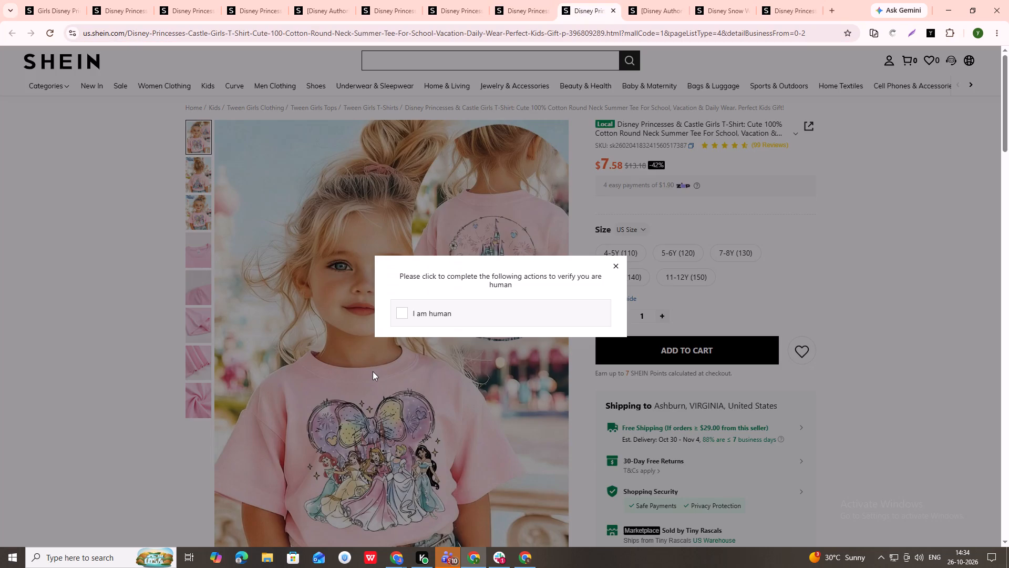
{"action": "key", "text": "ctrl+l"}
{"action": "key", "text": "ctrl+l"}
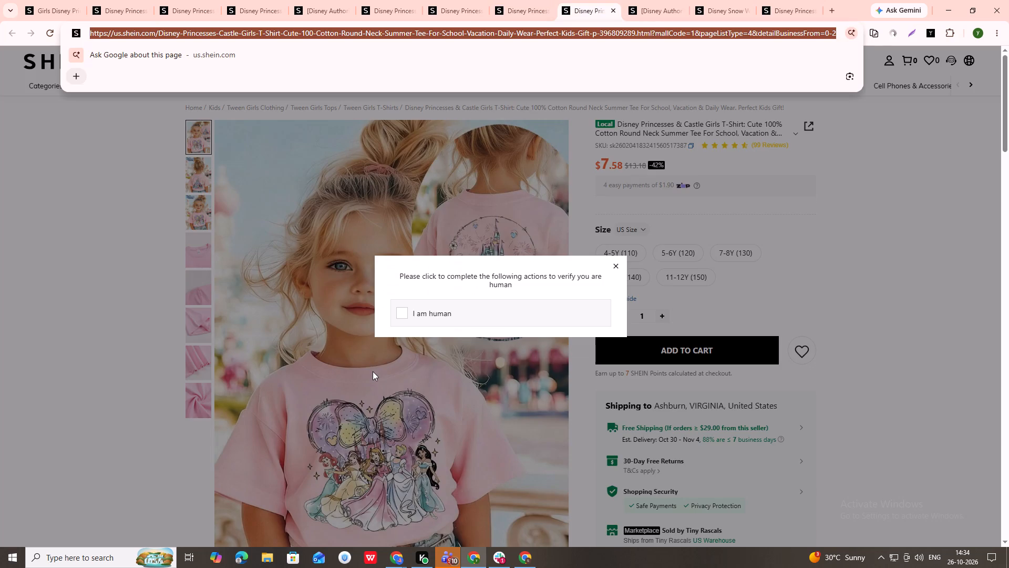
{"action": "key", "text": "ctrl+c"}
{"action": "key", "text": "ctrl+c"}
{"action": "key", "text": "alt+Tab"}
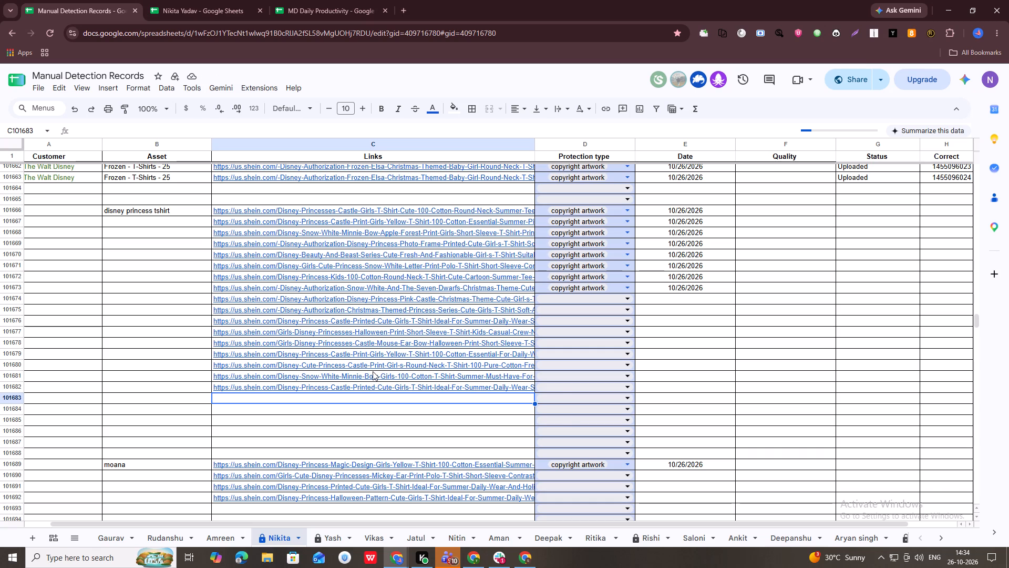
{"action": "key", "text": "ctrl+v"}
{"action": "key", "text": "Down"}
Copy the red Disney Princess Christmas Tree Shaped T-shirt's link into Links cell C101684.
{"action": "key", "text": "alt+Tab"}
{"action": "key", "text": "ctrl+Tab"}
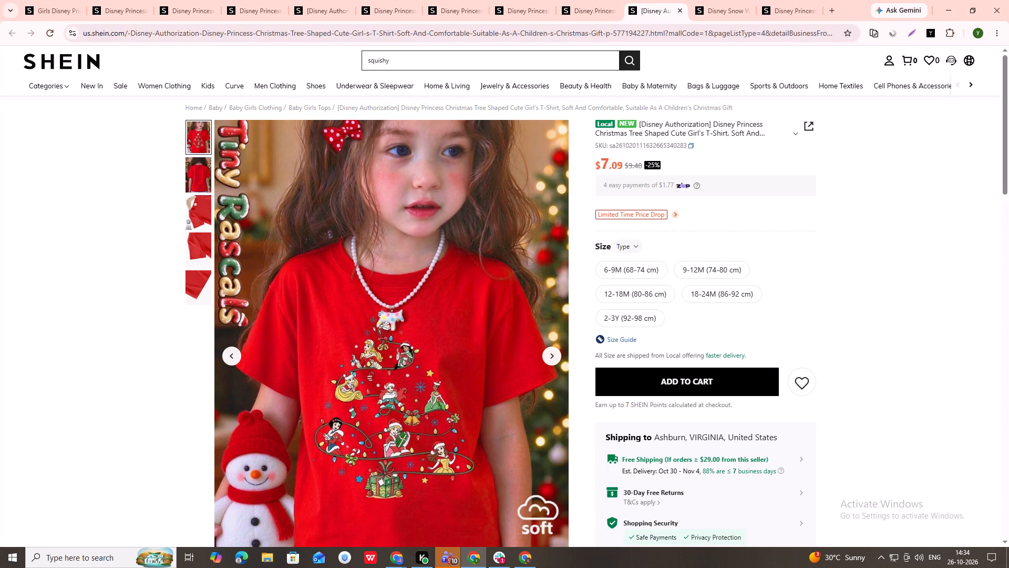
{"action": "key", "text": "ctrl+l"}
{"action": "key", "text": "ctrl+l"}
{"action": "key", "text": "ctrl+c"}
{"action": "key", "text": "ctrl+c"}
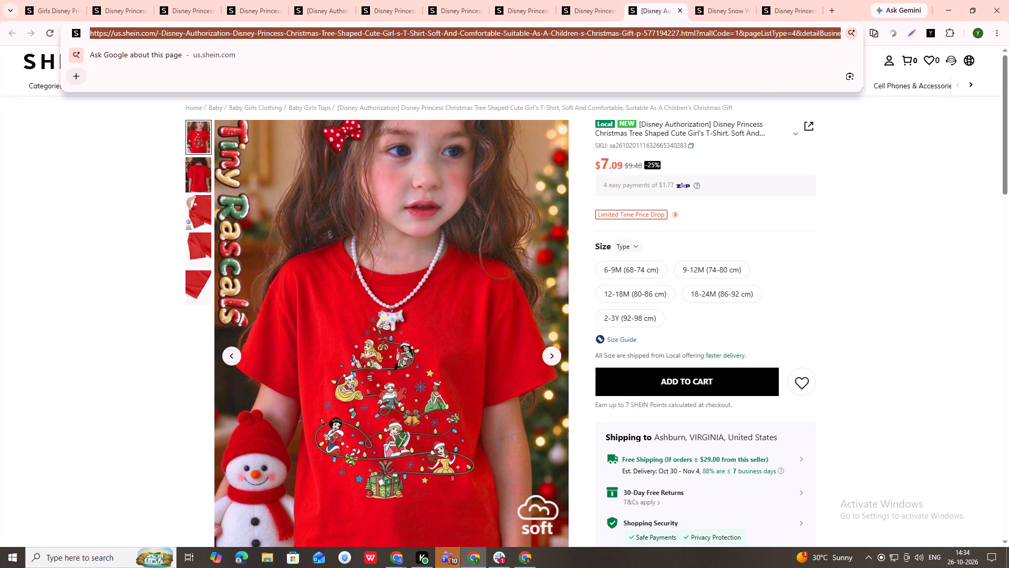
{"action": "key", "text": "alt+Tab"}
{"action": "key", "text": "ctrl+v"}
{"action": "key", "text": "Down"}
Skip the two remaining open listings and copy all disney princess tshirt links from C101666 to C101684.
{"action": "key", "text": "alt+Tab"}
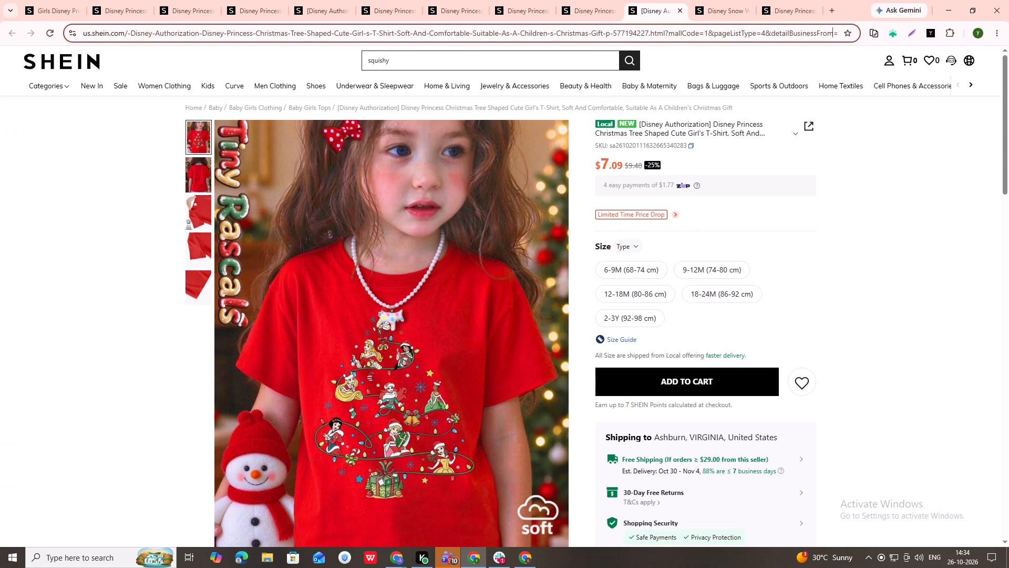
{"action": "key", "text": "ctrl+Tab"}
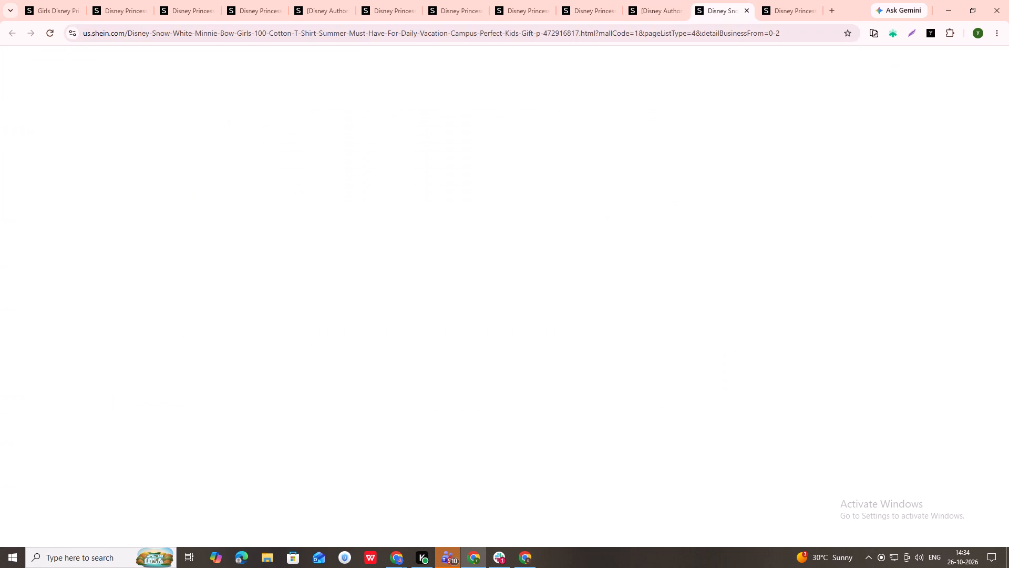
{"action": "key", "text": "ctrl+Tab"}
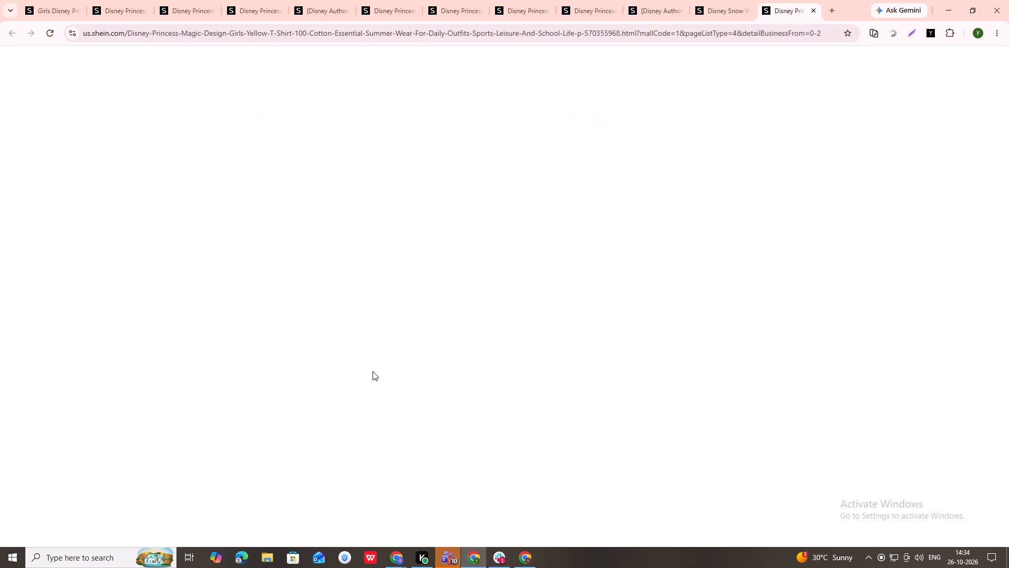
{"action": "key", "text": "alt+Tab"}
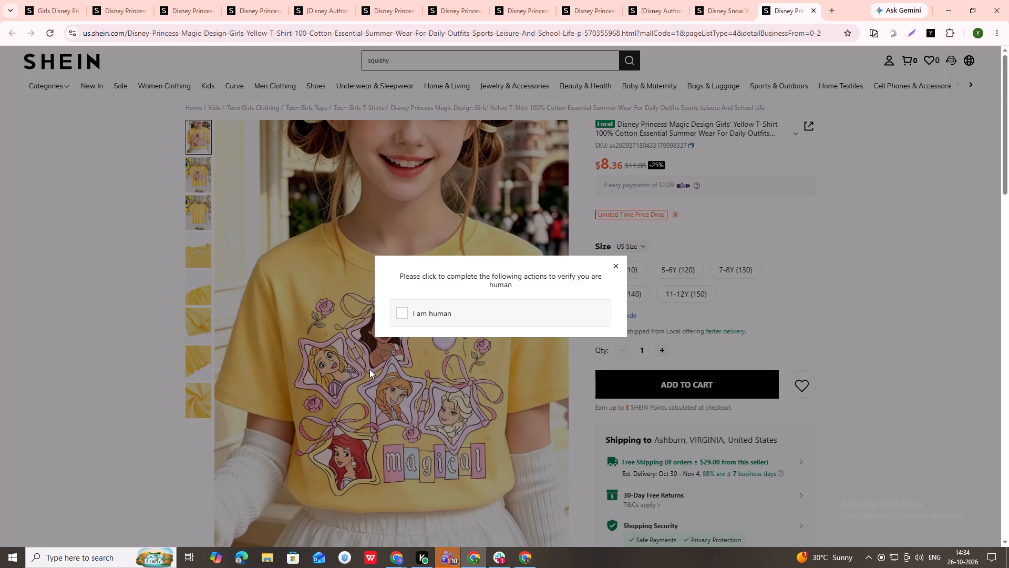
{"action": "key", "text": "alt+Tab"}
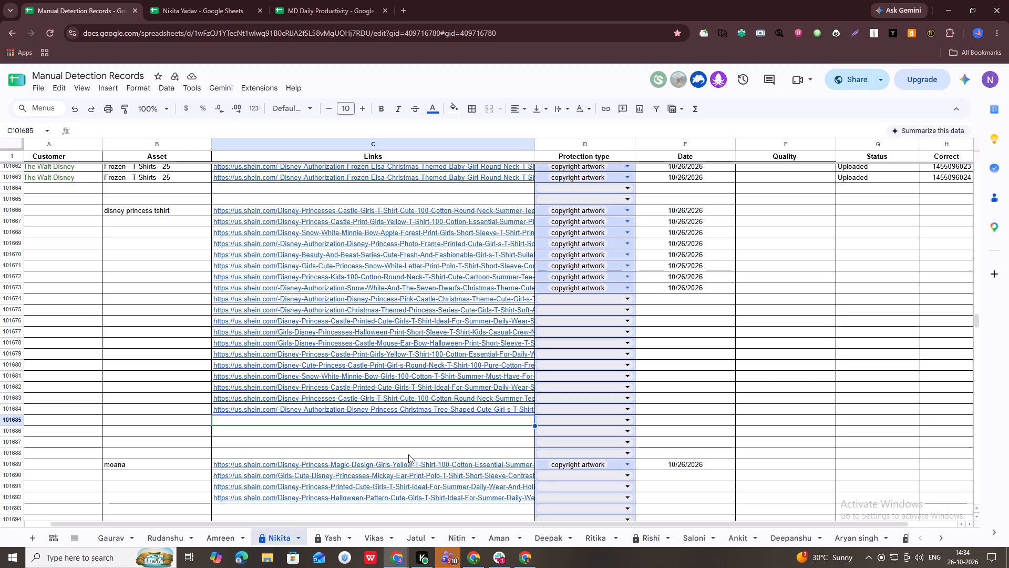
{"action": "left_click", "coordinate": [487, 212]}
{"action": "left_click", "coordinate": [485, 410], "text": "shift"}
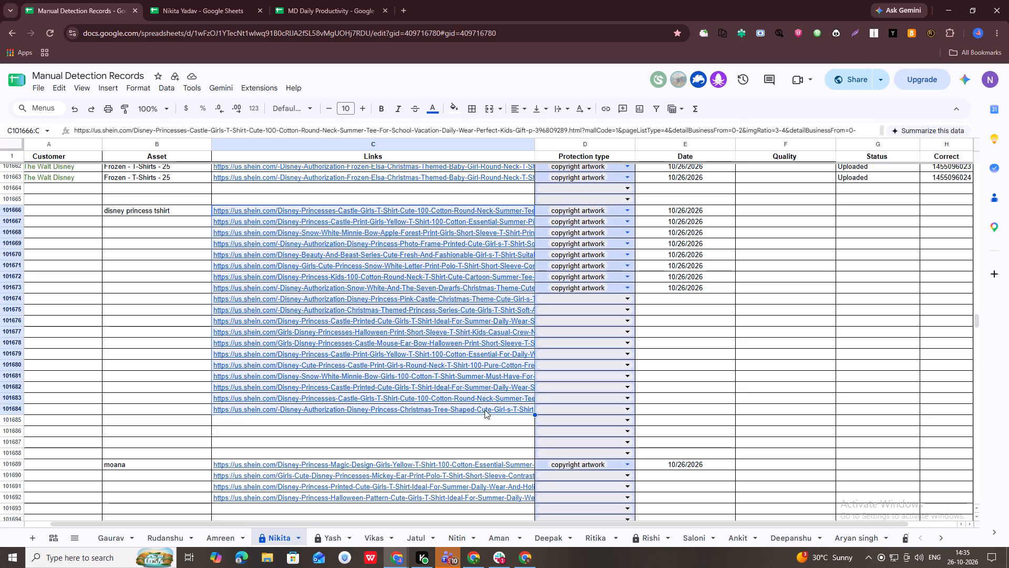
{"action": "key", "text": "ctrl+c"}
{"action": "key", "text": "ctrl+c"}
{"action": "key", "text": "ctrl+c"}
Switch to the Red Points New Incident form and set the asset to Disney Princess Group - T-shirts - 25.
{"action": "key", "text": "alt+Tab"}
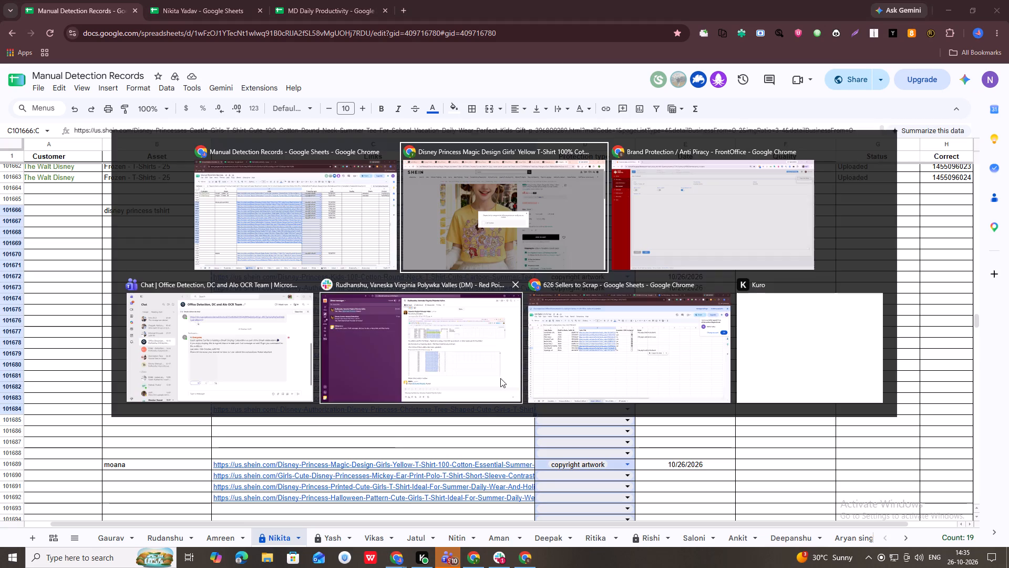
{"action": "left_click", "coordinate": [660, 247], "text": "alt"}
{"action": "left_click", "coordinate": [221, 120]}
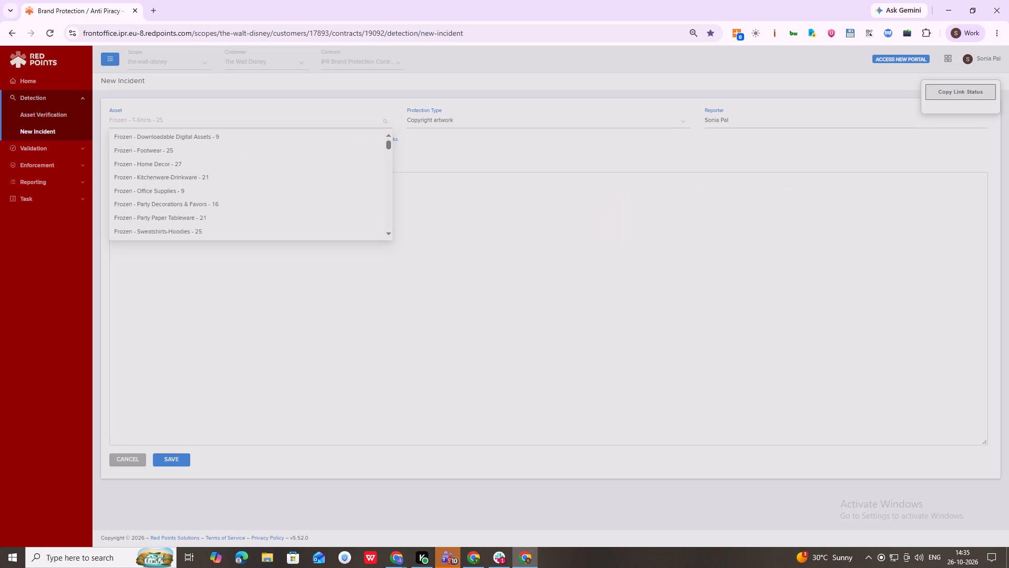
{"action": "type", "text": "disney"}
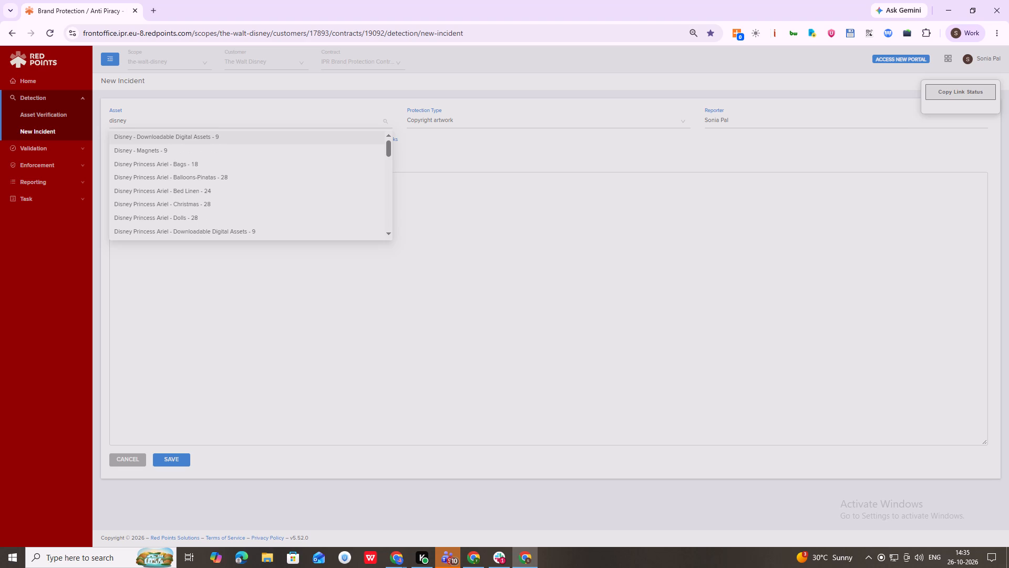
{"action": "scroll", "coordinate": [216, 171], "scroll_direction": "down", "scroll_amount": 5}
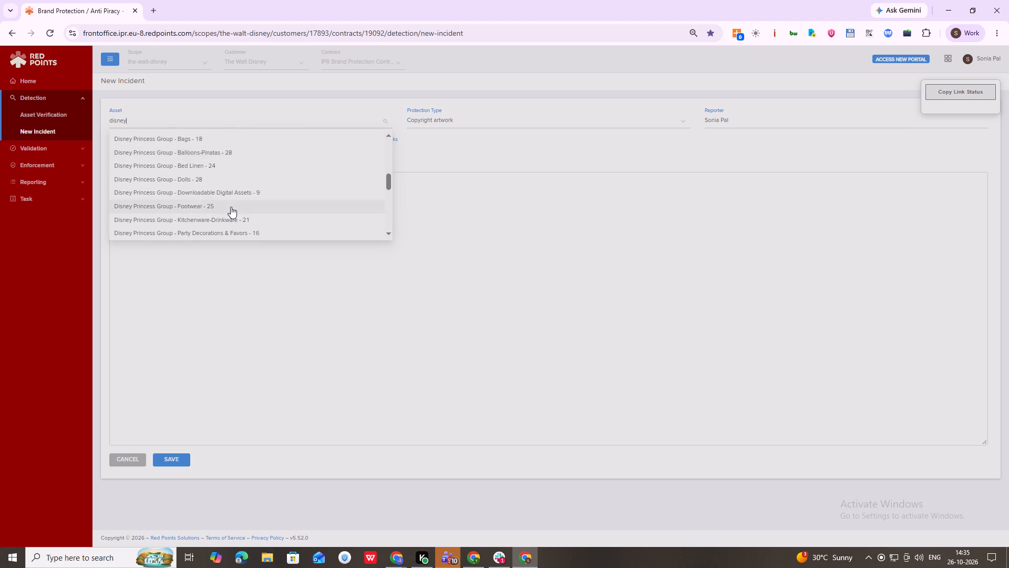
{"action": "scroll", "coordinate": [192, 214], "scroll_direction": "down", "scroll_amount": 2}
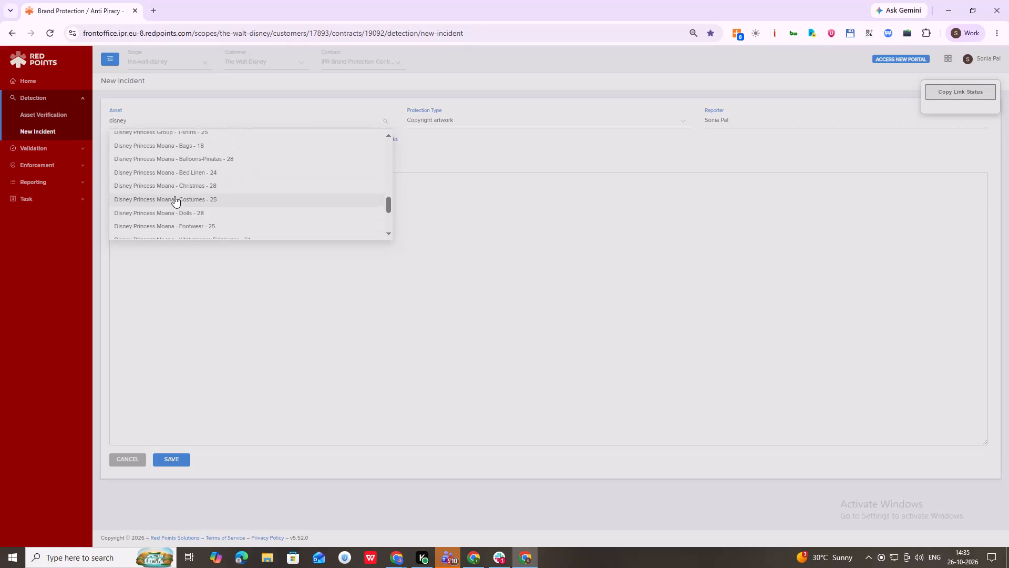
{"action": "scroll", "coordinate": [174, 196], "scroll_direction": "up", "scroll_amount": 1}
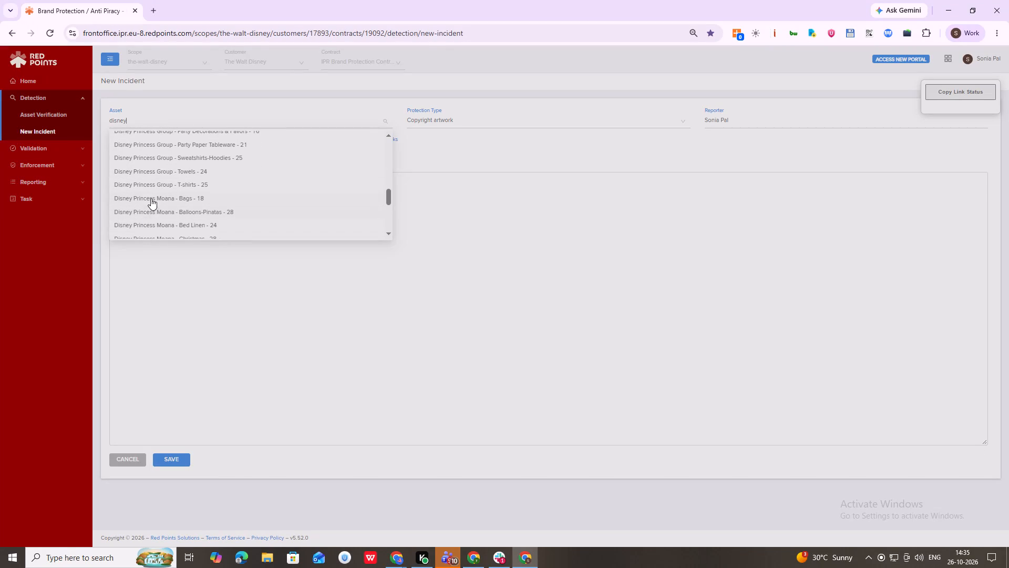
{"action": "left_click", "coordinate": [212, 186]}
Paste the copied Disney Princess links as the incident's detection links and save the incident.
{"action": "left_click", "coordinate": [427, 305]}
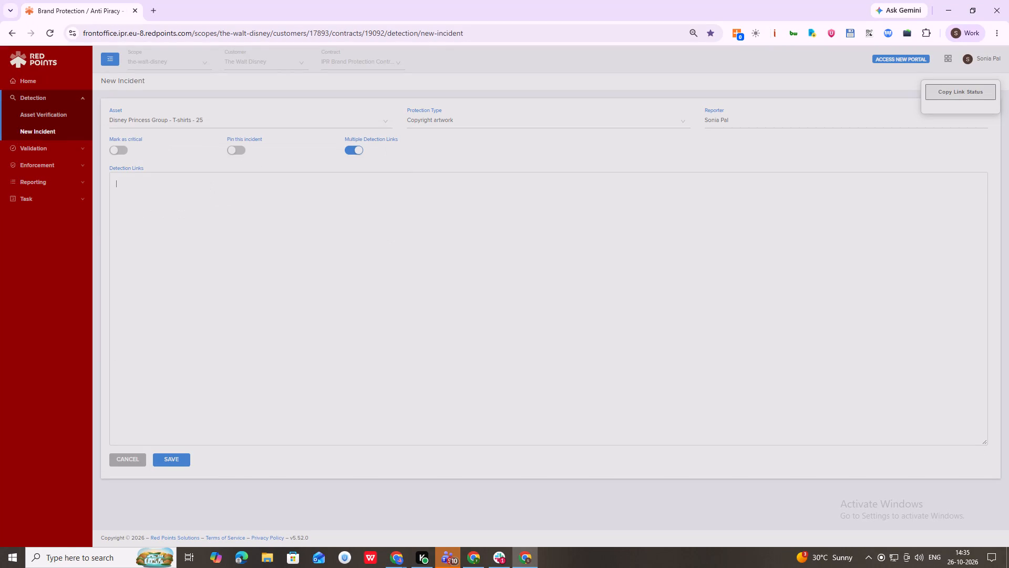
{"action": "key", "text": "ctrl+v"}
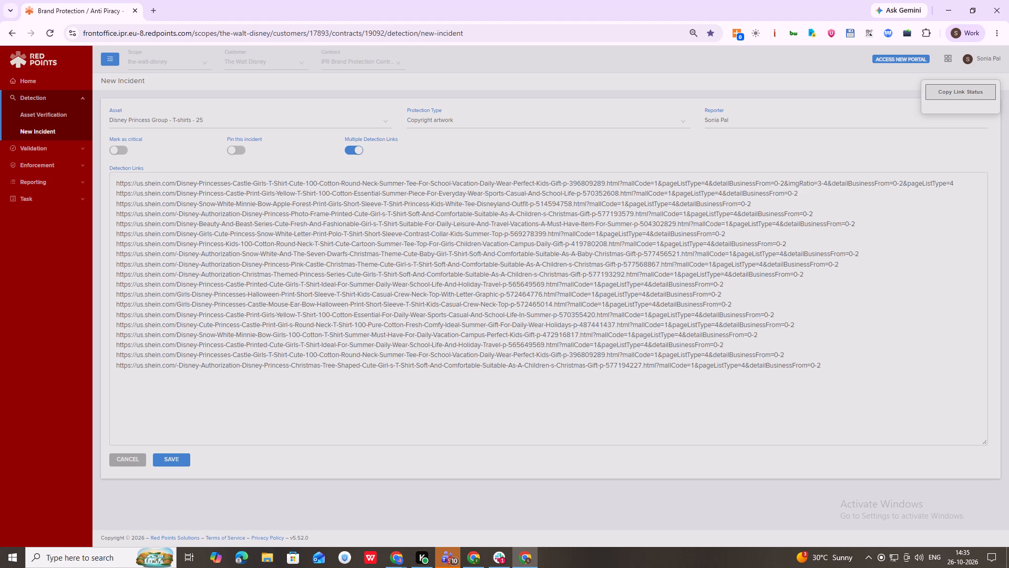
{"action": "left_click", "coordinate": [171, 464]}
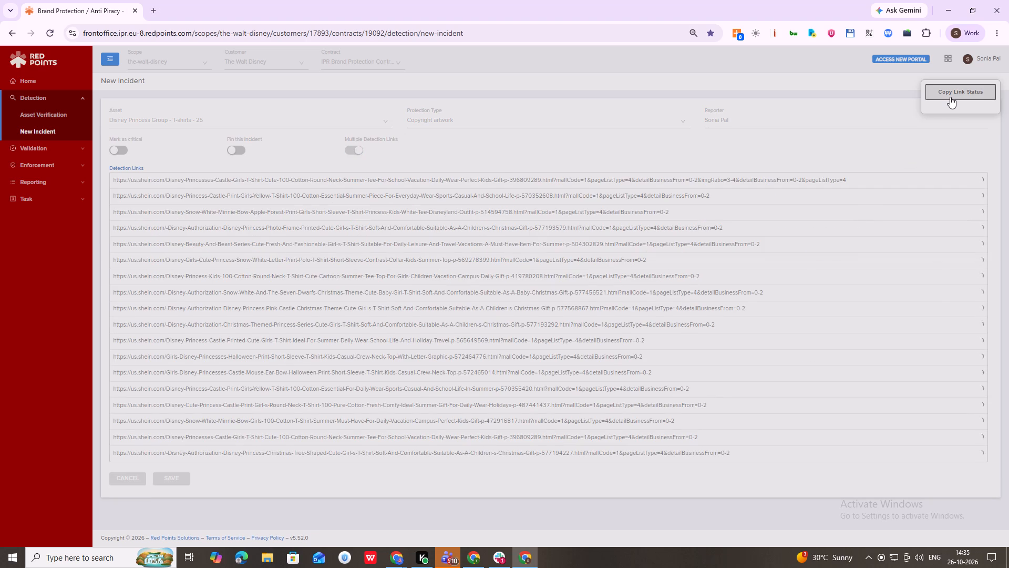
Copy the asset name Disney Princess Group - T-shirts - 25 from the incident into Asset cell B101666 of Manual Detection Records.
{"action": "left_click", "coordinate": [190, 122], "text": "alt"}
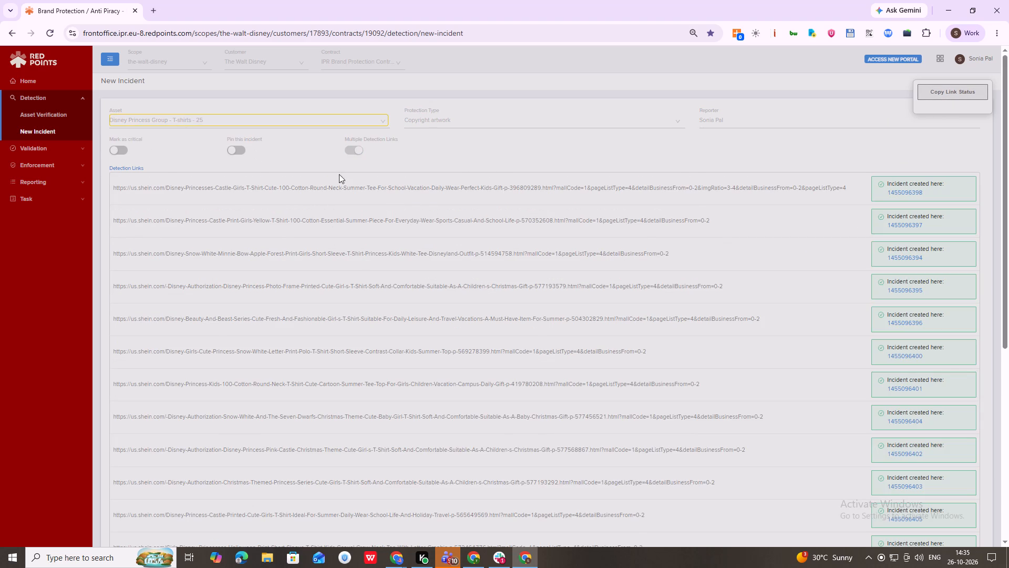
{"action": "key", "text": "alt+Tab"}
{"action": "left_click", "coordinate": [133, 212]}
{"action": "key", "text": "ctrl+v"}
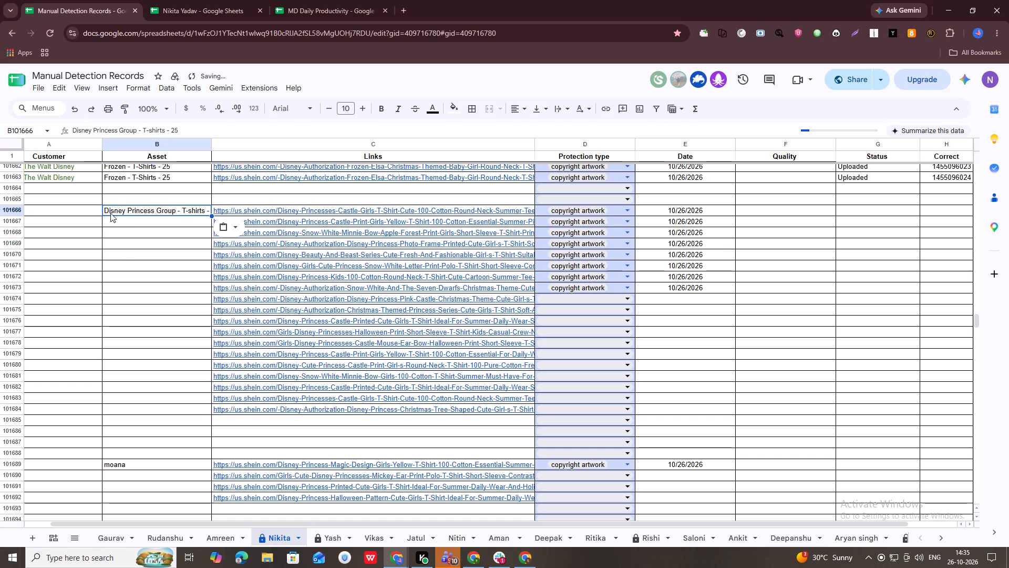
Copy The Walt Disney into Customer cell A101666, and fill customer and asset down through row 101684.
{"action": "left_click", "coordinate": [74, 171]}
{"action": "key", "text": "ctrl+c"}
{"action": "left_click", "coordinate": [81, 218]}
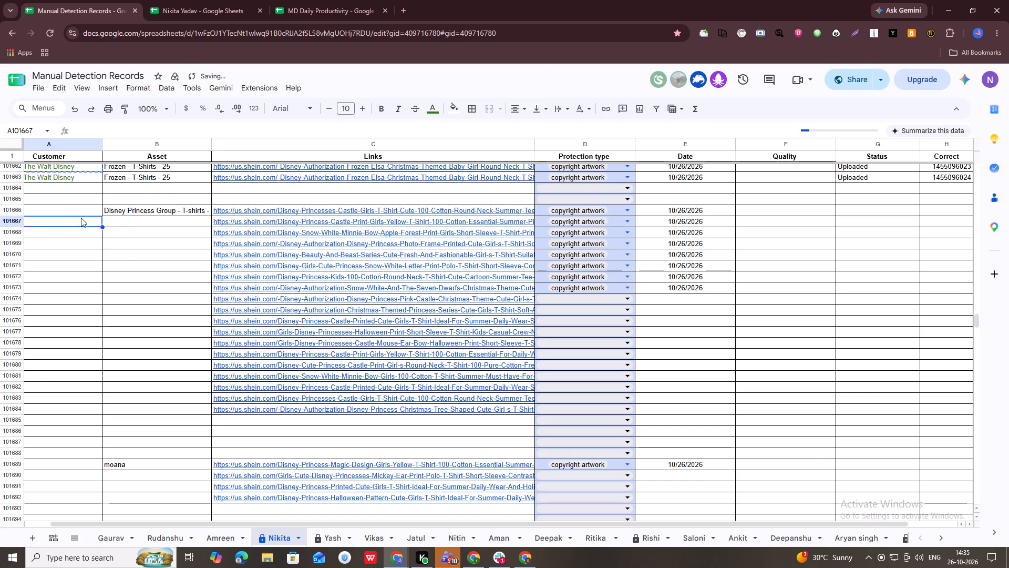
{"action": "left_click", "coordinate": [81, 210]}
{"action": "key", "text": "ctrl+v"}
{"action": "key", "text": "shift+Right"}
{"action": "key", "text": "ctrl+space"}
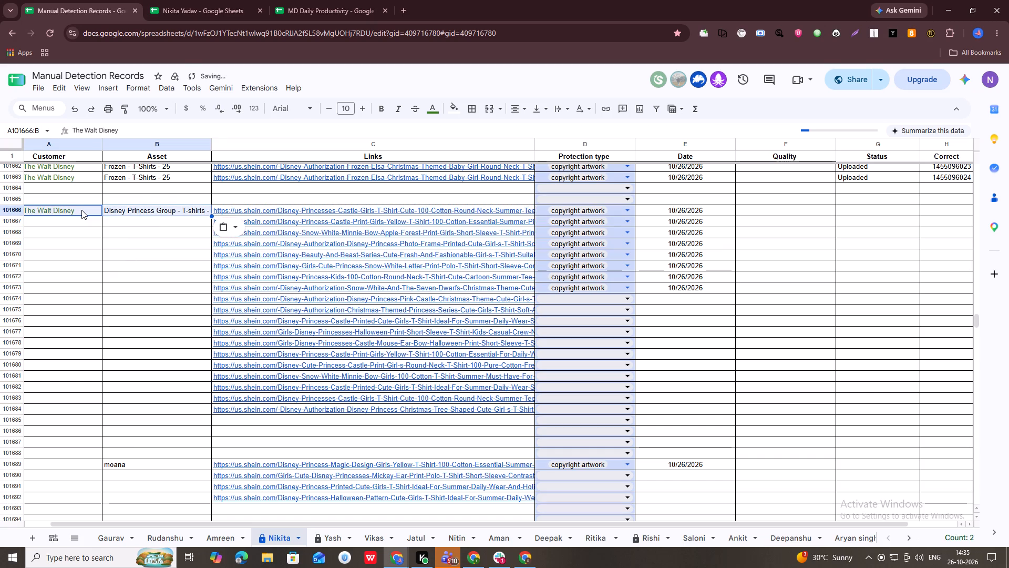
{"action": "key", "text": "ctrl+d"}
Fill the copyright artwork protection type and the date 10/26/2026 from row 101666 down through row 101684.
{"action": "key", "text": "Right"}
{"action": "key", "text": "Right"}
{"action": "key", "text": "Right"}
{"action": "key", "text": "shift+Right"}
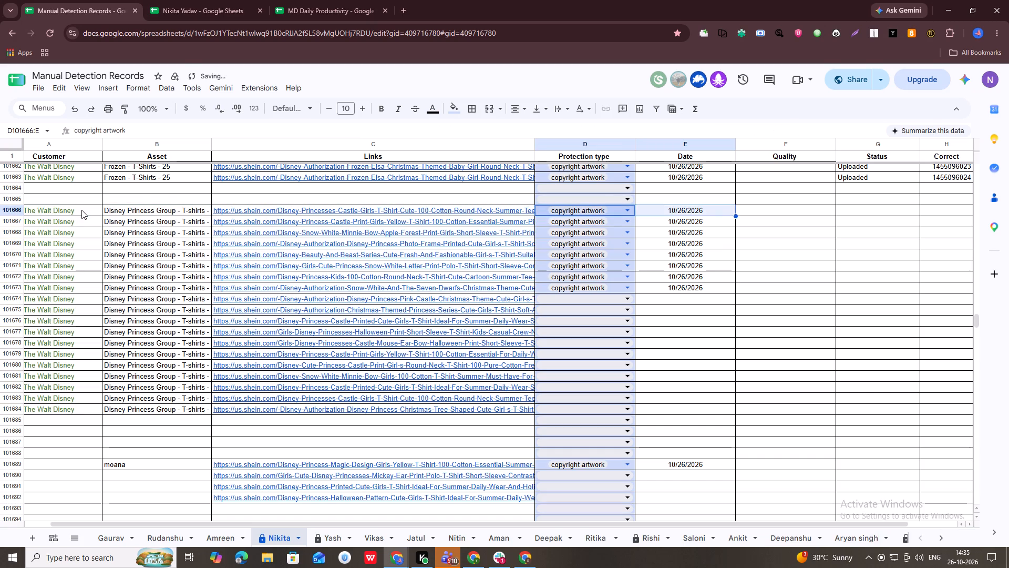
{"action": "key", "text": "ctrl+space"}
{"action": "key", "text": "ctrl+d"}
{"action": "key", "text": "Right"}
{"action": "key", "text": "Right"}
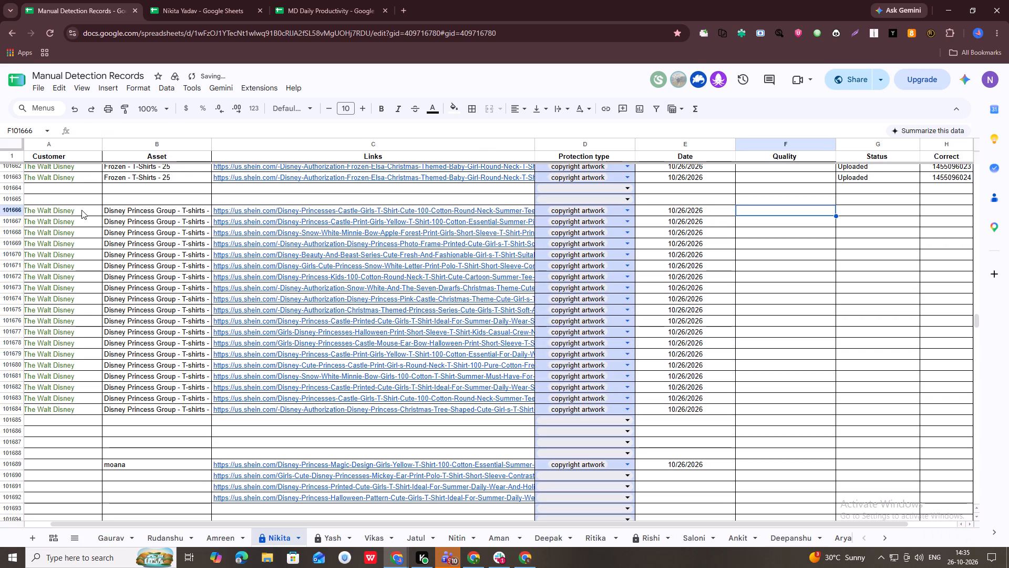
Copy the link status of the Disney Princess incidents from Red Points and paste it at F101665 in the records sheet.
{"action": "key", "text": "alt+Tab"}
{"action": "left_click", "coordinate": [944, 98]}
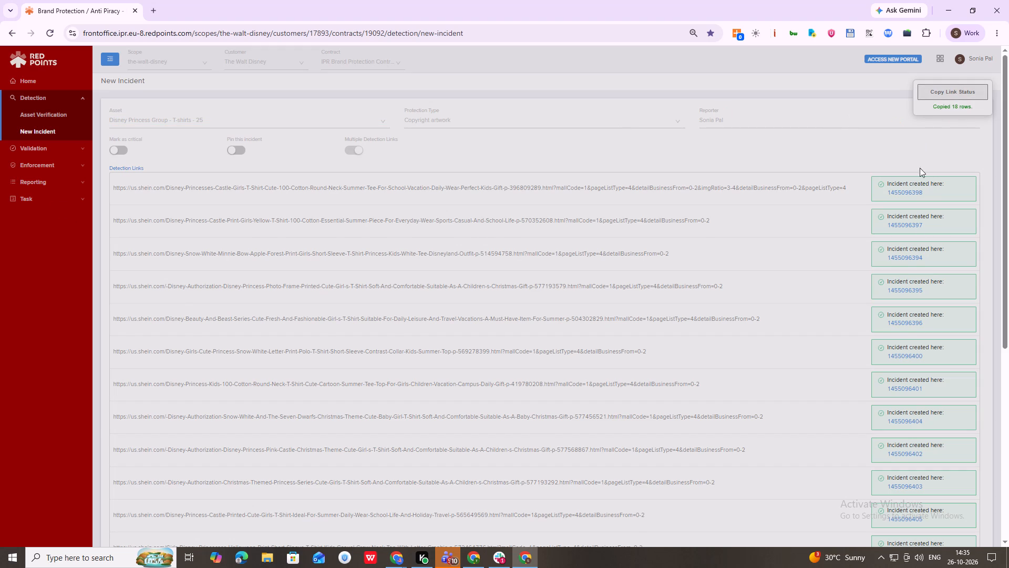
{"action": "key", "text": "alt+Tab"}
{"action": "left_click", "coordinate": [781, 200]}
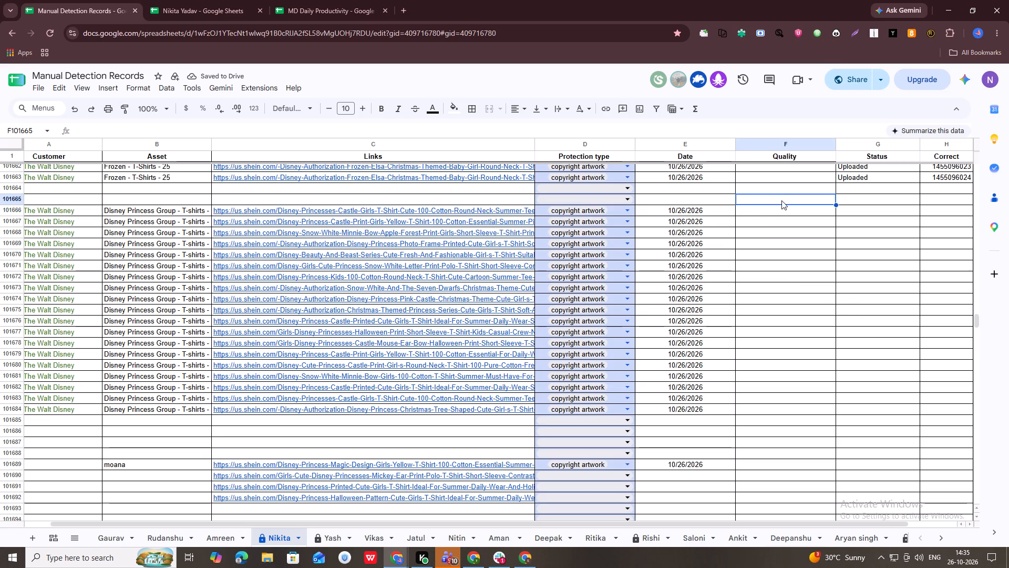
{"action": "key", "text": "ctrl+v"}
Delete the pasted Link, Status and Incident Id's headers and the repeated links in F101666:F101683.
{"action": "key", "text": "Left"}
{"action": "key", "text": "Right"}
{"action": "key", "text": "shift+Right"}
{"action": "key", "text": "shift+Right"}
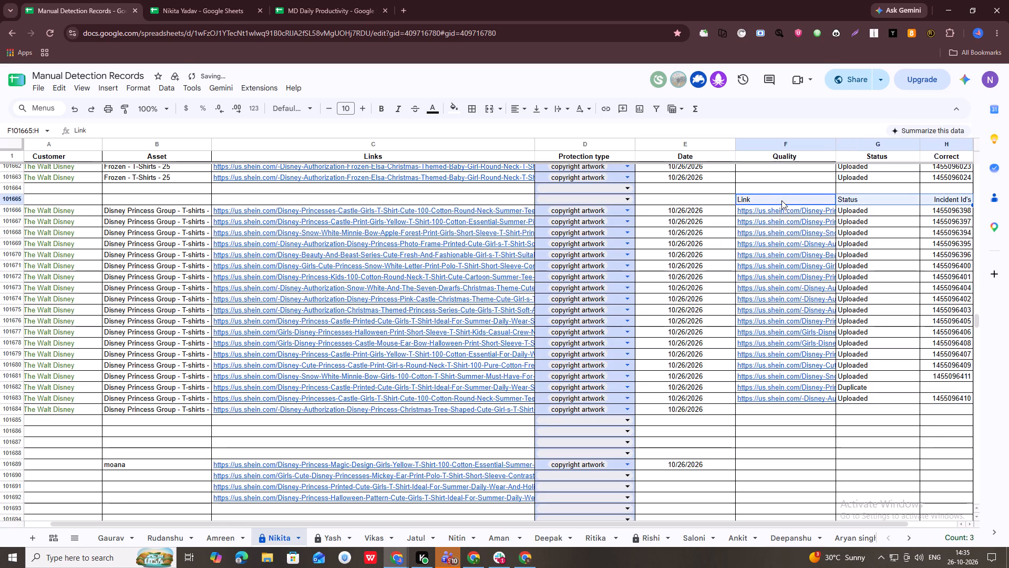
{"action": "key", "text": "Delete"}
{"action": "key", "text": "Down"}
{"action": "key", "text": "ctrl+shift+Down"}
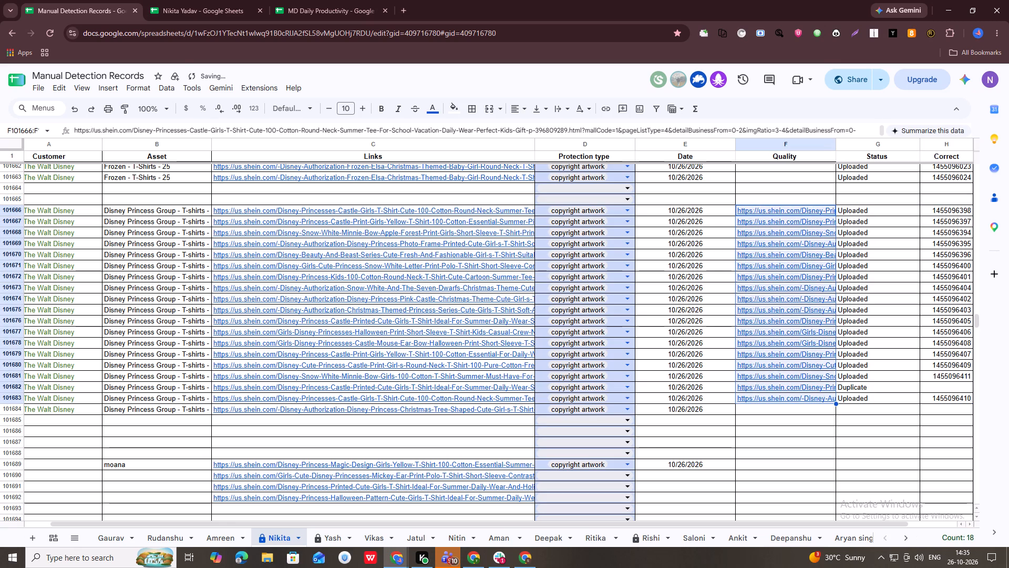
{"action": "key", "text": "Delete"}
Copy all moana links from C101689 to C101692.
{"action": "key", "text": "Right"}
{"action": "key", "text": "ctrl+Down"}
{"action": "key", "text": "Left"}
{"action": "key", "text": "Left"}
{"action": "key", "text": "ctrl+Down"}
{"action": "key", "text": "Left"}
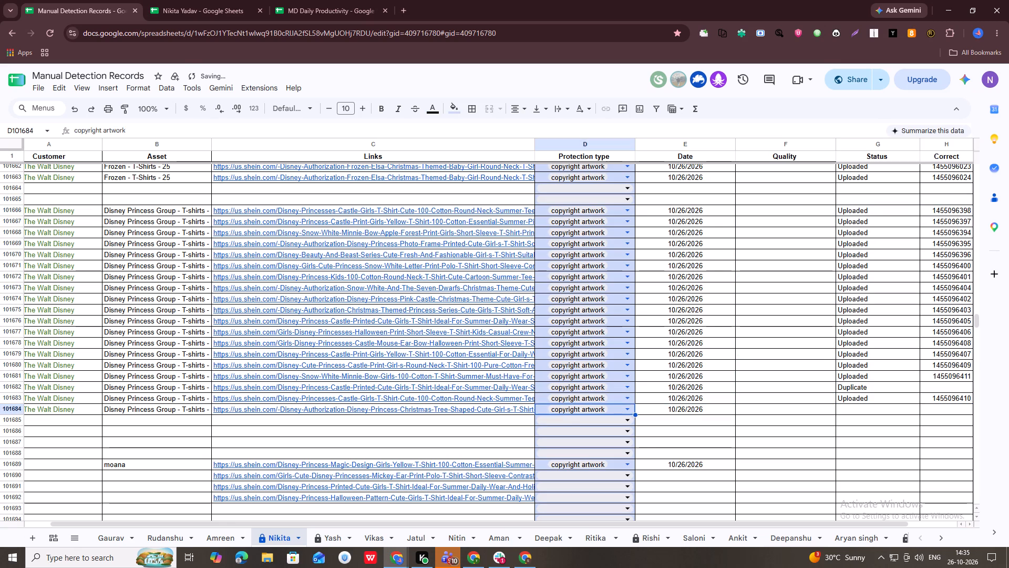
{"action": "key", "text": "Left"}
{"action": "key", "text": "ctrl+Down"}
{"action": "key", "text": "ctrl+shift+Down"}
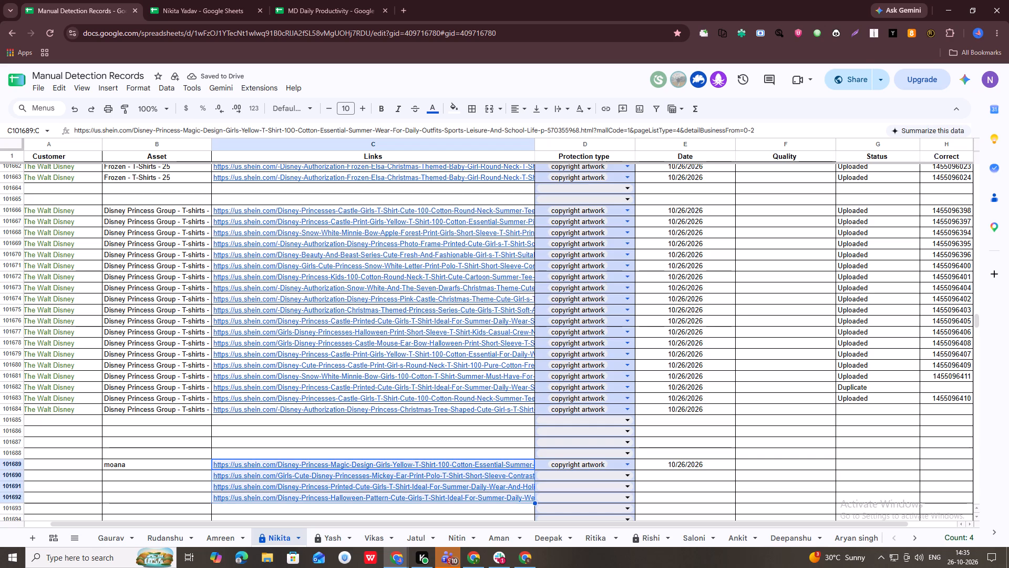
{"action": "key", "text": "ctrl+c"}
Clear the submitted links from the Red Points incident form and set the asset to Disney Princess Moana - T-shirts - 25.
{"action": "key", "text": "alt+Tab"}
{"action": "scroll", "coordinate": [523, 303], "scroll_direction": "down", "scroll_amount": 8}
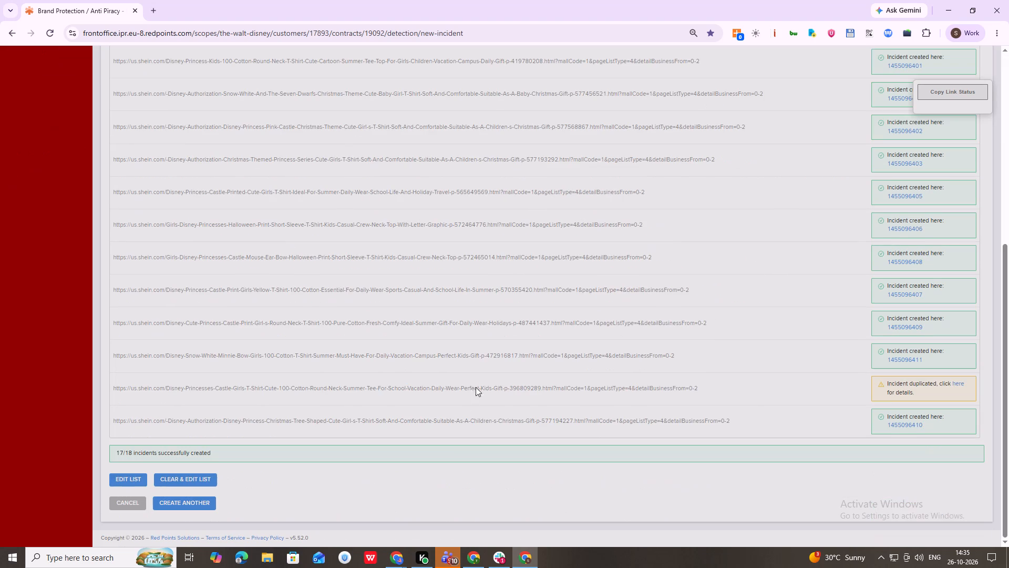
{"action": "left_click", "coordinate": [194, 481]}
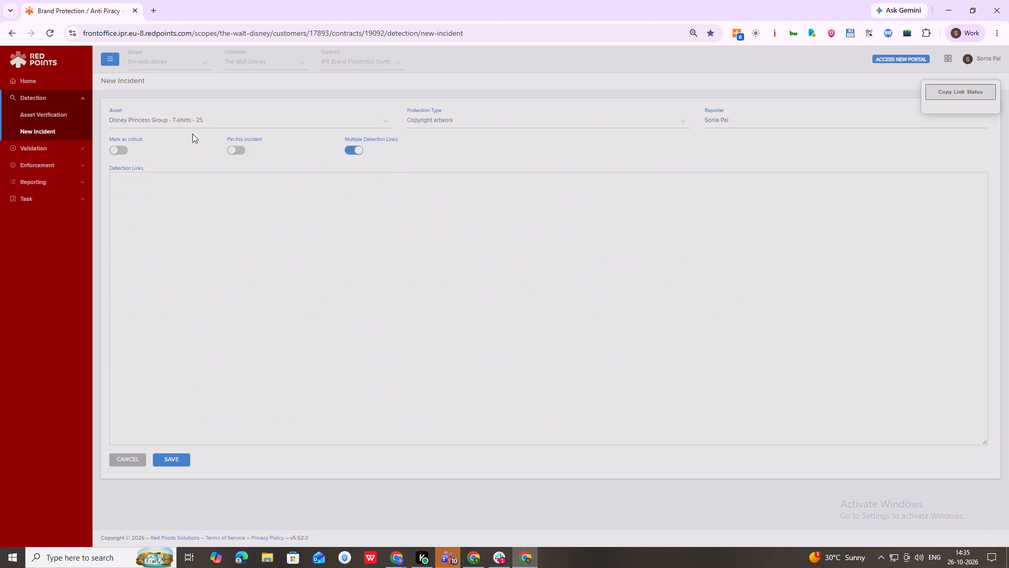
{"action": "left_click", "coordinate": [193, 125]}
{"action": "type", "text": "moana"}
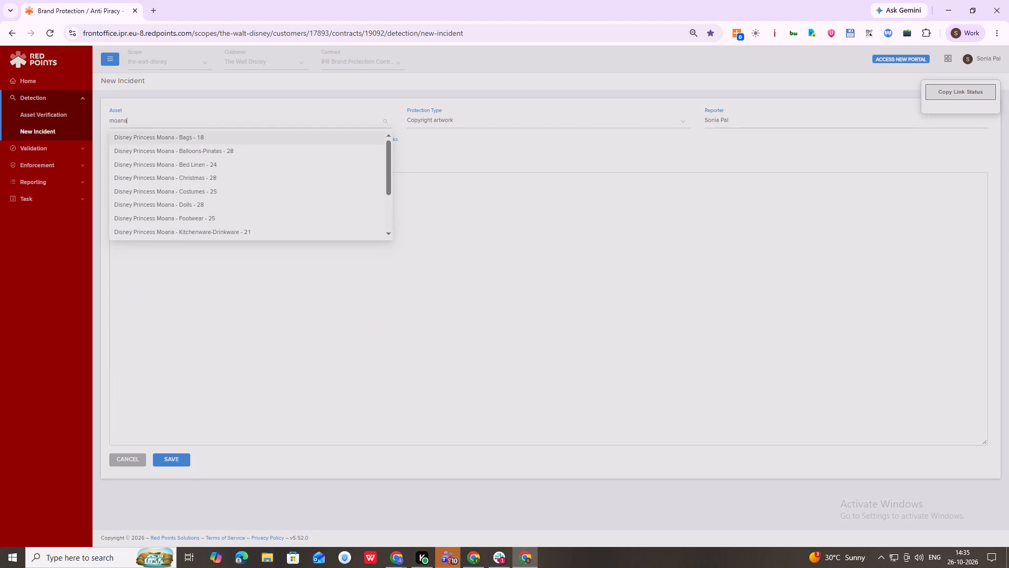
{"action": "scroll", "coordinate": [253, 179], "scroll_direction": "down", "scroll_amount": 2}
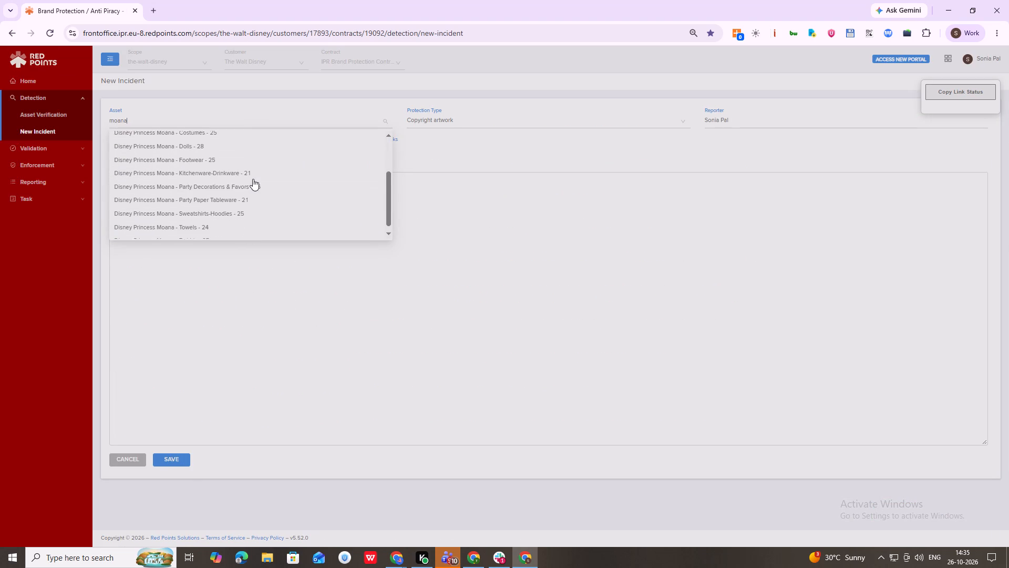
{"action": "left_click", "coordinate": [194, 231]}
Paste the copied Moana links as the incident's detection links.
{"action": "left_click", "coordinate": [388, 233]}
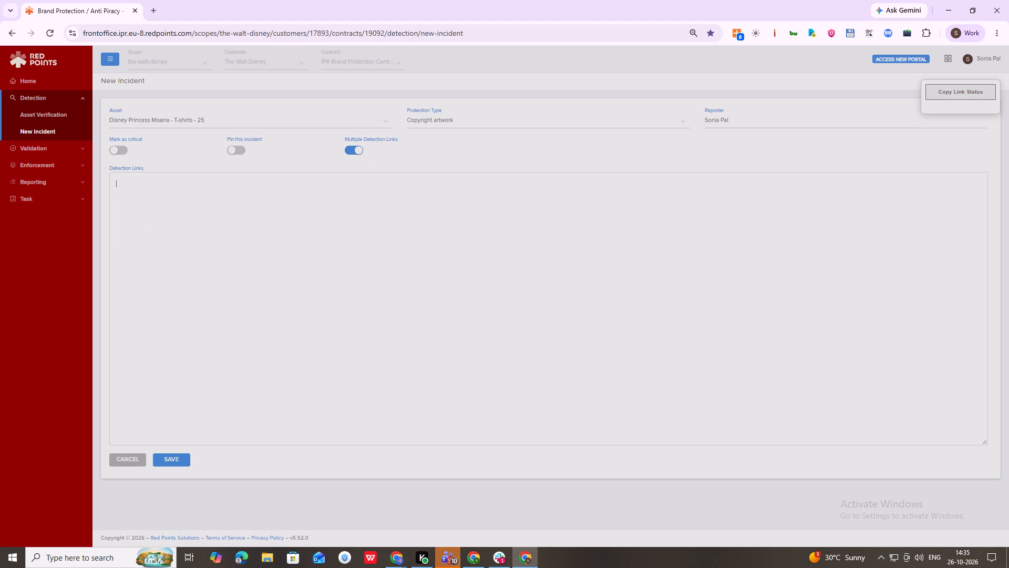
{"action": "key", "text": "ctrl+v"}
Return to the records sheet and run Remove duplicates on the Moana links in C101689:C101692.
{"action": "key", "text": "alt+Tab"}
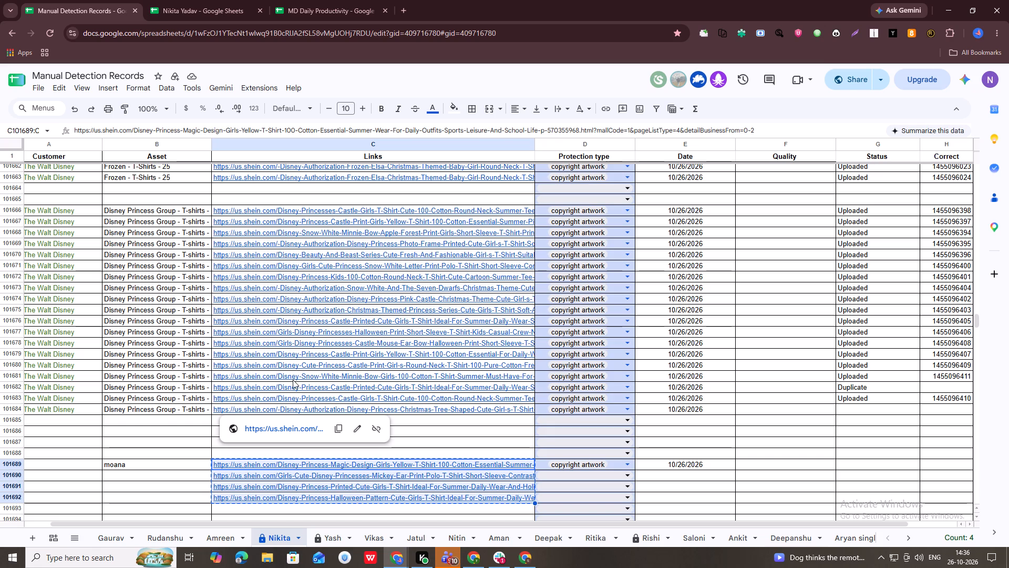
{"action": "left_click", "coordinate": [161, 83]}
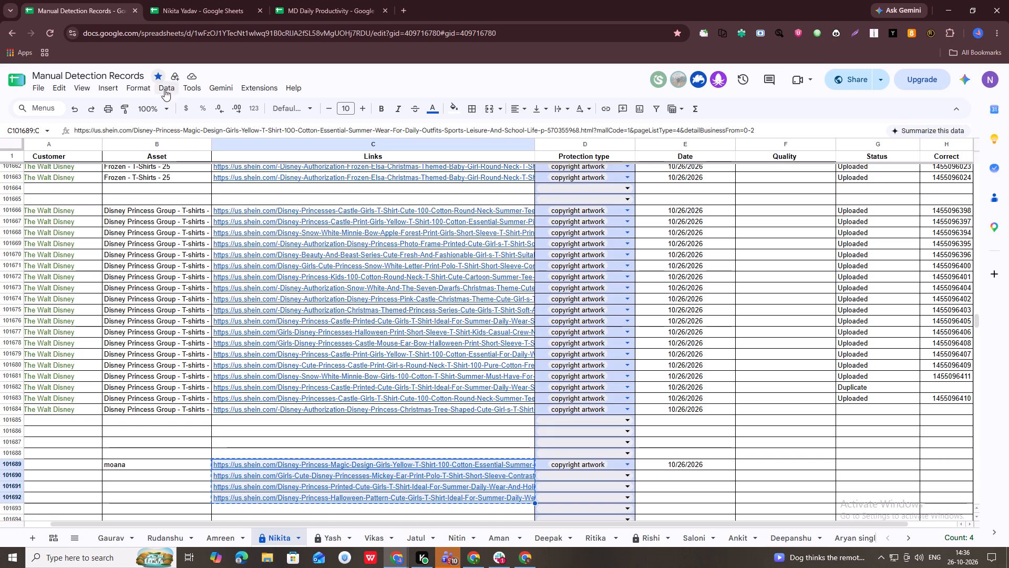
{"action": "left_click", "coordinate": [160, 77]}
{"action": "left_click", "coordinate": [171, 86]}
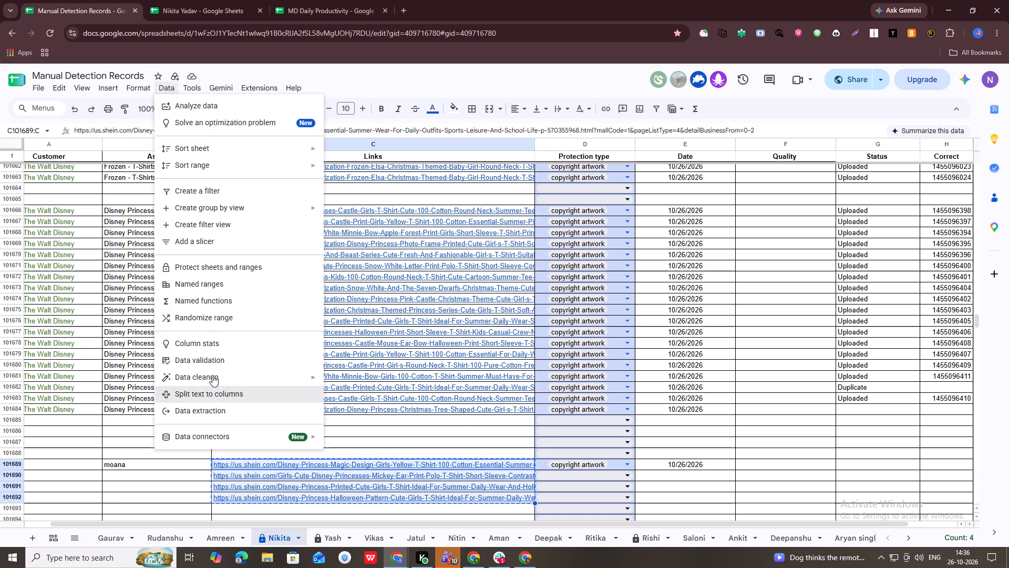
{"action": "left_click", "coordinate": [212, 374]}
{"action": "left_click", "coordinate": [364, 396]}
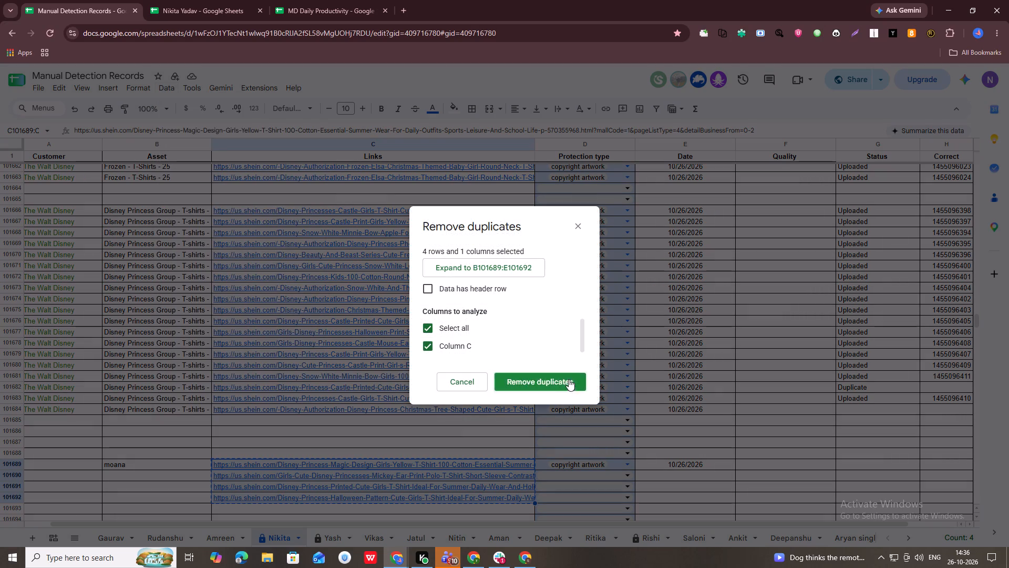
{"action": "left_click", "coordinate": [569, 379]}
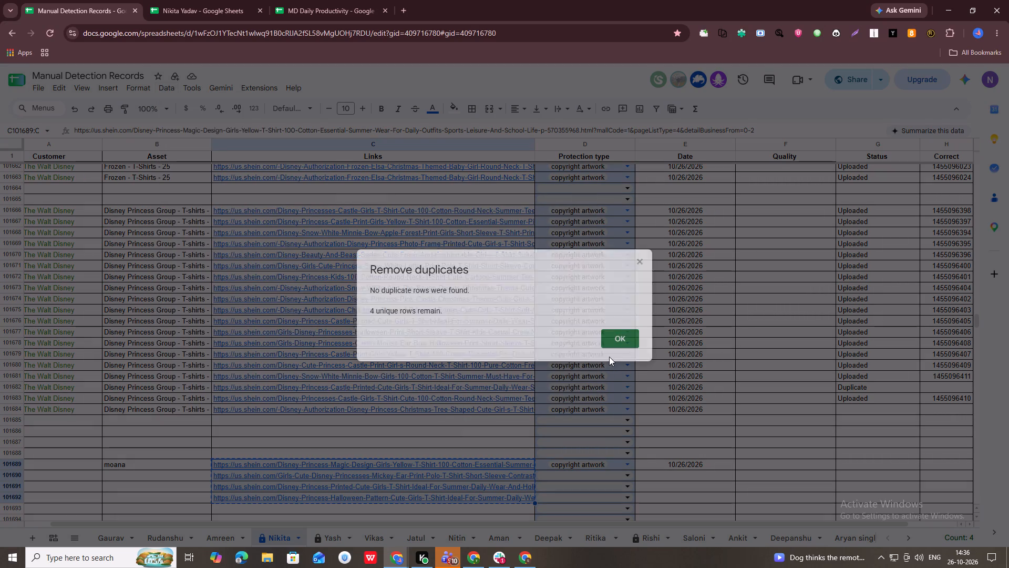
{"action": "left_click", "coordinate": [620, 344]}
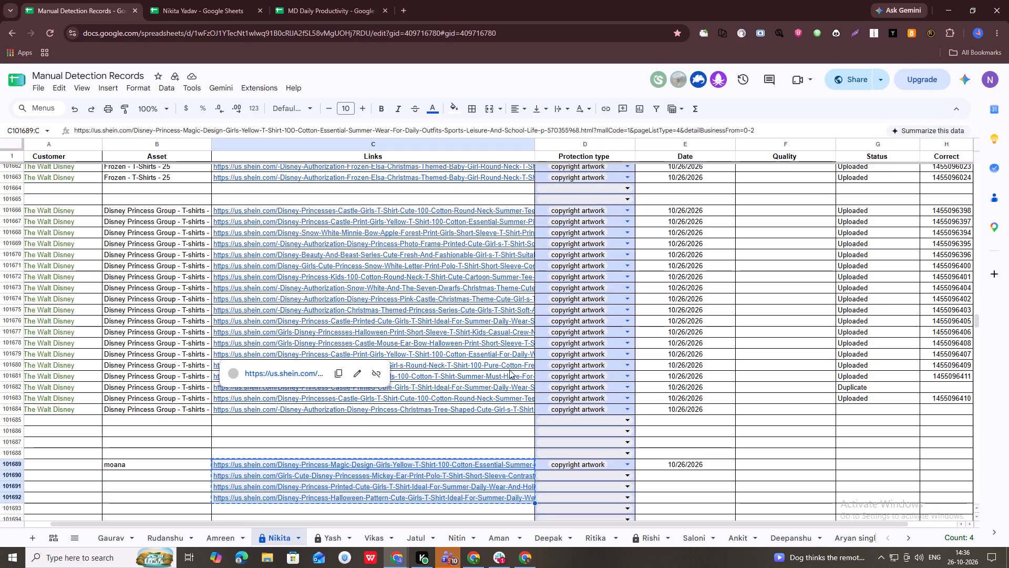
Save the Disney Princess Moana incident in Red Points.
{"action": "key", "text": "alt+Tab"}
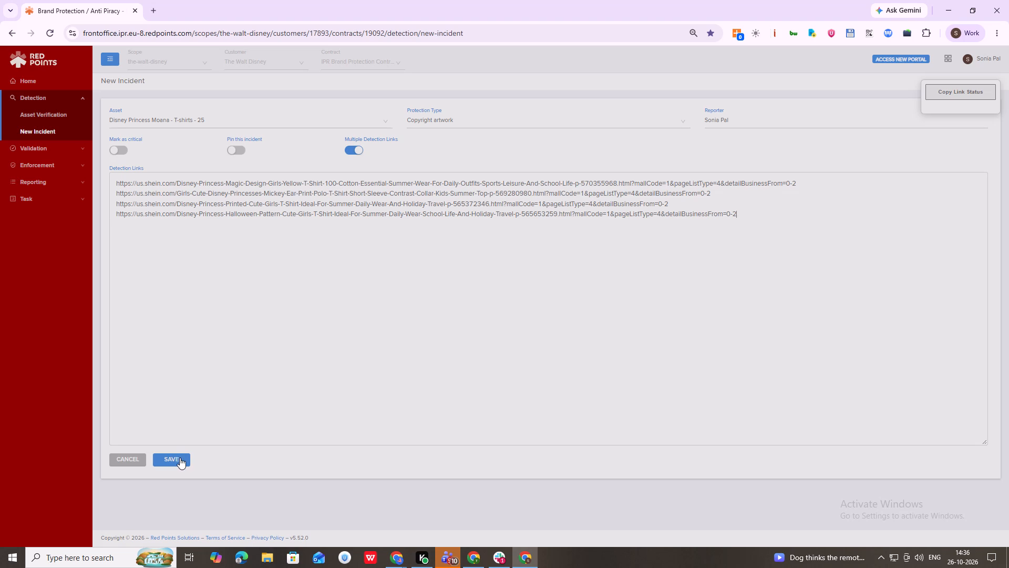
{"action": "left_click", "coordinate": [178, 460]}
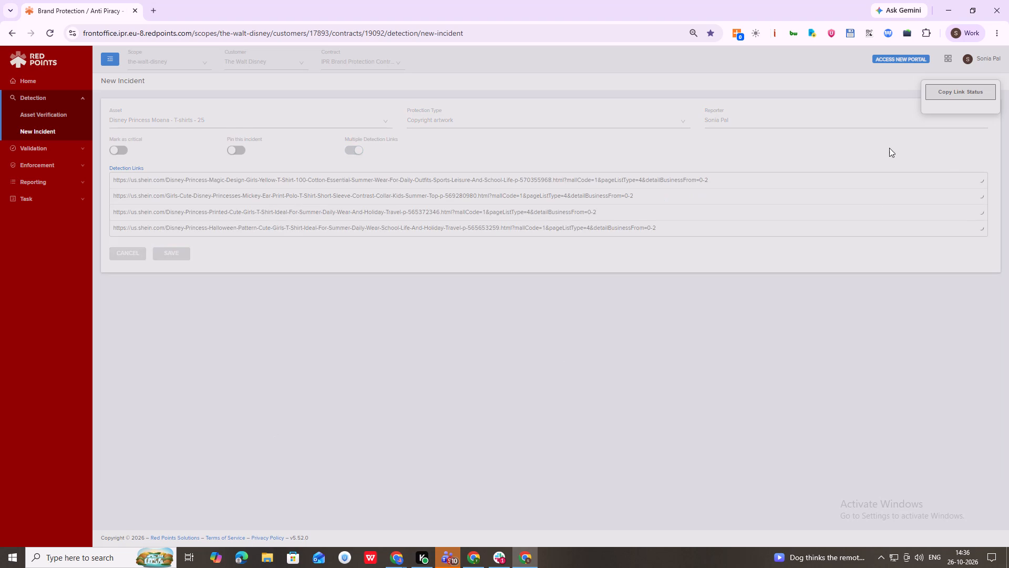
Copy the link status of the Moana incidents and paste it at F101688 in the records sheet.
{"action": "left_click", "coordinate": [971, 89]}
{"action": "key", "text": "alt+Tab"}
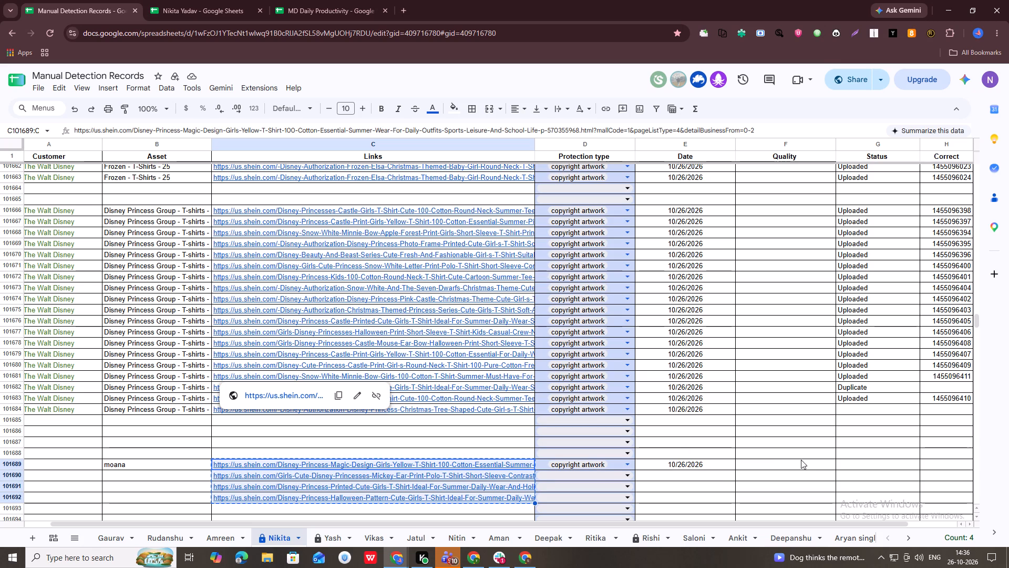
{"action": "left_click", "coordinate": [781, 450]}
{"action": "key", "text": "ctrl+v"}
Delete the pasted Link, Status and Incident Id's headers in row 101688 and the repeated links in F101689:F101692.
{"action": "key", "text": "Left"}
{"action": "key", "text": "Right"}
{"action": "key", "text": "shift+Right"}
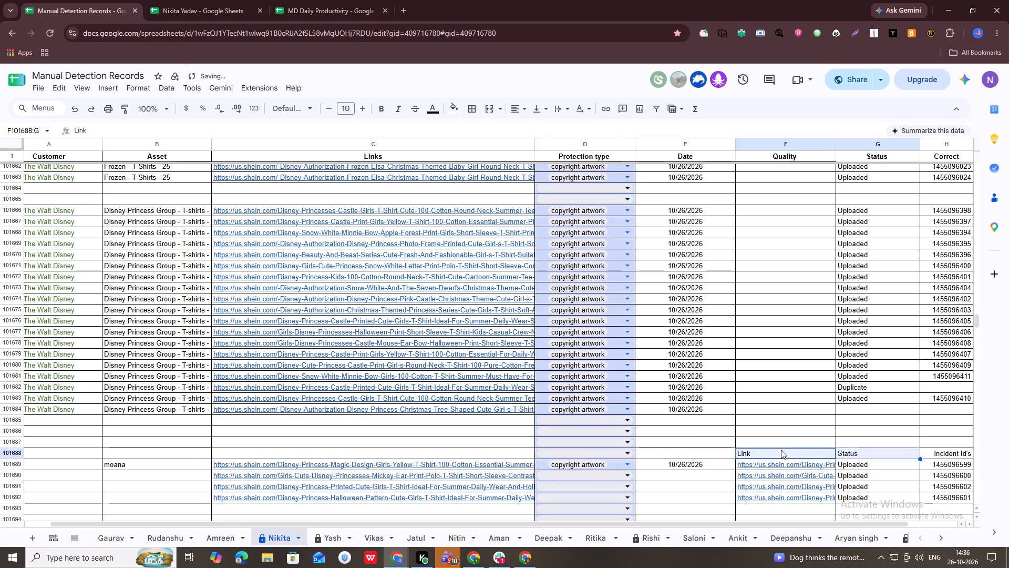
{"action": "key", "text": "shift+Right"}
{"action": "key", "text": "Delete"}
{"action": "key", "text": "Down"}
{"action": "key", "text": "ctrl+shift+Down"}
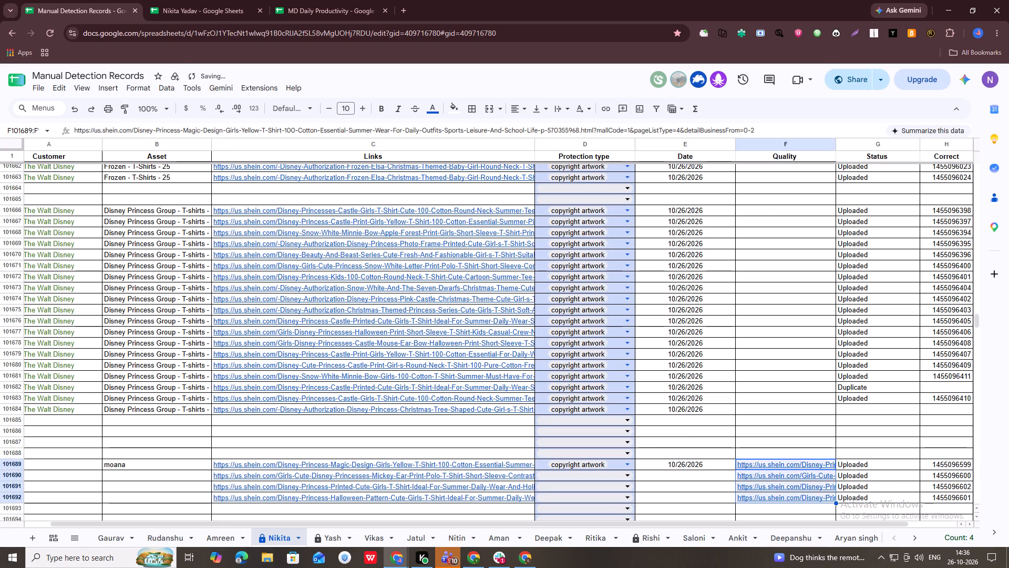
{"action": "key", "text": "Delete"}
Fill the copyright artwork protection type and the date 10/26/2026 down from row 101689 through row 101692.
{"action": "key", "text": "Left"}
{"action": "key", "text": "shift+Left"}
{"action": "key", "text": "ctrl+space"}
{"action": "key", "text": "ctrl+d"}
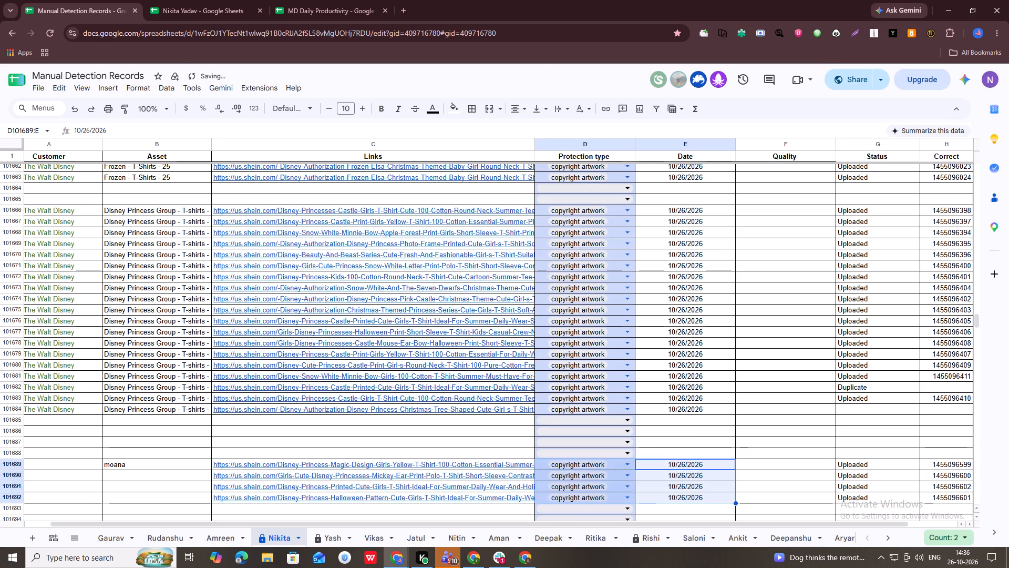
Replace the moana entry in B101689 with the asset name Disney Princess Moana - T-shirts - 25 copied from Red Points.
{"action": "key", "text": "ctrl+Left"}
{"action": "key", "text": "alt+Tab"}
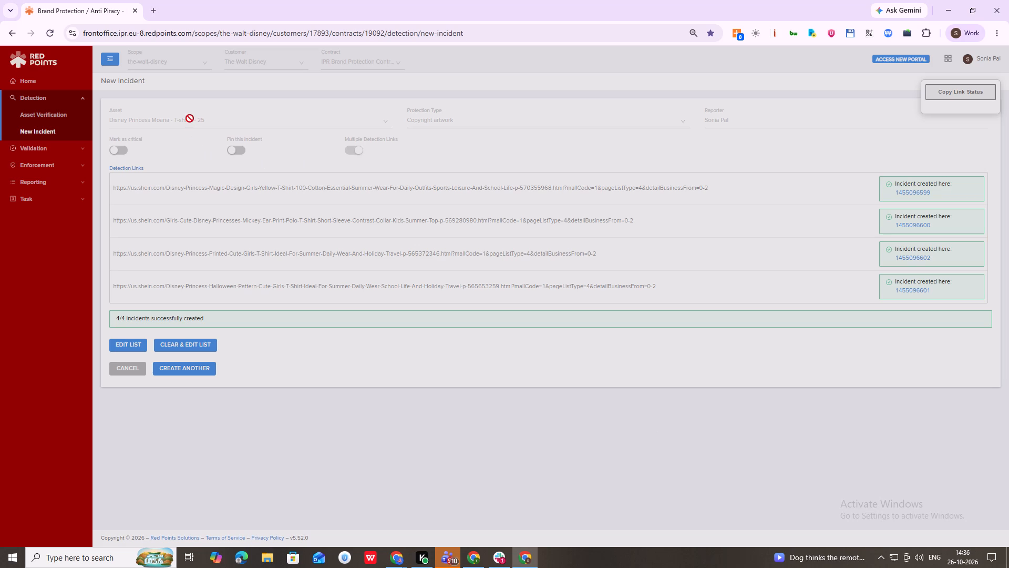
{"action": "left_click", "coordinate": [190, 118], "text": "alt"}
{"action": "key", "text": "alt+Tab"}
{"action": "key", "text": "ctrl+v"}
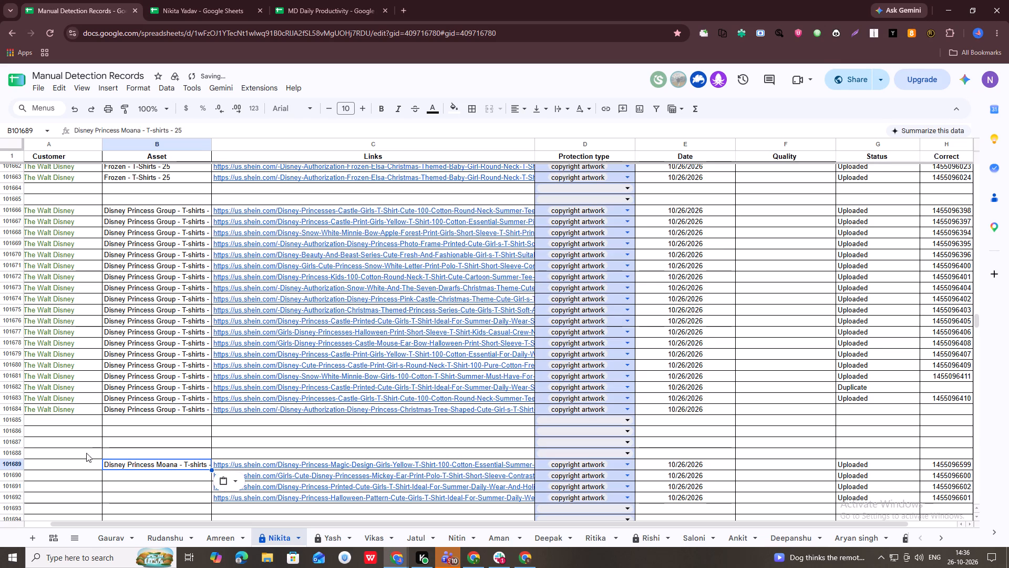
Copy The Walt Disney into Customer cell A101689, and fill customer and asset down through row 101692.
{"action": "left_click", "coordinate": [80, 412]}
{"action": "key", "text": "ctrl+c"}
{"action": "left_click", "coordinate": [89, 468]}
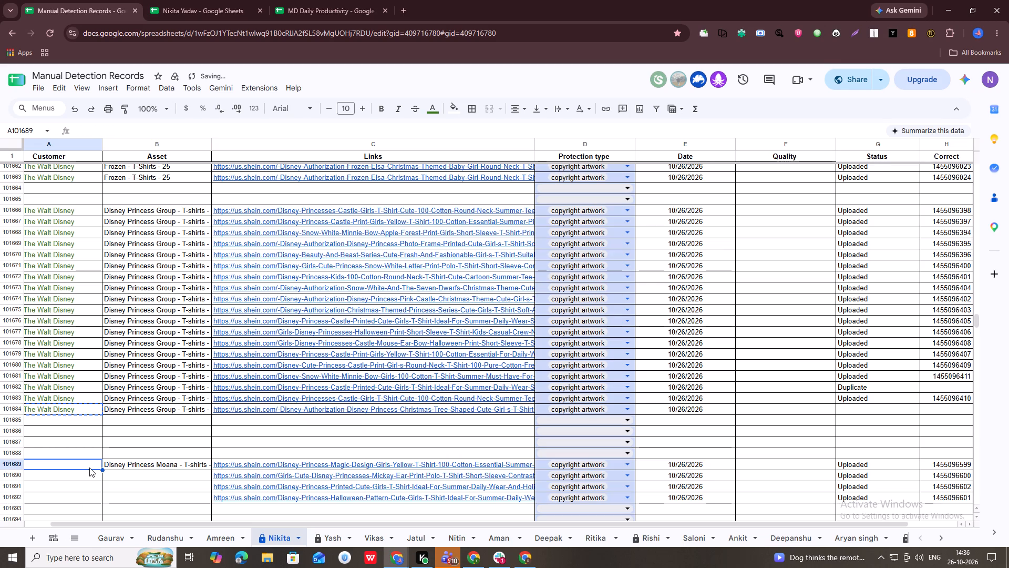
{"action": "key", "text": "ctrl+v"}
{"action": "key", "text": "shift+Right"}
{"action": "key", "text": "ctrl+space"}
{"action": "key", "text": "ctrl+d"}
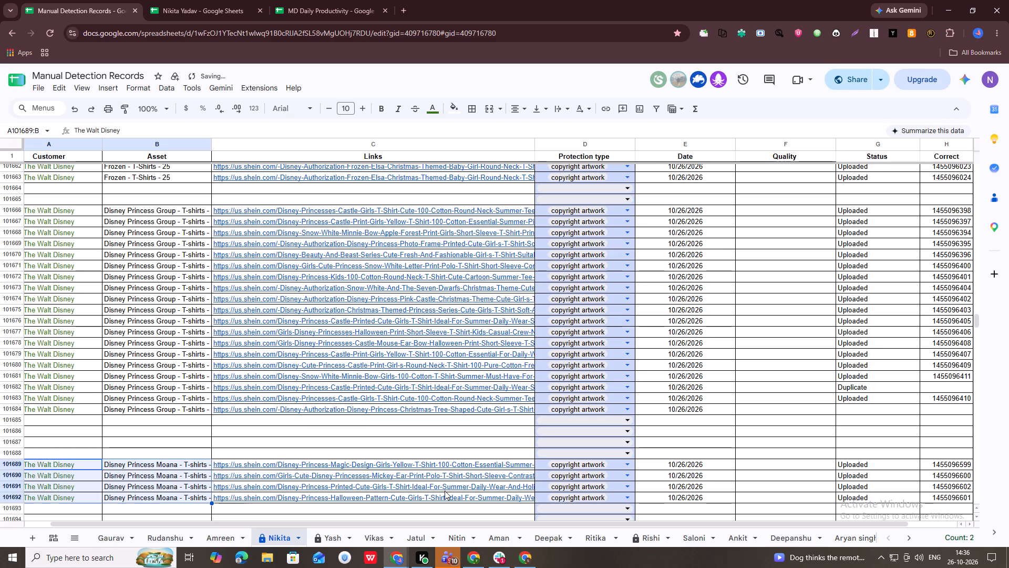
{"action": "key", "text": "Right"}
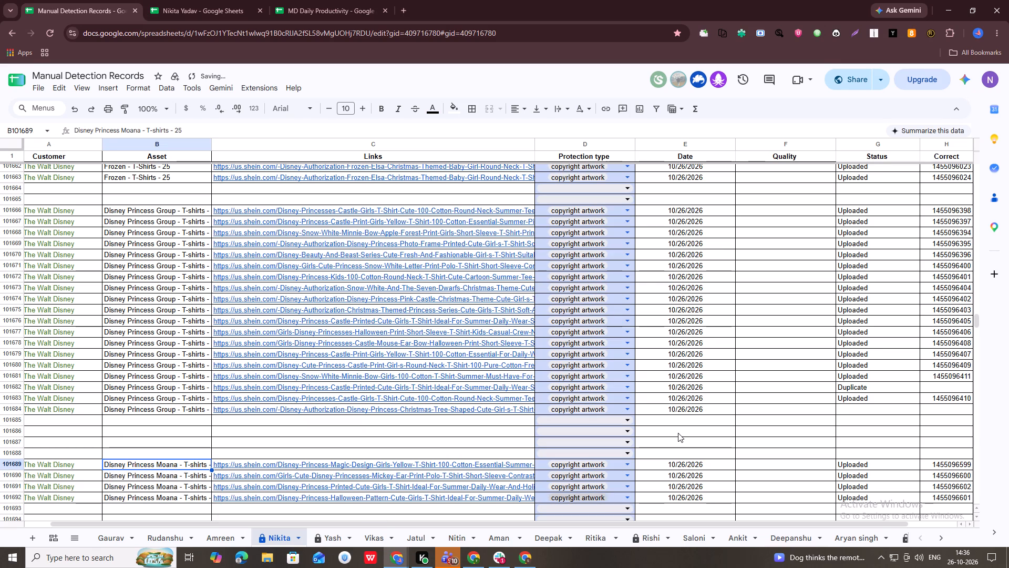
Clear the submitted Moana links from the Red Points incident form.
{"action": "key", "text": "alt+Tab"}
{"action": "left_click", "coordinate": [198, 347]}
{"action": "key", "text": "alt+Tab"}
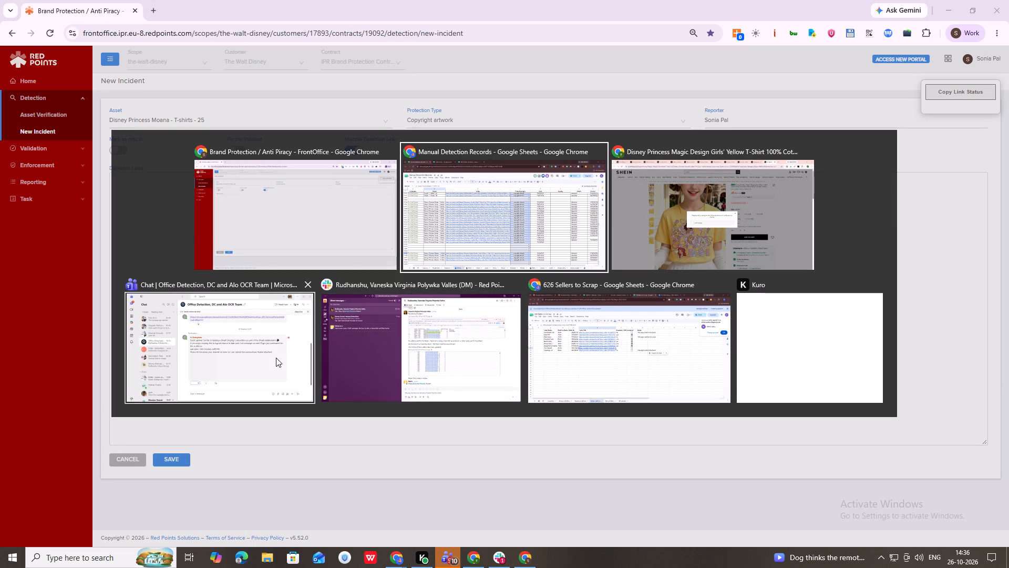
In the 626 Sellers to Scrap sheet, mark Tiny Rascals as available with yes and check it as scrapped.
{"action": "left_click", "coordinate": [672, 357], "text": "alt"}
{"action": "left_click", "coordinate": [460, 275]}
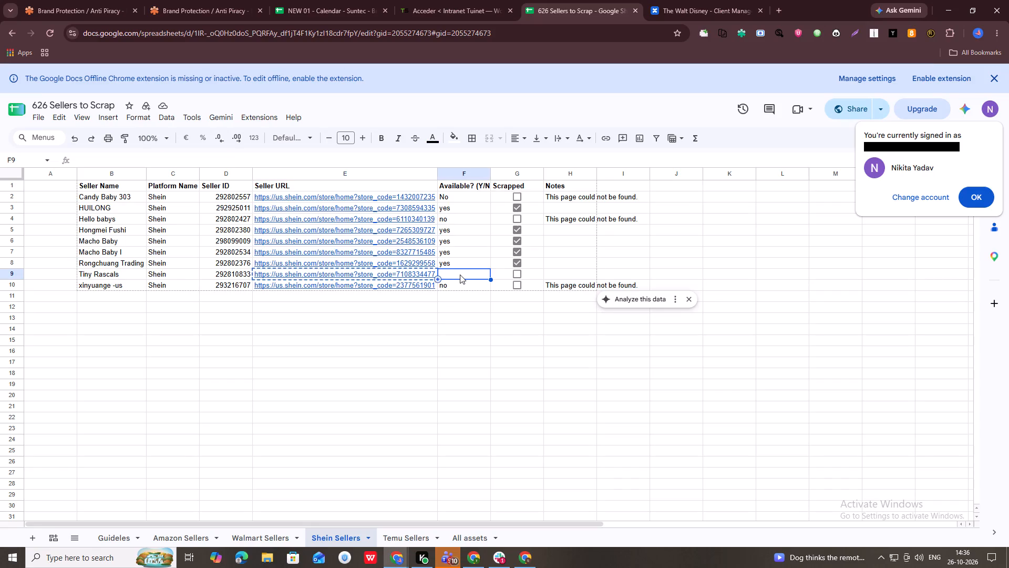
{"action": "key", "text": "ctrl+d"}
{"action": "left_click", "coordinate": [519, 275]}
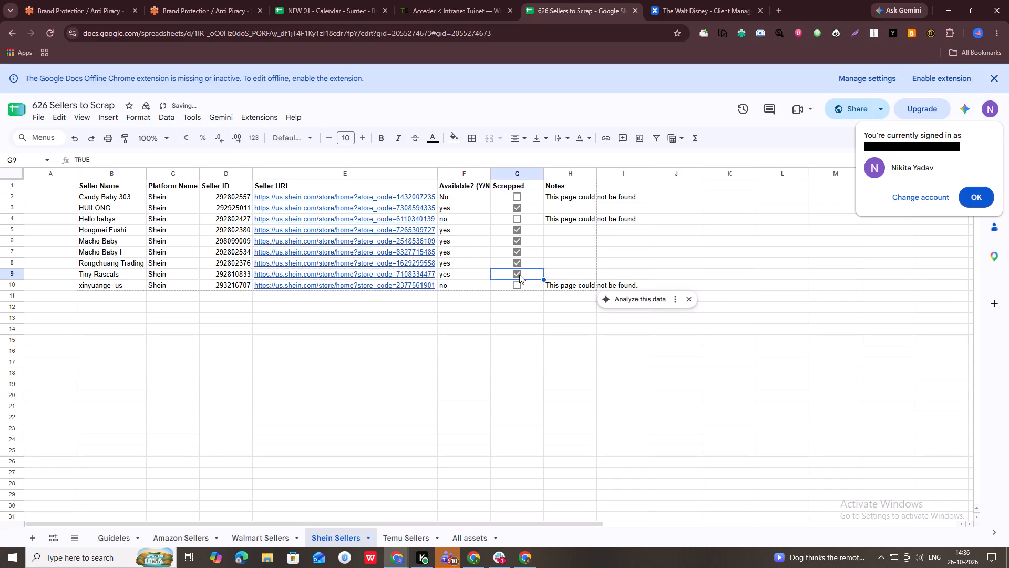
{"action": "left_click", "coordinate": [610, 261]}
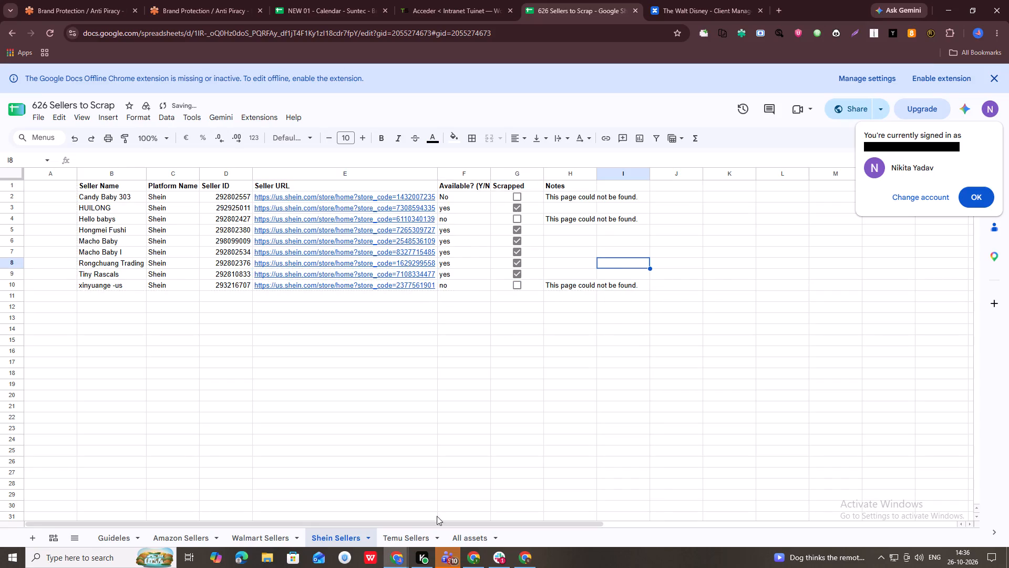
Copy EZ Charm's seller URL from cell E5 of the Amazon Sellers sheet.
{"action": "left_click", "coordinate": [193, 541]}
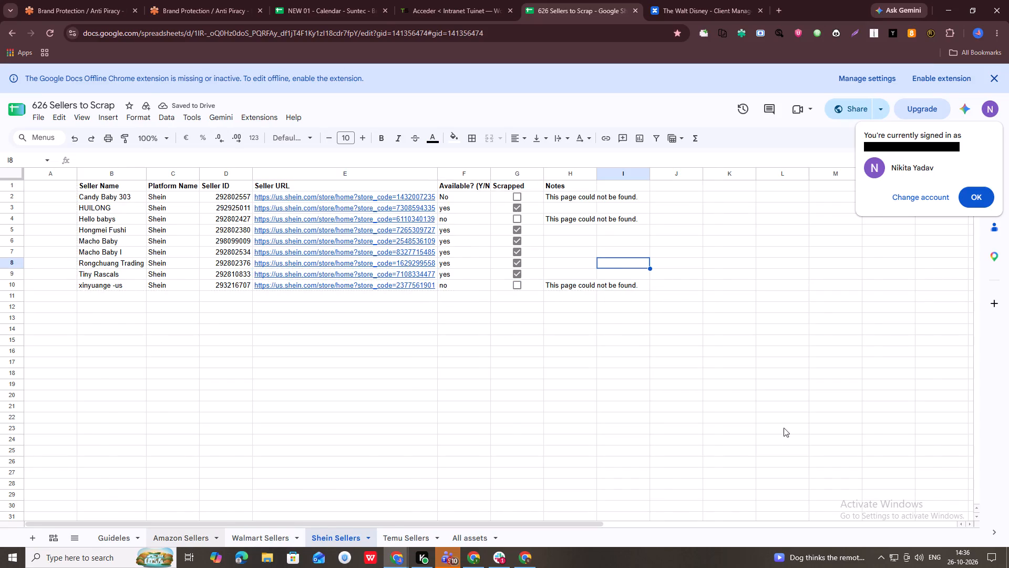
{"action": "left_click", "coordinate": [350, 230]}
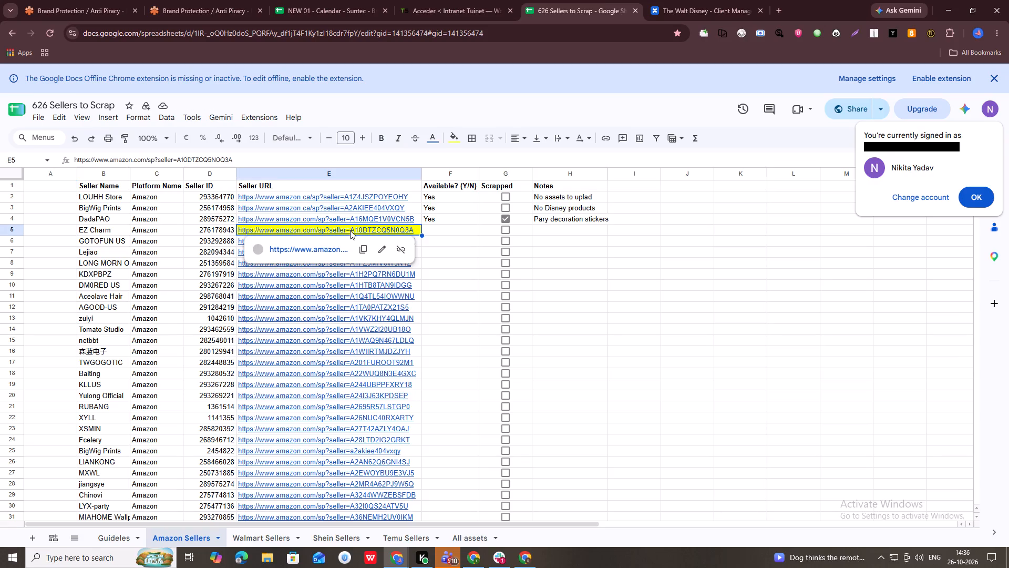
{"action": "key", "text": "ctrl+c"}
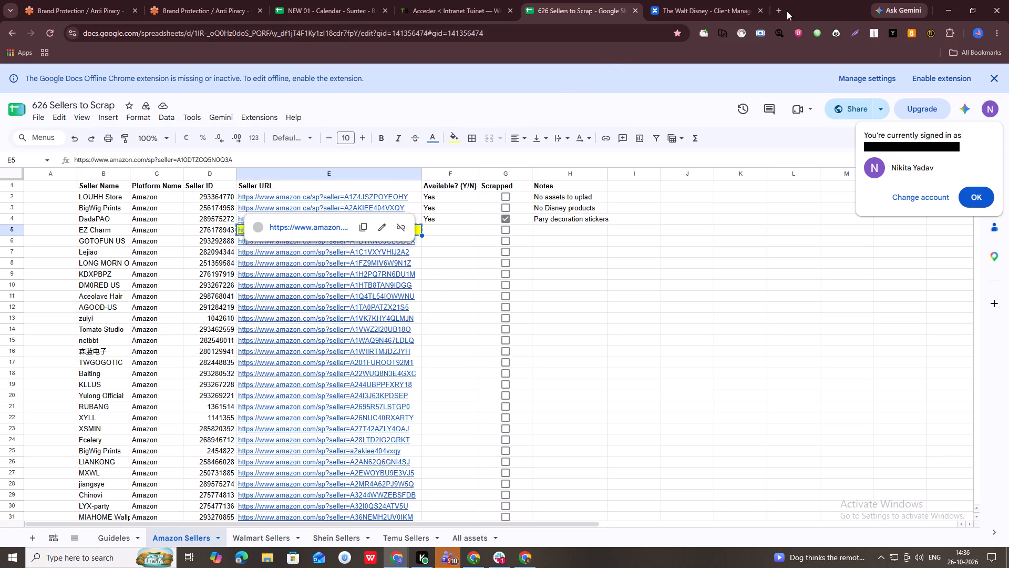
Switch to the Shein browser window and close every tab except the yellow Disney Princess Magic Design T-shirt page.
{"action": "key", "text": "alt+Tab"}
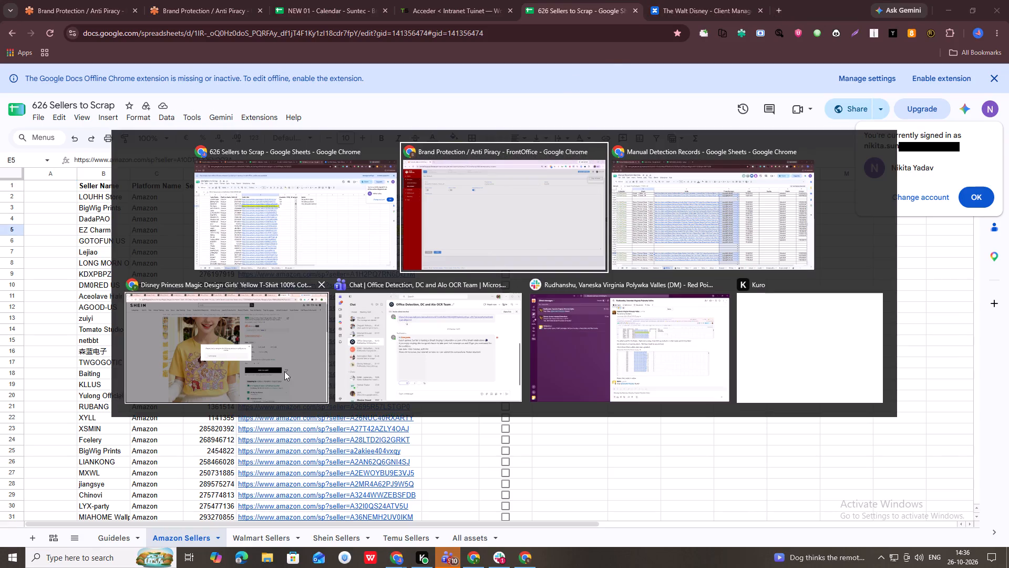
{"action": "left_click", "coordinate": [284, 371], "text": "alt"}
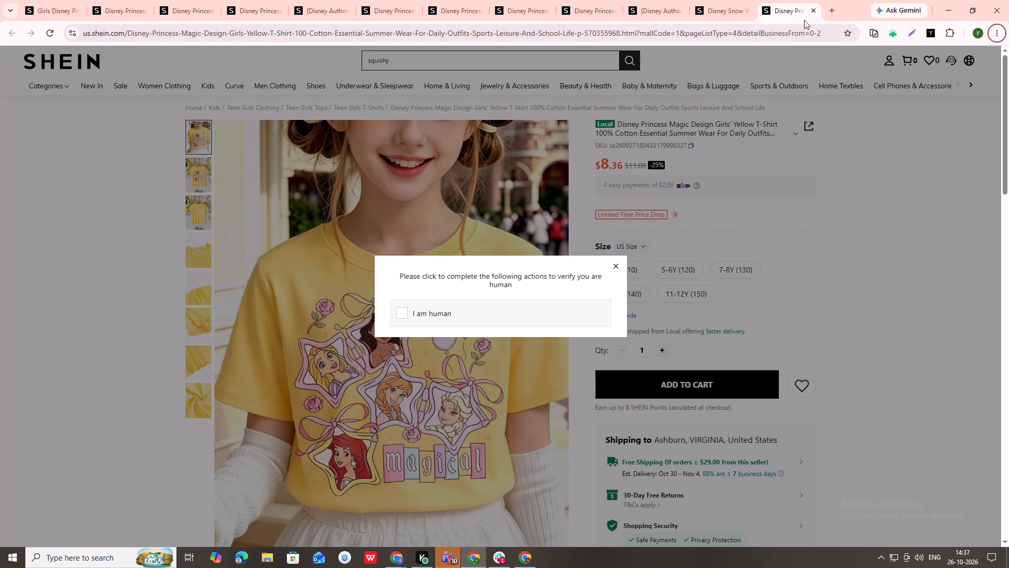
{"action": "right_click", "coordinate": [776, 7]}
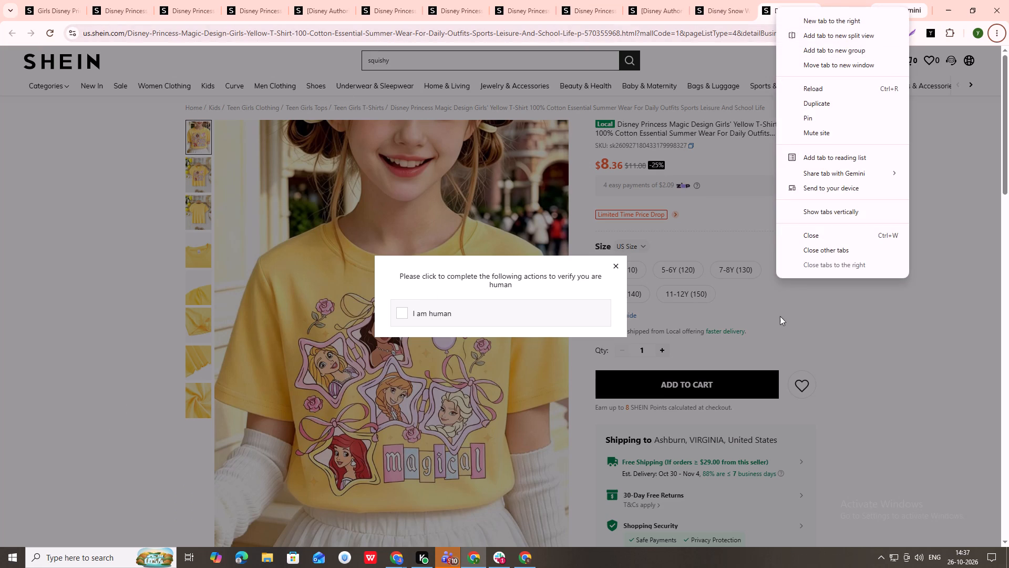
{"action": "left_click", "coordinate": [847, 247]}
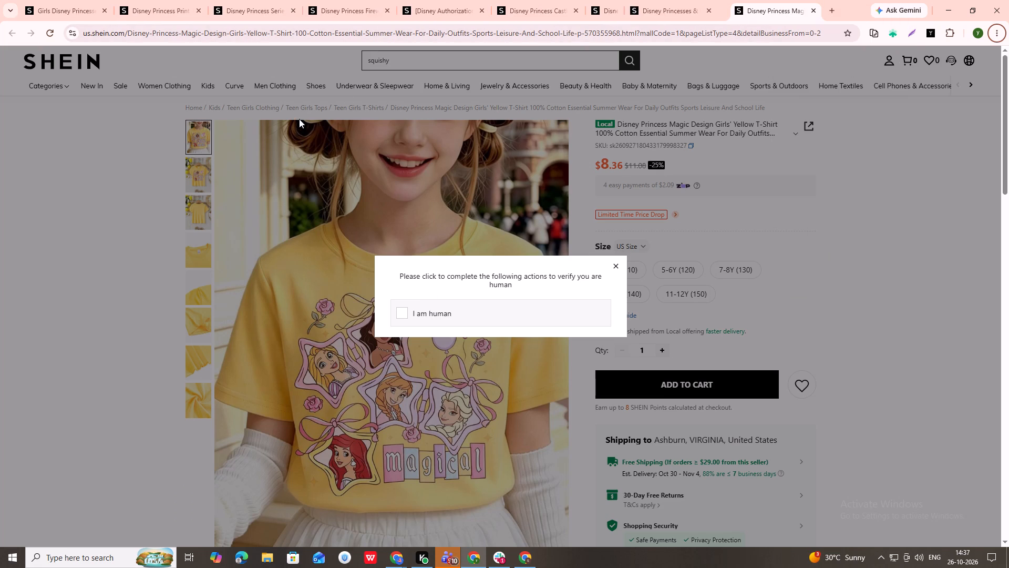
Load the copied EZ Charm seller page in the remaining tab, visit its storefront and dismiss the delivery address notice.
{"action": "left_click", "coordinate": [337, 34]}
{"action": "key", "text": "ctrl+v"}
{"action": "key", "text": "Return"}
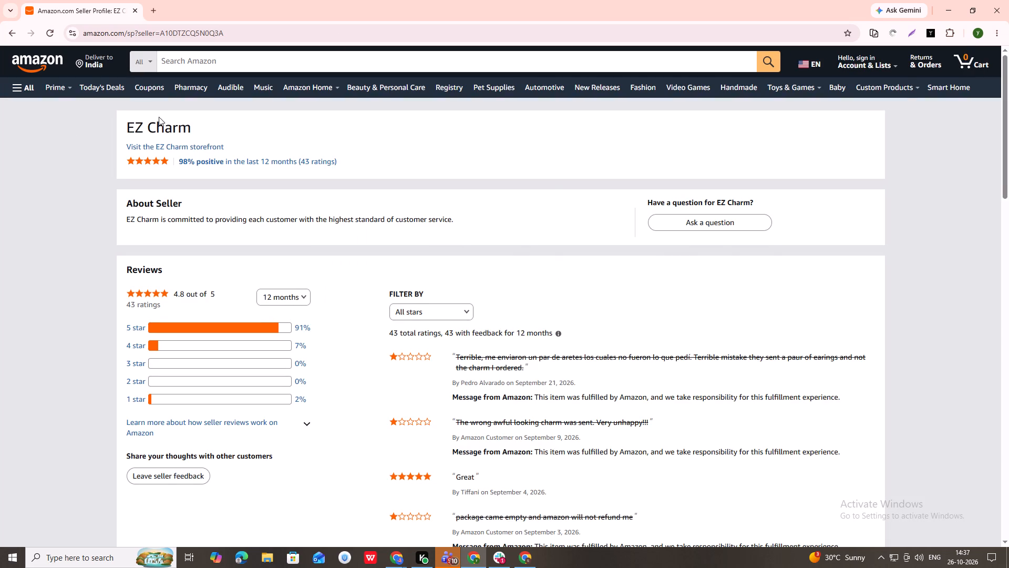
{"action": "left_click", "coordinate": [160, 145]}
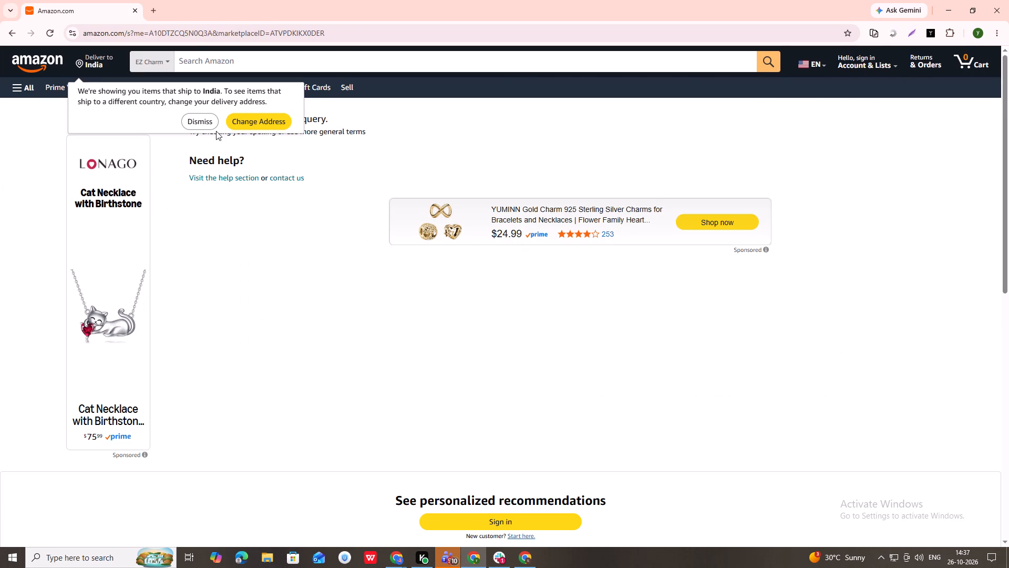
{"action": "left_click", "coordinate": [195, 120]}
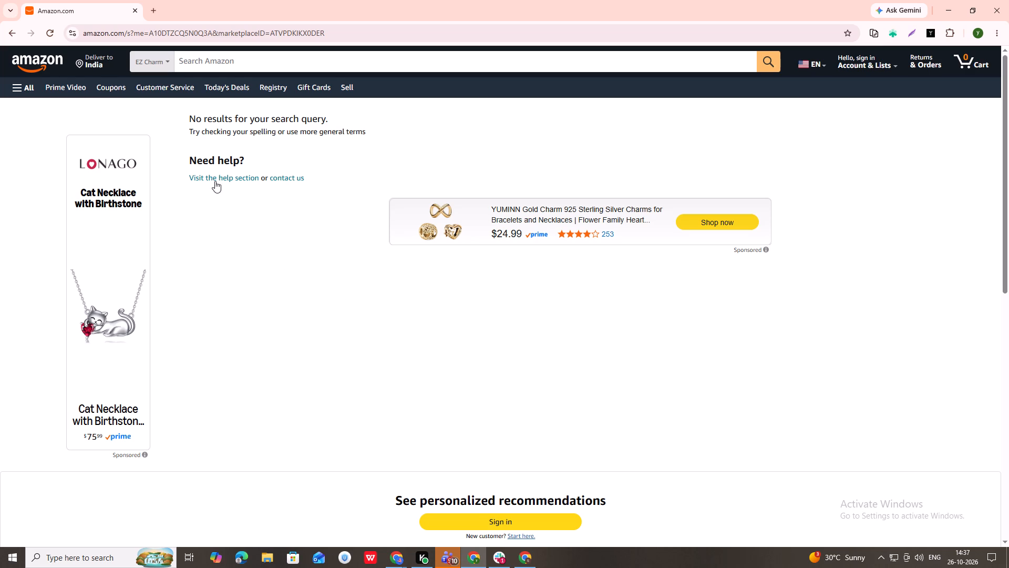
Open LOUHH Store's seller URL from the Amazon Sellers sheet in a new tab and look through its Amazon.ca storefront.
{"action": "key", "text": "alt+Tab"}
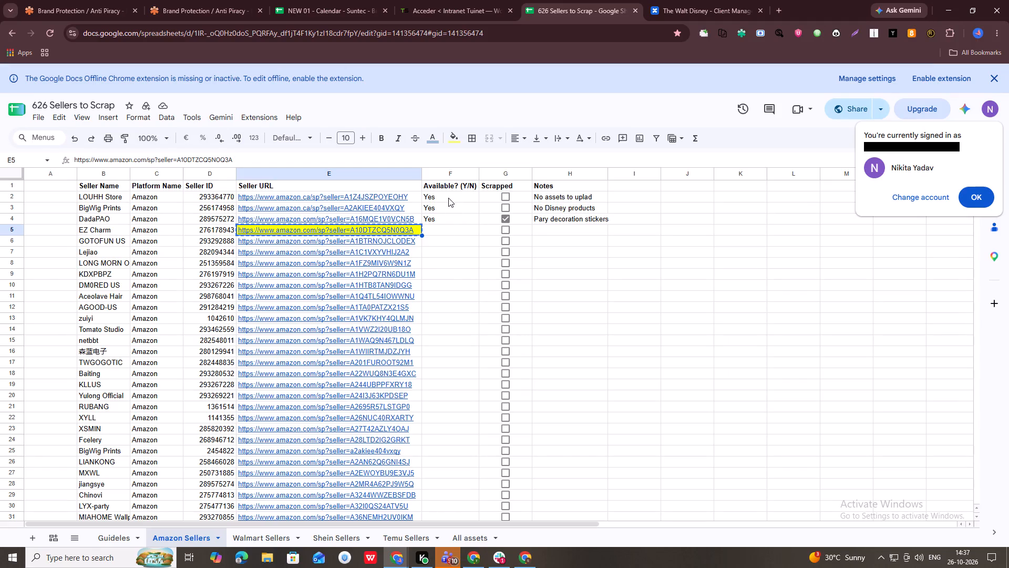
{"action": "left_click", "coordinate": [368, 200]}
{"action": "key", "text": "ctrl+c"}
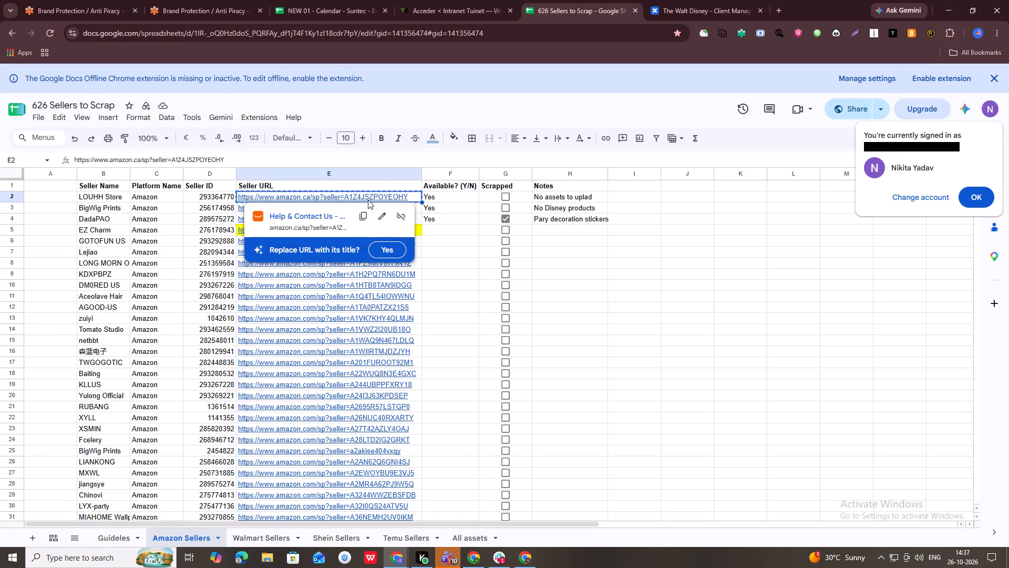
{"action": "left_click", "coordinate": [778, 8]}
{"action": "key", "text": "ctrl+v"}
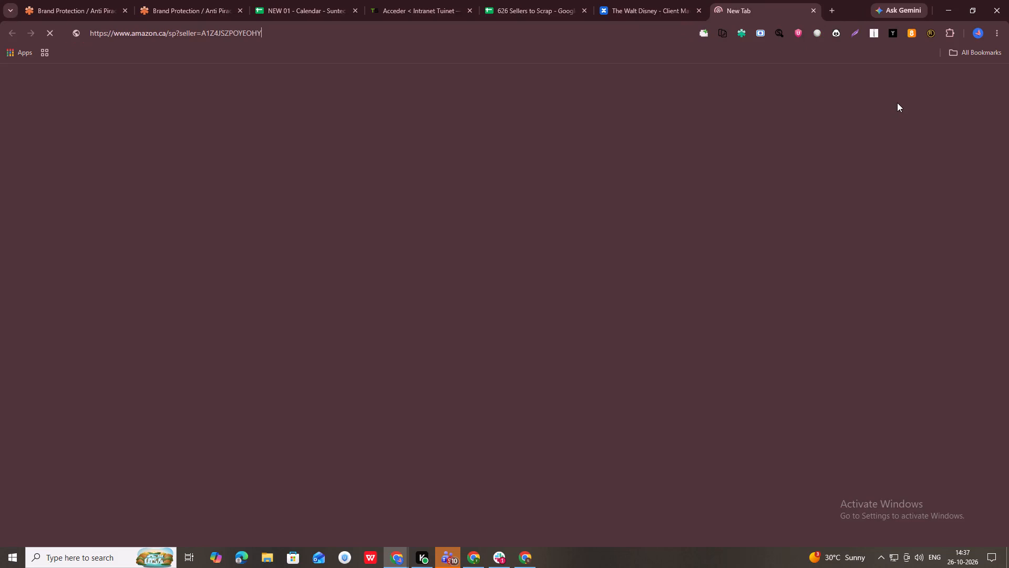
{"action": "key", "text": "Return"}
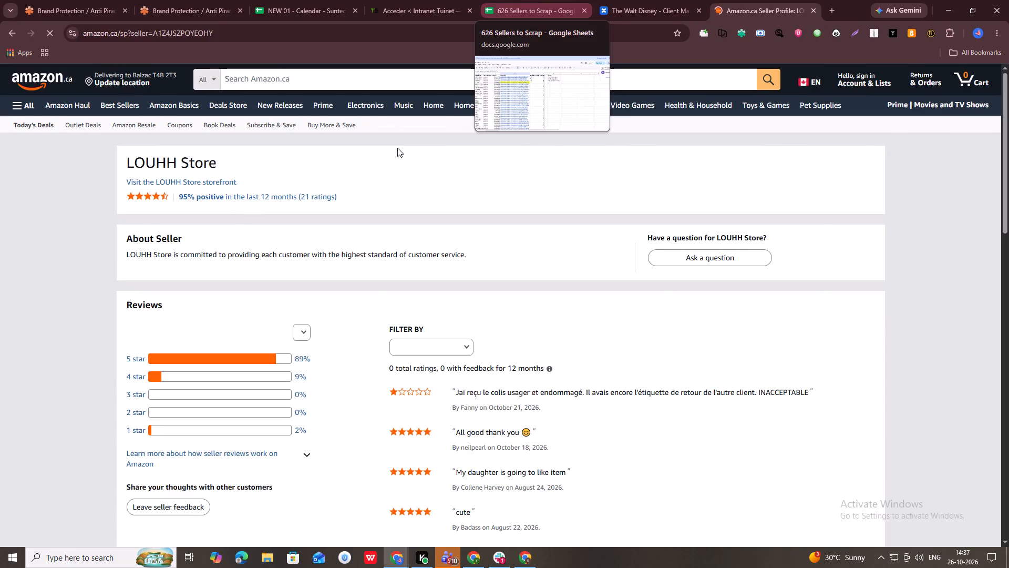
{"action": "left_click", "coordinate": [181, 181]}
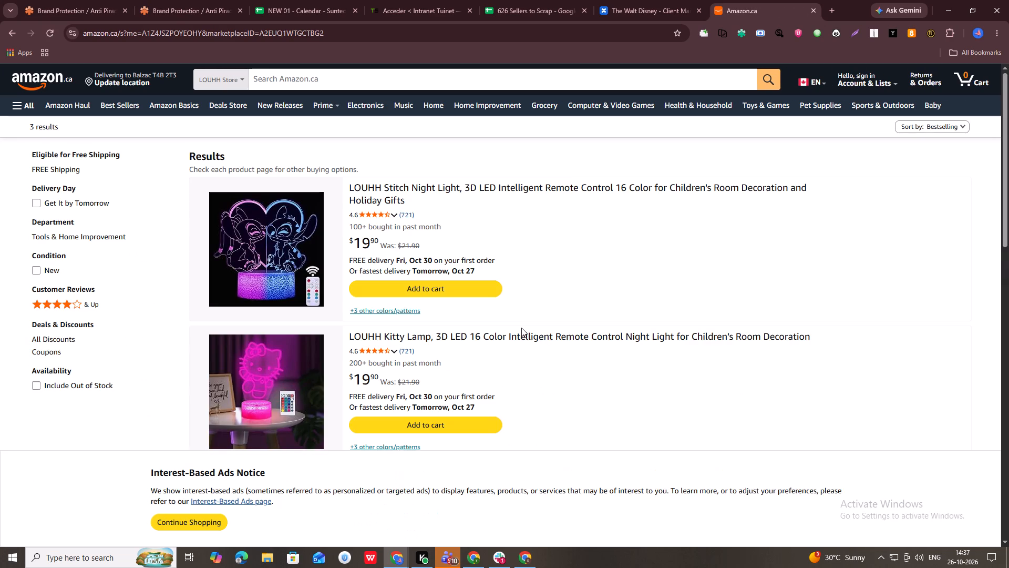
{"action": "scroll", "coordinate": [357, 346], "scroll_direction": "down", "scroll_amount": 7}
{"action": "scroll", "coordinate": [421, 311], "scroll_direction": "up", "scroll_amount": 6}
Load the BigWig Prints seller URL from cell E3 in the Amazon.ca tab and open its storefront.
{"action": "left_click", "coordinate": [530, 0]}
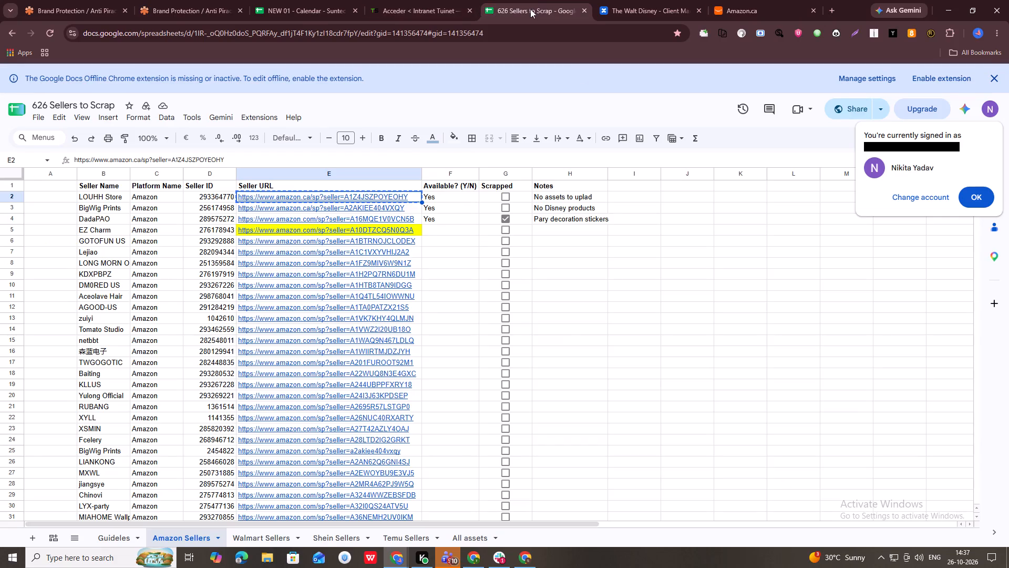
{"action": "left_click", "coordinate": [354, 210]}
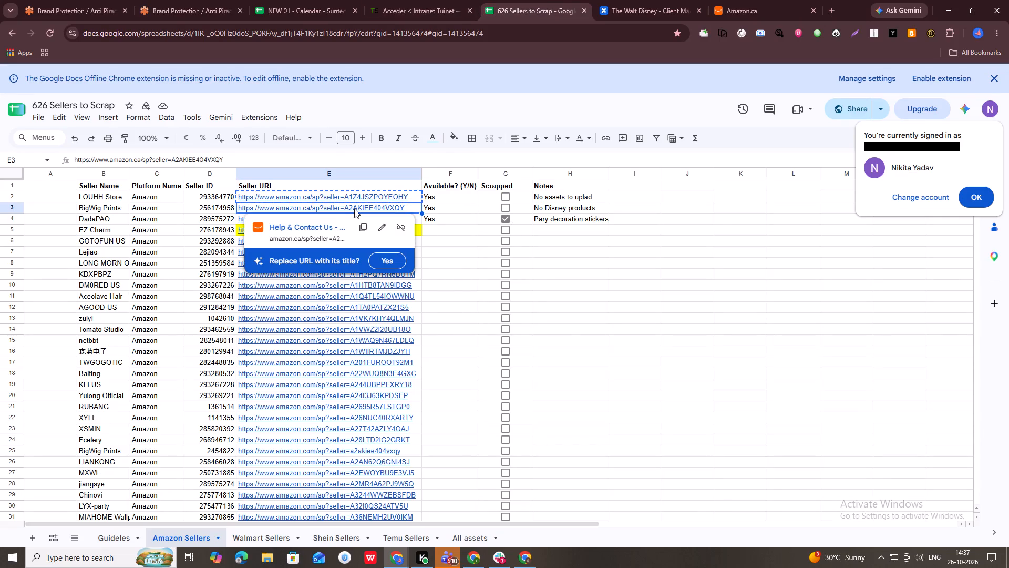
{"action": "key", "text": "ctrl+c"}
{"action": "left_click", "coordinate": [747, 0]}
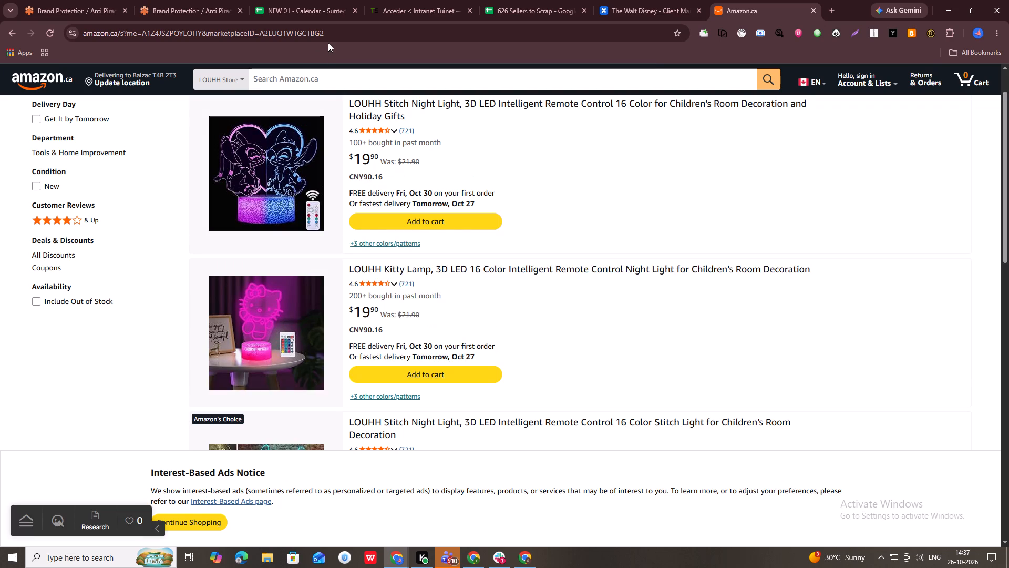
{"action": "left_click", "coordinate": [329, 40]}
{"action": "key", "text": "ctrl+v"}
{"action": "key", "text": "Return"}
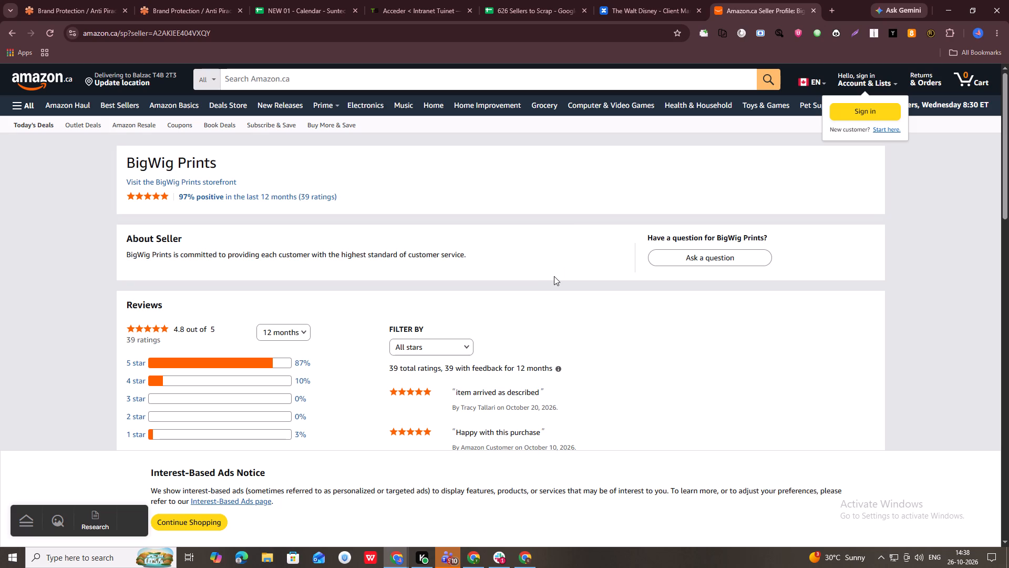
{"action": "left_click", "coordinate": [172, 181]}
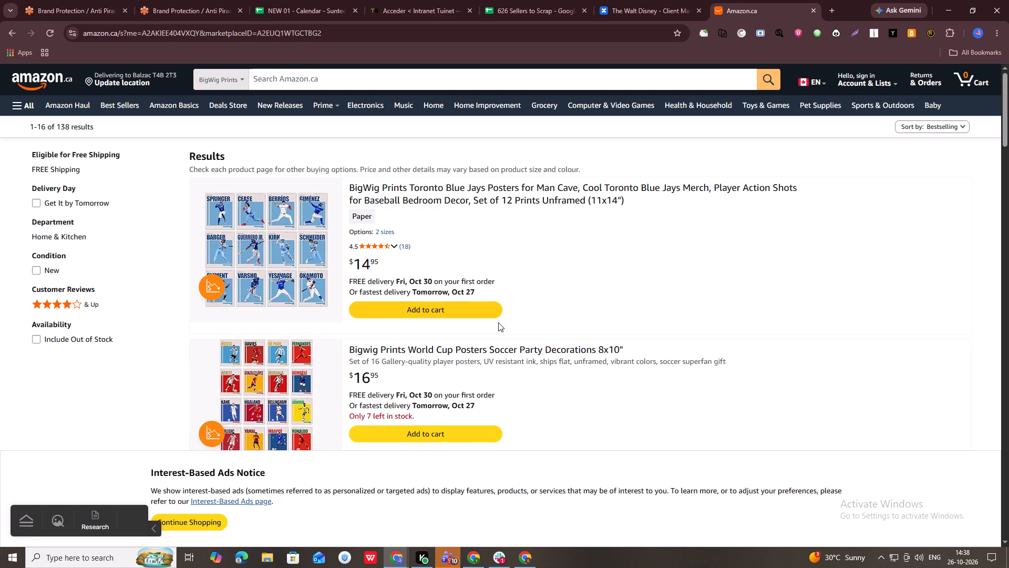
Examine the first page of BigWig Prints' Amazon.ca storefront for Disney products, with a brief check of the Amazon Sellers sheet.
{"action": "scroll", "coordinate": [592, 321], "scroll_direction": "down", "scroll_amount": 12}
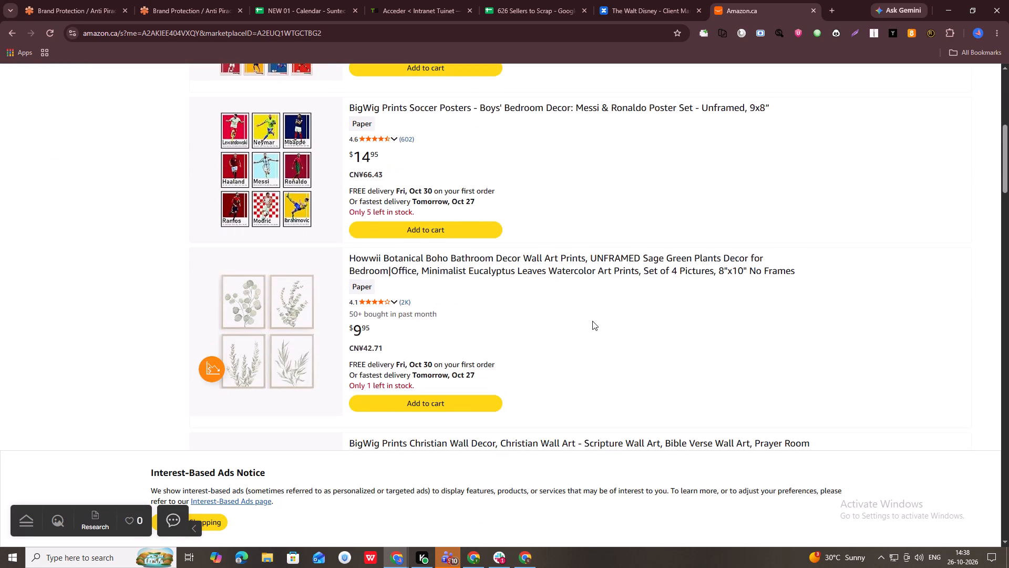
{"action": "scroll", "coordinate": [592, 321], "scroll_direction": "down", "scroll_amount": 15}
{"action": "scroll", "coordinate": [592, 321], "scroll_direction": "down", "scroll_amount": 8}
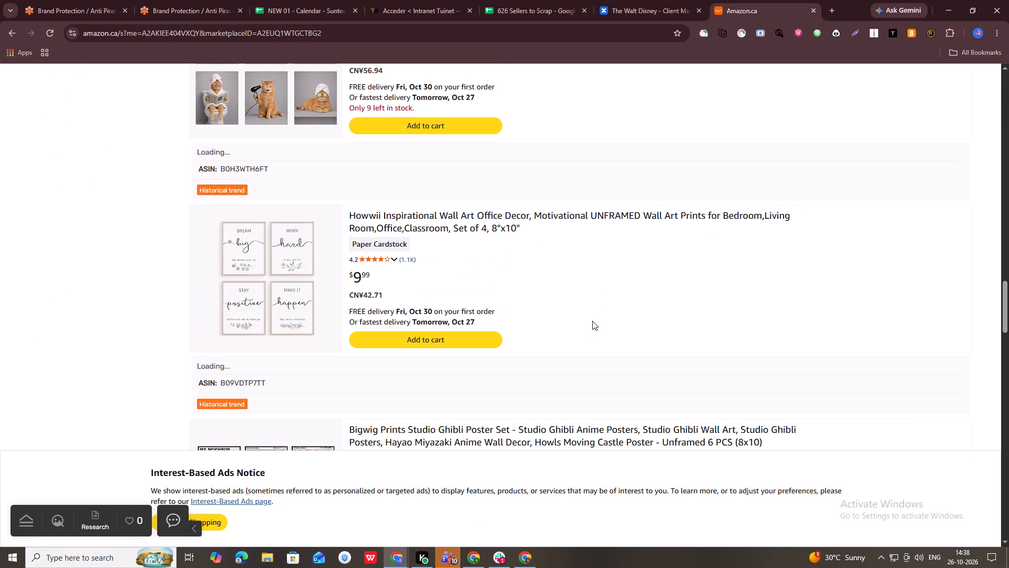
{"action": "scroll", "coordinate": [592, 321], "scroll_direction": "down", "scroll_amount": 13}
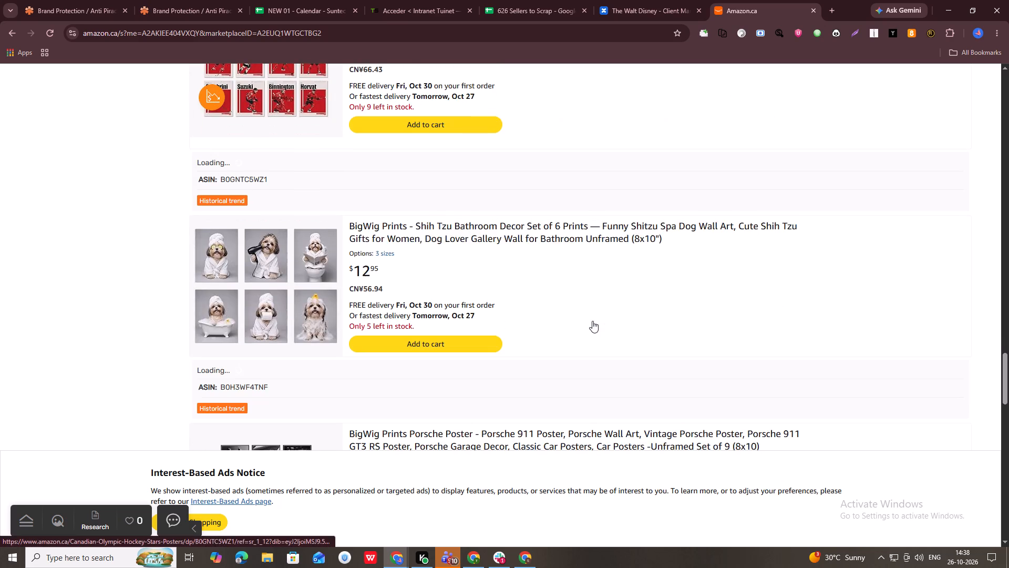
{"action": "scroll", "coordinate": [592, 321], "scroll_direction": "down", "scroll_amount": 20}
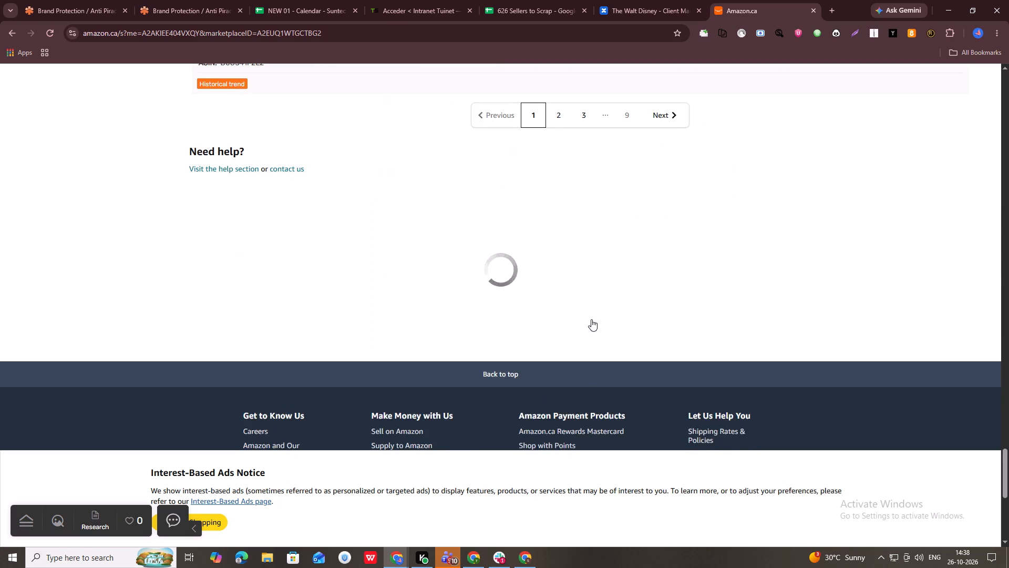
{"action": "scroll", "coordinate": [591, 319], "scroll_direction": "down", "scroll_amount": 8}
{"action": "scroll", "coordinate": [591, 319], "scroll_direction": "up", "scroll_amount": 15}
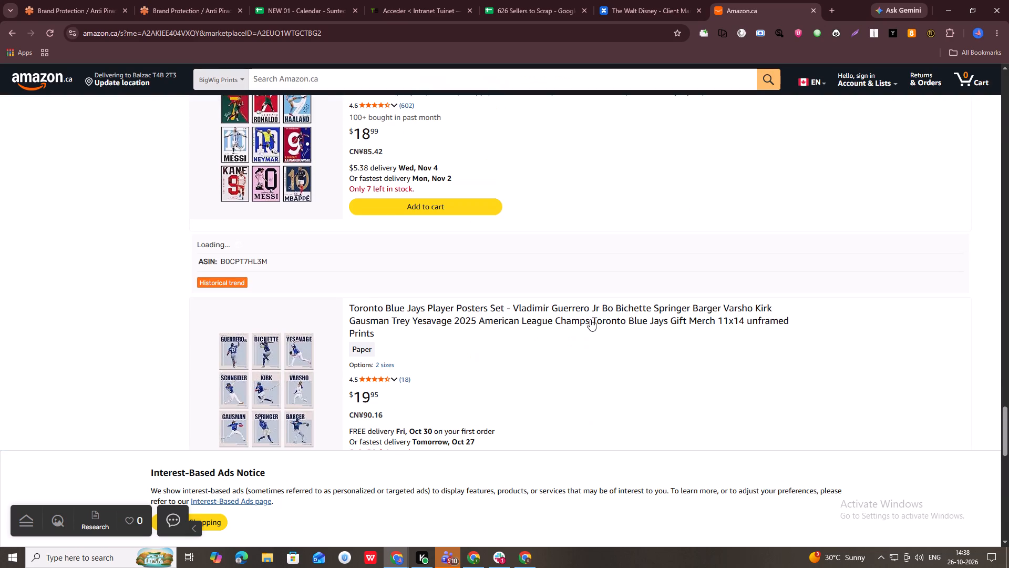
{"action": "left_click", "coordinate": [568, 0]}
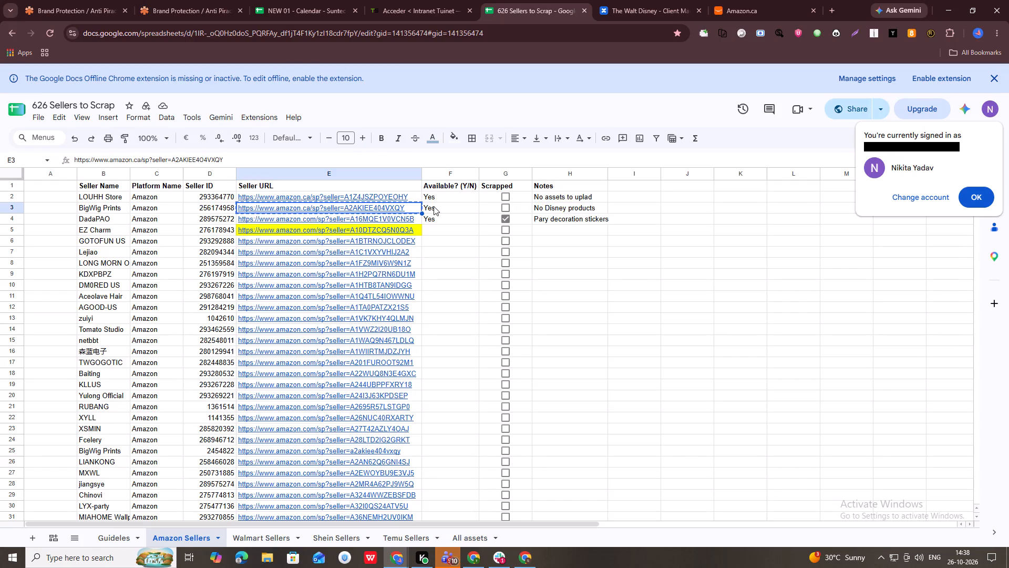
{"action": "left_click", "coordinate": [767, 0]}
{"action": "scroll", "coordinate": [526, 352], "scroll_direction": "up", "scroll_amount": 12}
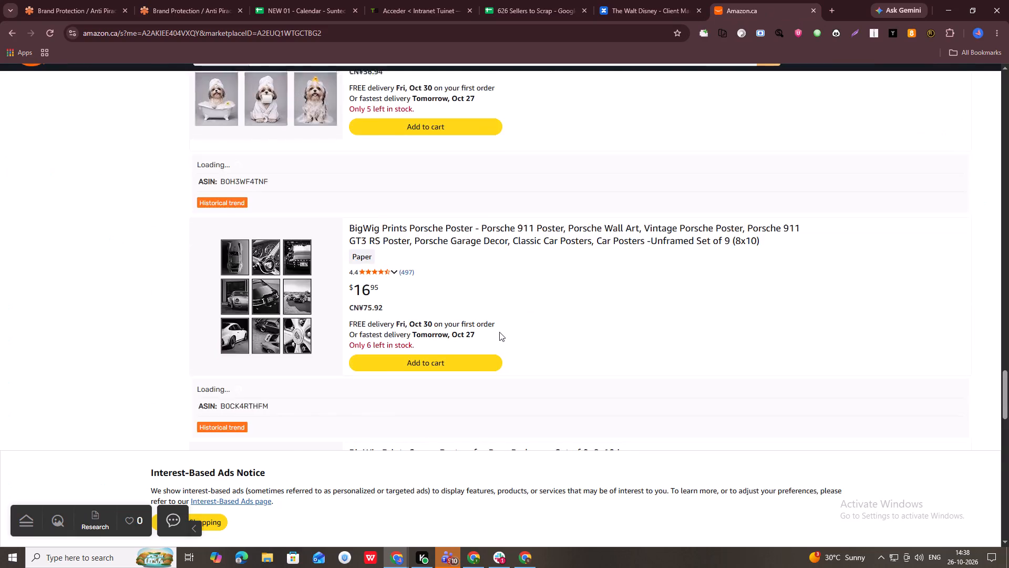
{"action": "scroll", "coordinate": [499, 332], "scroll_direction": "up", "scroll_amount": 20}
{"action": "scroll", "coordinate": [499, 332], "scroll_direction": "up", "scroll_amount": 20}
{"action": "scroll", "coordinate": [499, 332], "scroll_direction": "up", "scroll_amount": 8}
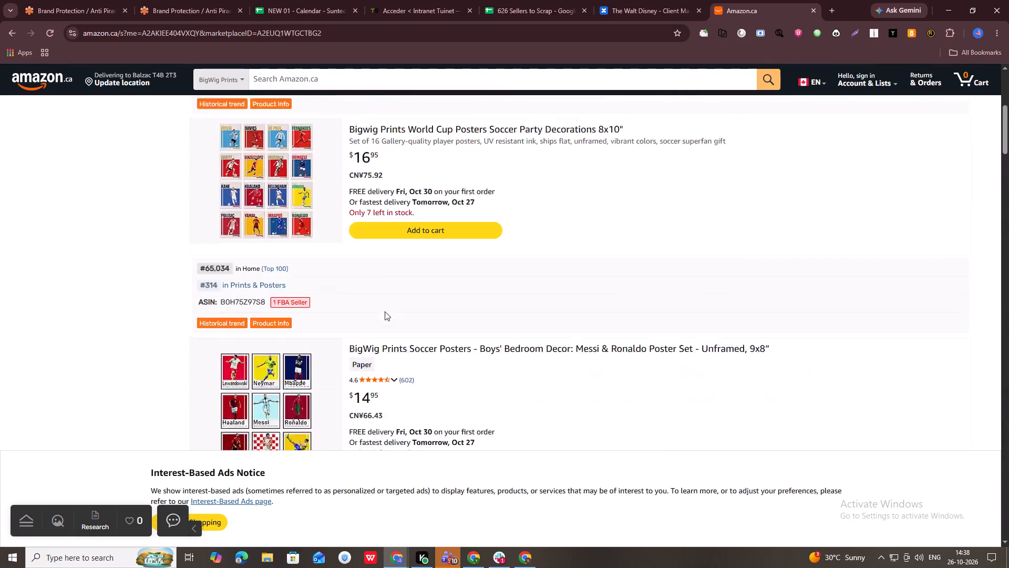
{"action": "scroll", "coordinate": [385, 311], "scroll_direction": "up", "scroll_amount": 15}
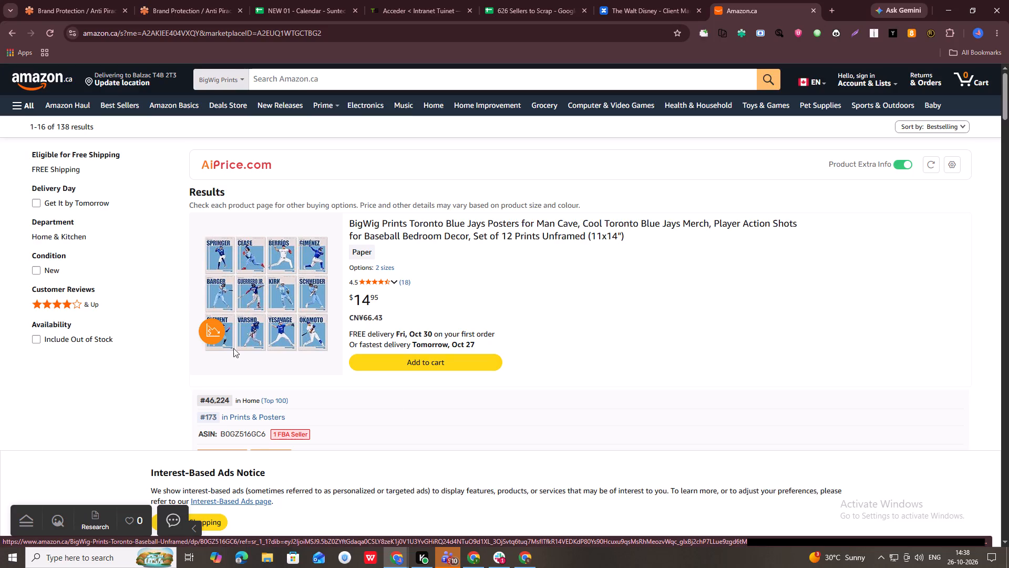
Consult the Amazon Sellers sheet again and go back over the BigWig Prints listings for Disney products.
{"action": "left_click", "coordinate": [527, 0]}
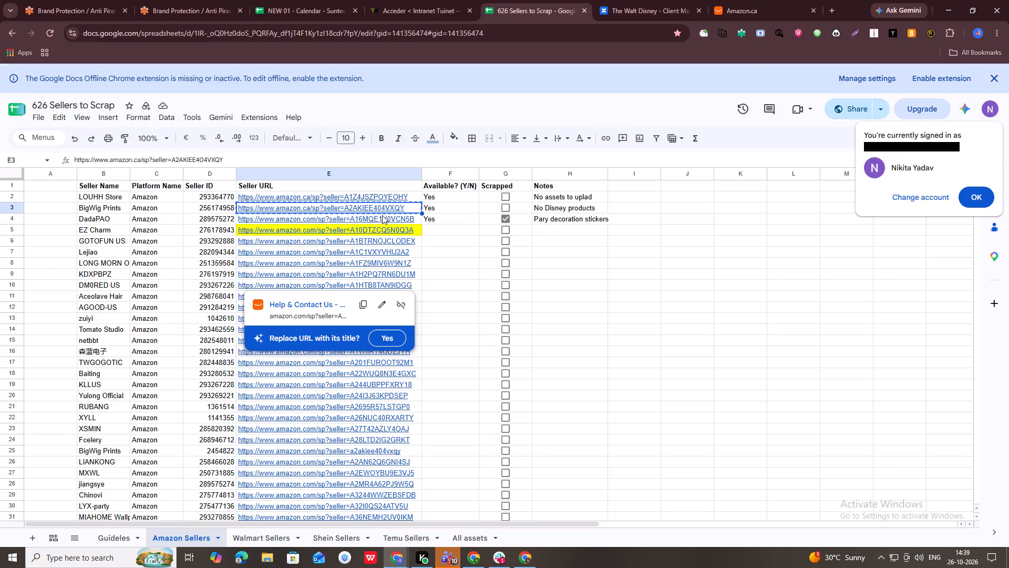
{"action": "left_click", "coordinate": [736, 0]}
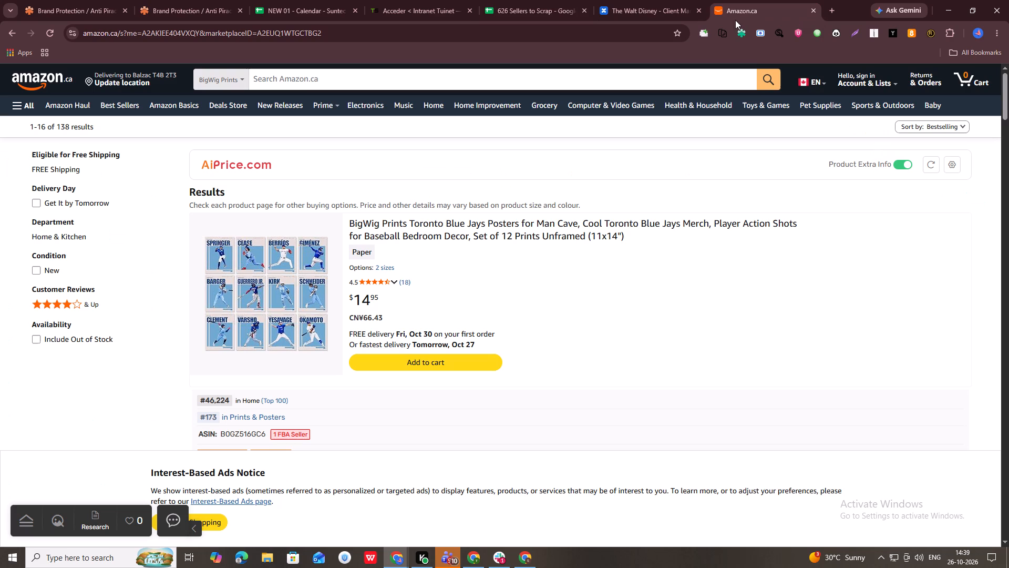
{"action": "scroll", "coordinate": [348, 330], "scroll_direction": "up", "scroll_amount": 11}
{"action": "scroll", "coordinate": [352, 330], "scroll_direction": "down", "scroll_amount": 7}
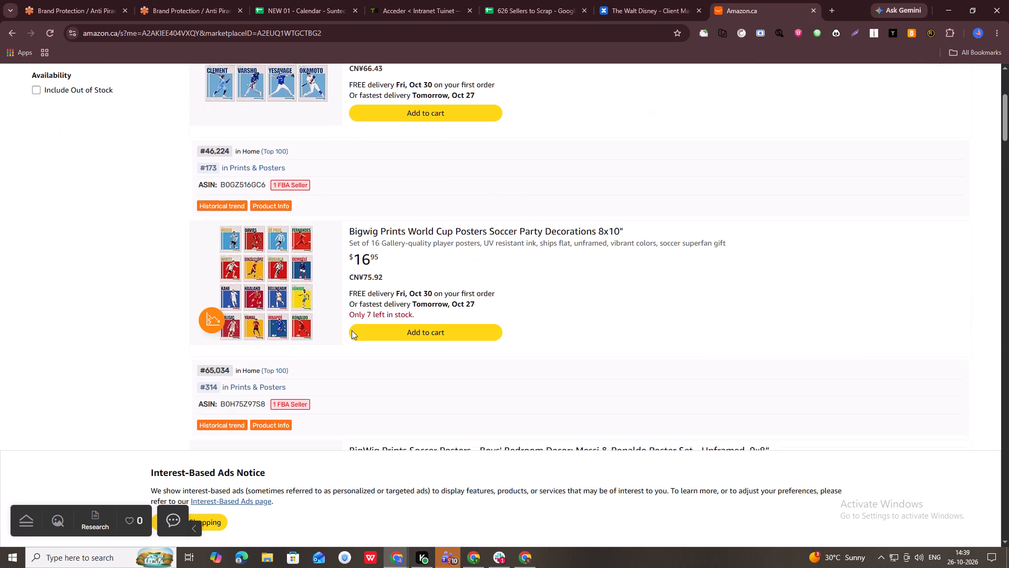
{"action": "scroll", "coordinate": [352, 330], "scroll_direction": "down", "scroll_amount": 20}
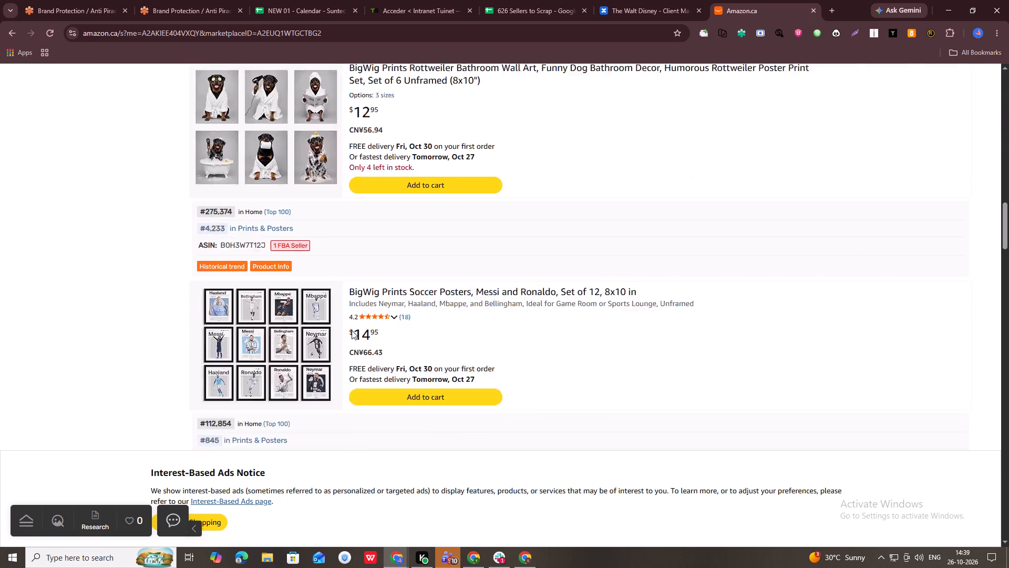
{"action": "scroll", "coordinate": [352, 330], "scroll_direction": "down", "scroll_amount": 19}
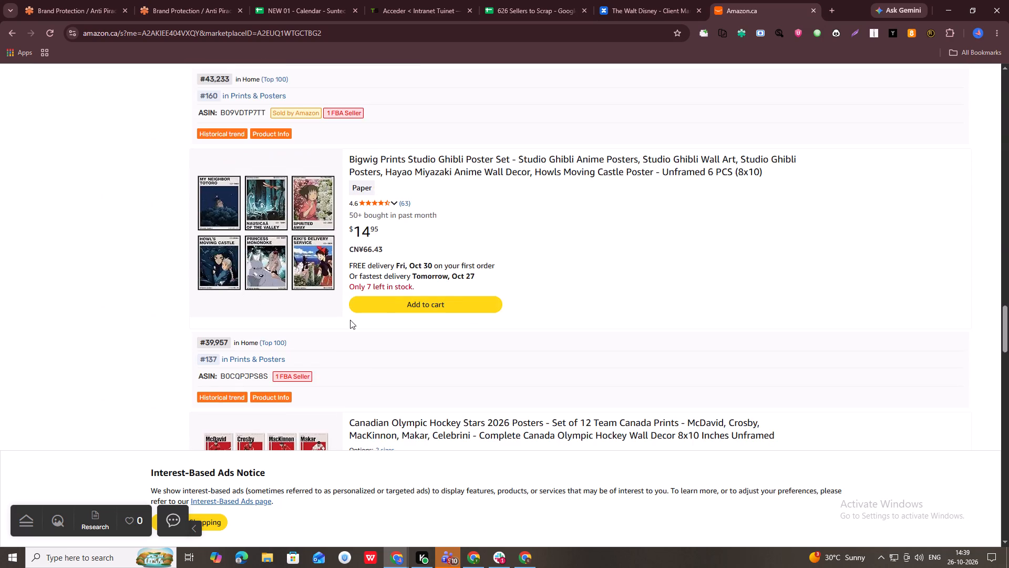
{"action": "scroll", "coordinate": [350, 320], "scroll_direction": "down", "scroll_amount": 13}
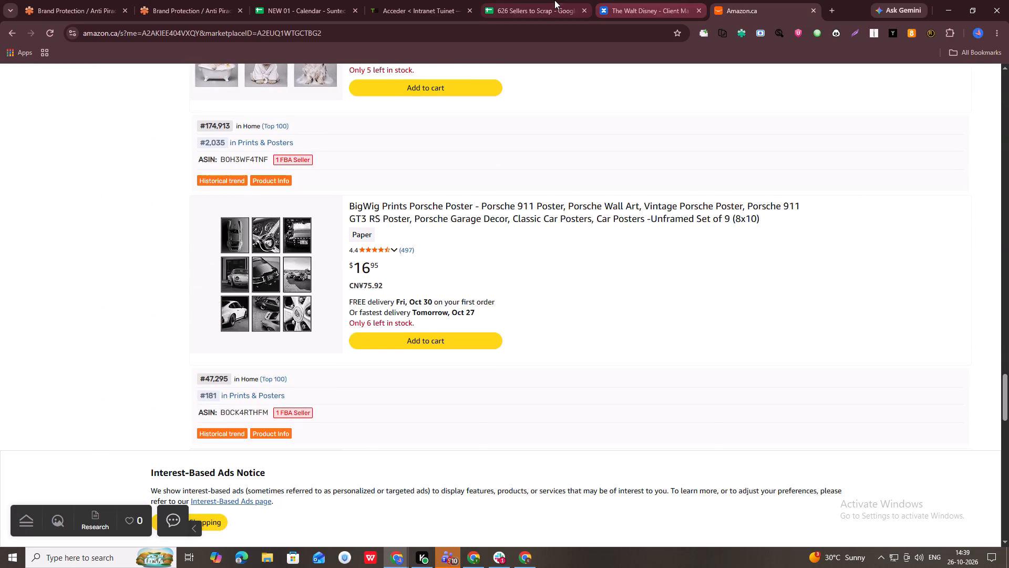
Load DadaPAO's seller URL from cell E4 of the Amazon Sellers sheet in the Amazon.ca tab and open its storefront.
{"action": "left_click", "coordinate": [553, 0]}
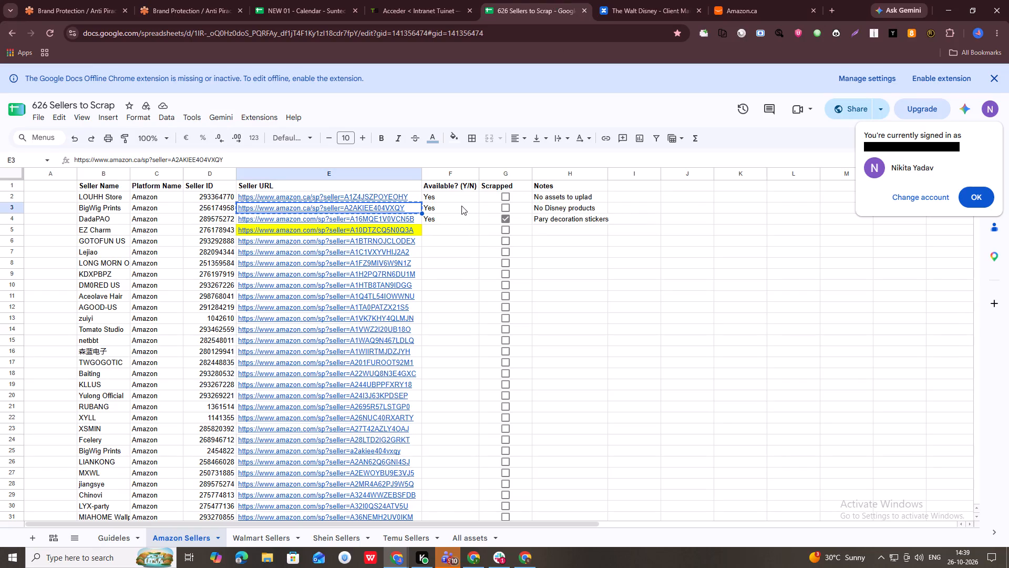
{"action": "left_click", "coordinate": [408, 220]}
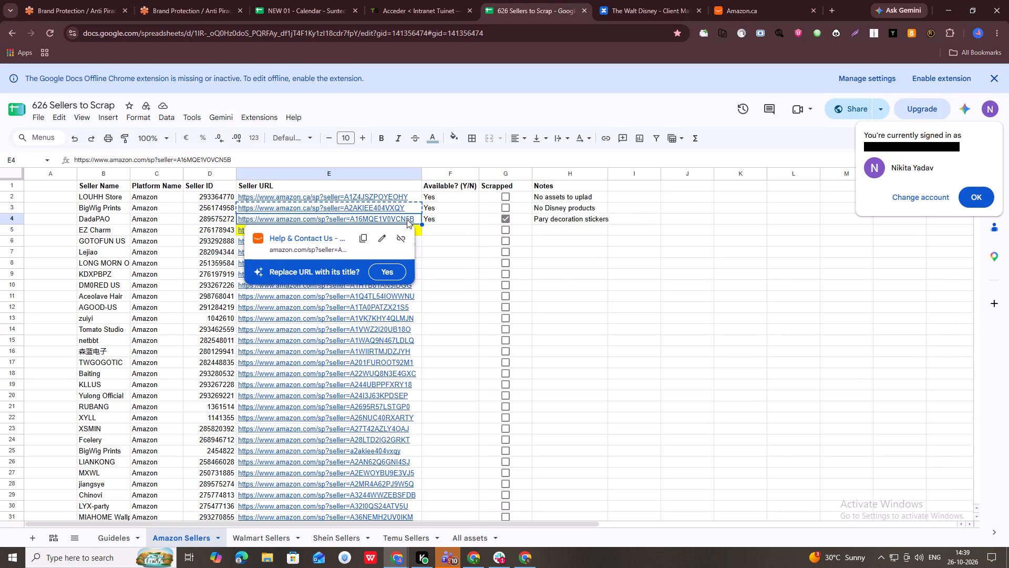
{"action": "key", "text": "ctrl+c"}
{"action": "left_click", "coordinate": [755, 0]}
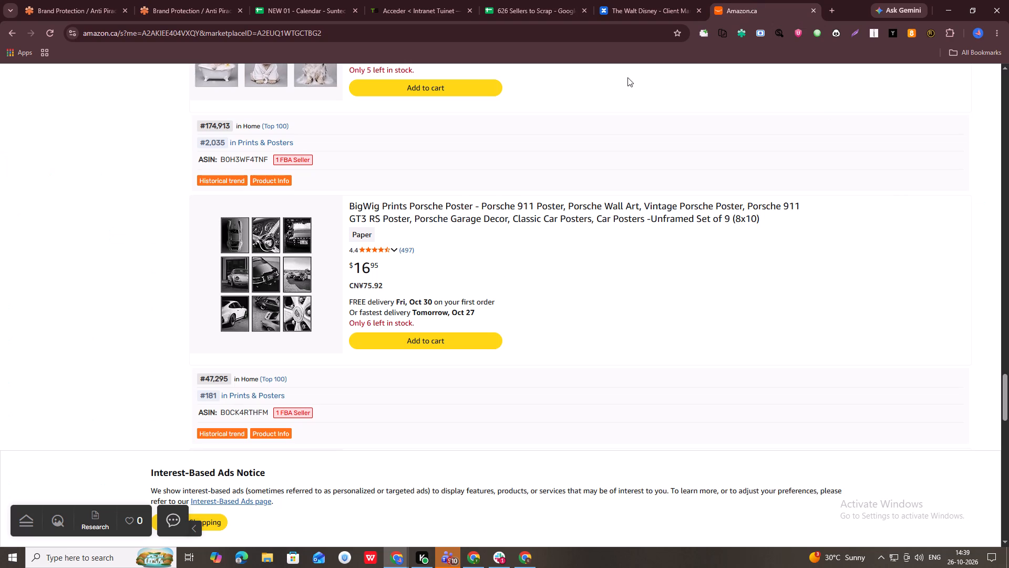
{"action": "left_click", "coordinate": [376, 33]}
{"action": "key", "text": "ctrl+v"}
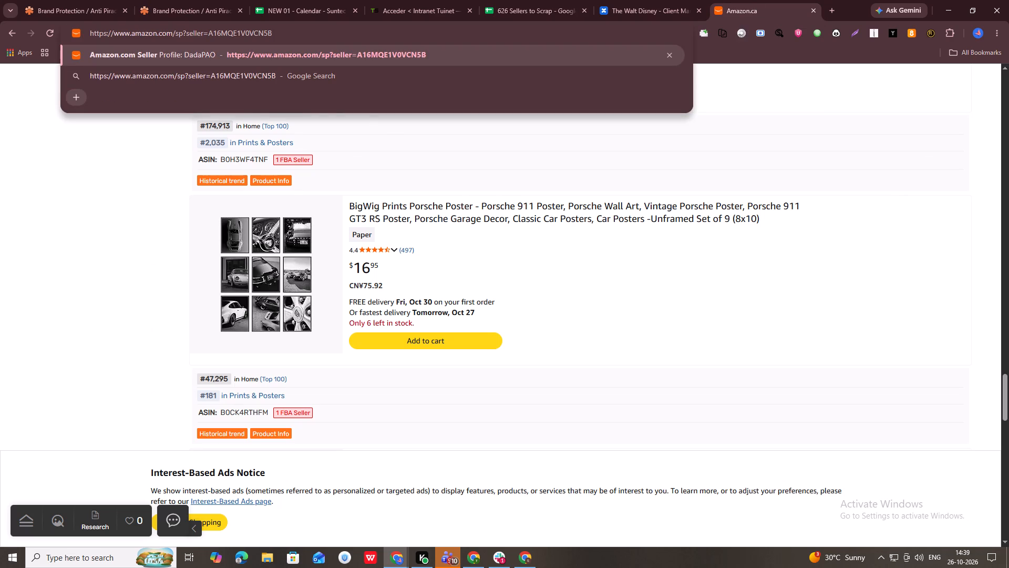
{"action": "key", "text": "Return"}
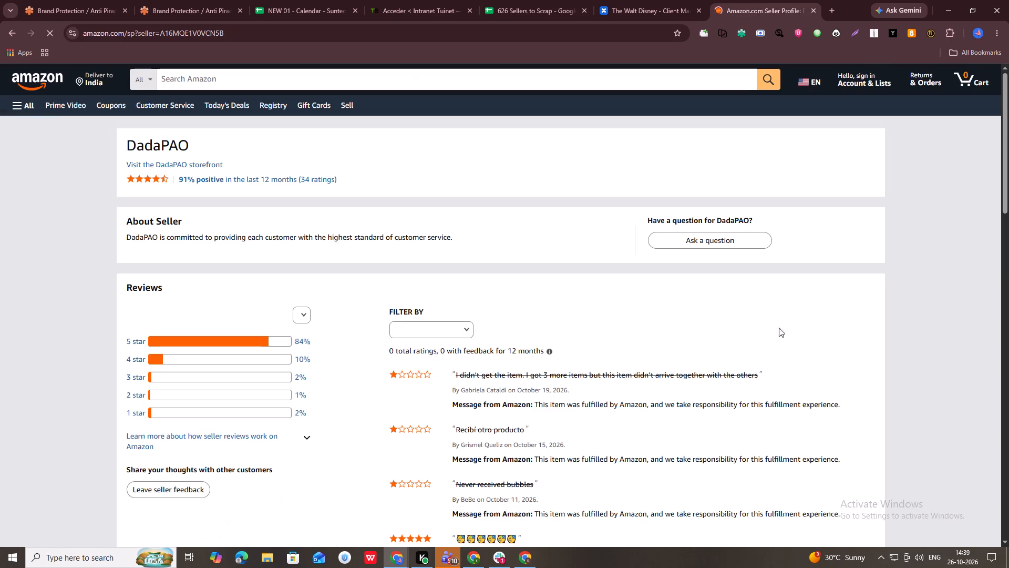
{"action": "left_click", "coordinate": [168, 166]}
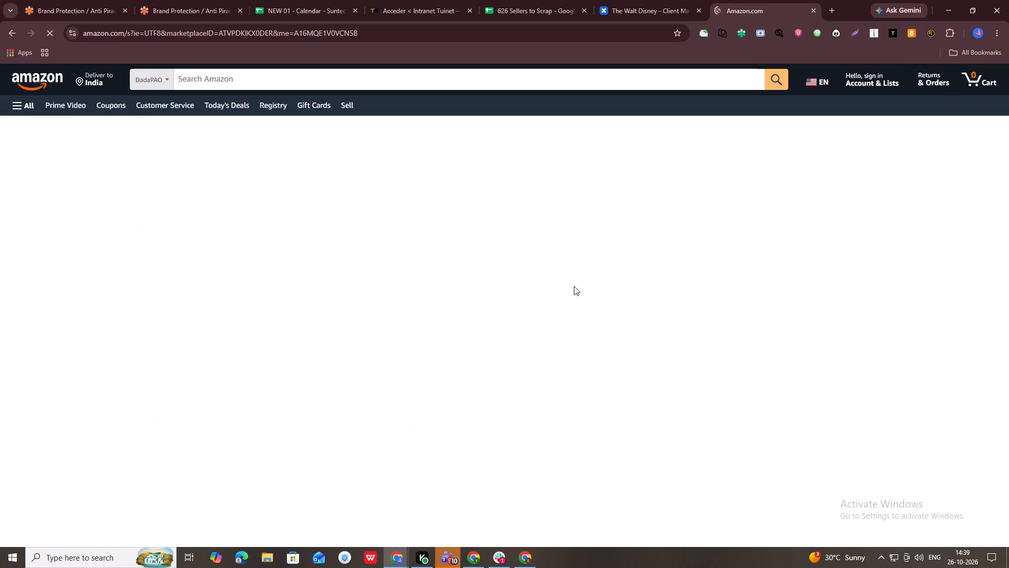
Look through the first page of DadaPAO's storefront listings for Disney character products.
{"action": "scroll", "coordinate": [558, 389], "scroll_direction": "down", "scroll_amount": 6}
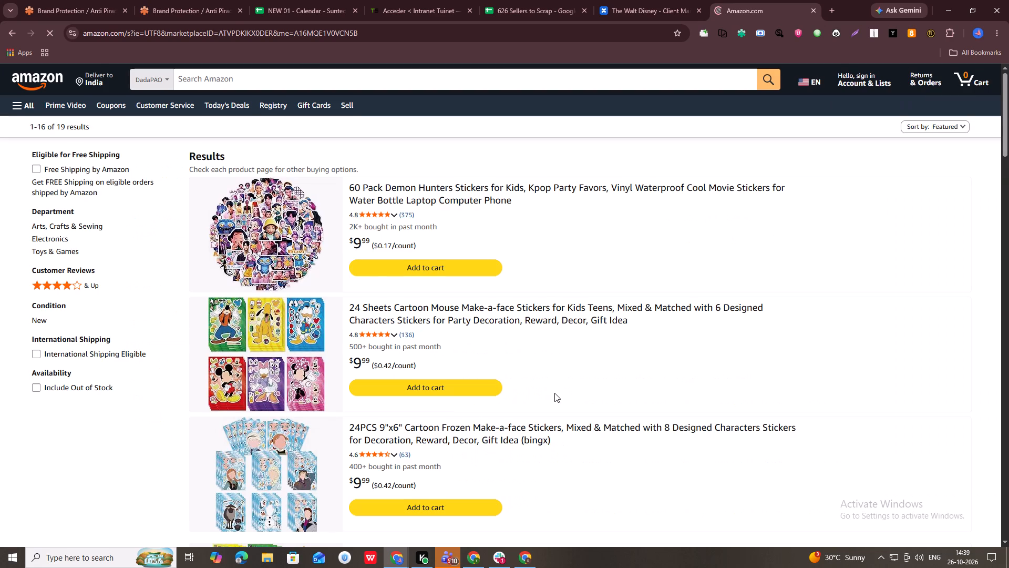
{"action": "scroll", "coordinate": [554, 393], "scroll_direction": "down", "scroll_amount": 17}
{"action": "scroll", "coordinate": [558, 383], "scroll_direction": "down", "scroll_amount": 16}
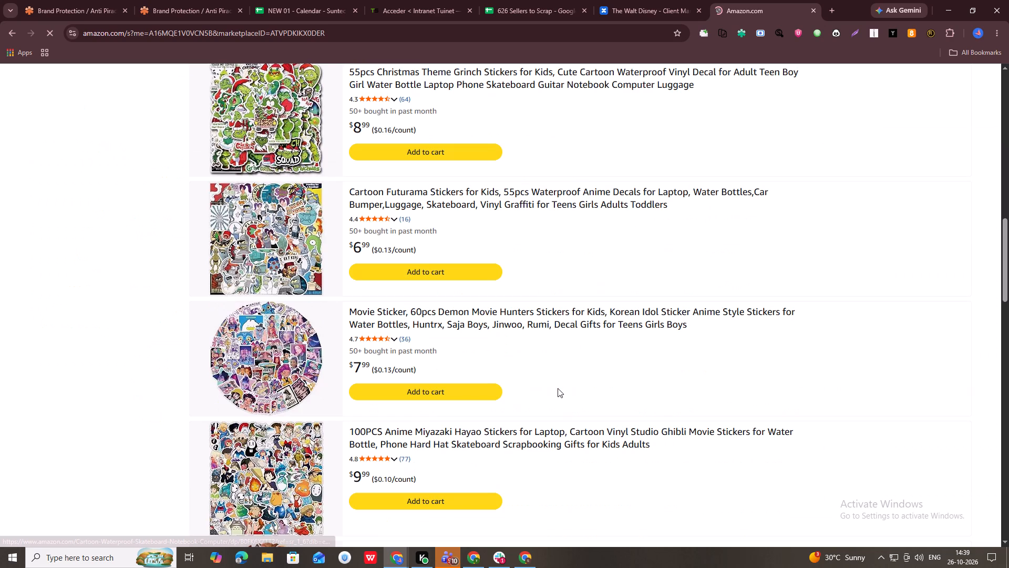
{"action": "scroll", "coordinate": [560, 378], "scroll_direction": "up", "scroll_amount": 10}
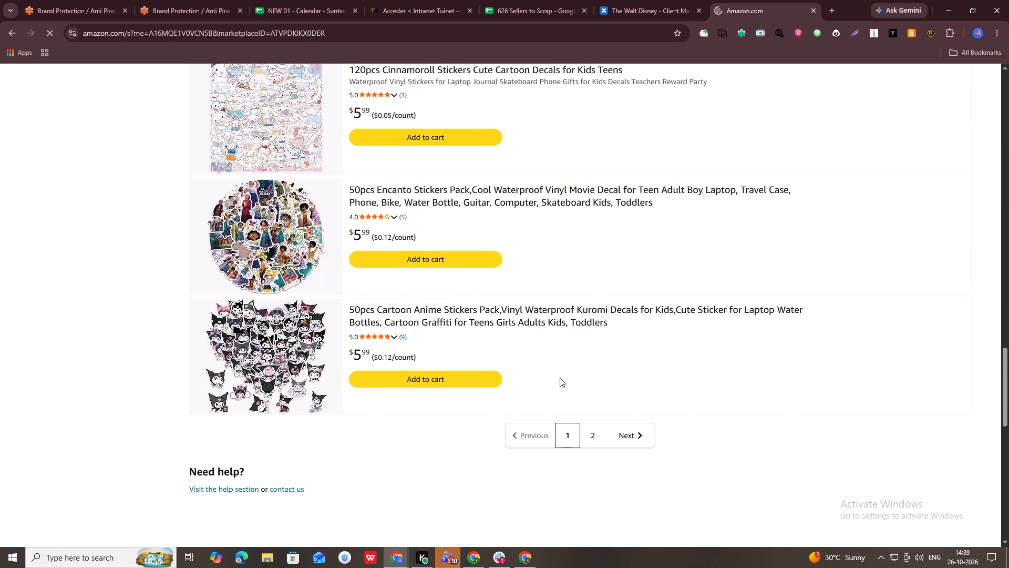
{"action": "scroll", "coordinate": [560, 378], "scroll_direction": "up", "scroll_amount": 5}
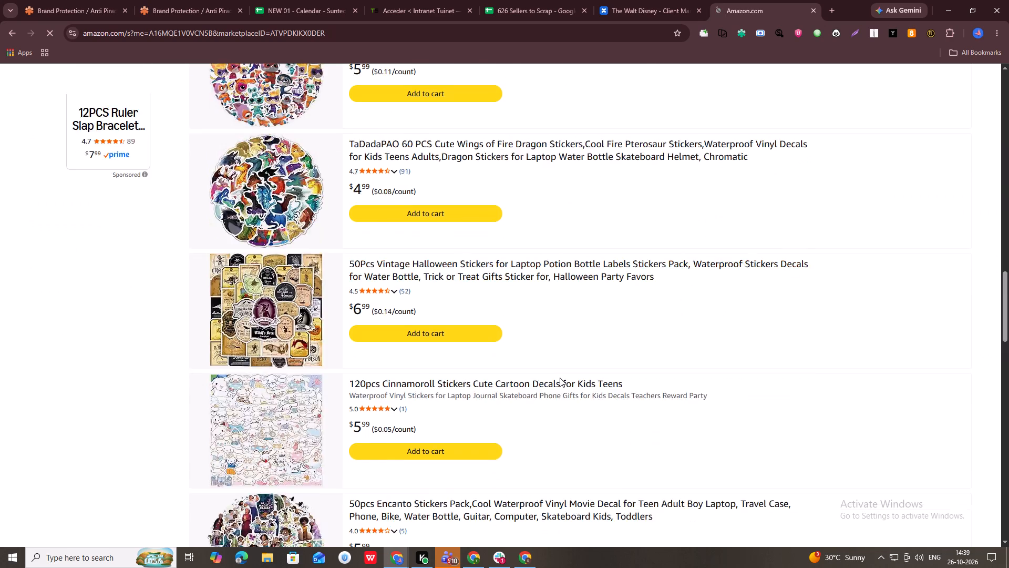
{"action": "scroll", "coordinate": [709, 292], "scroll_direction": "up", "scroll_amount": 12}
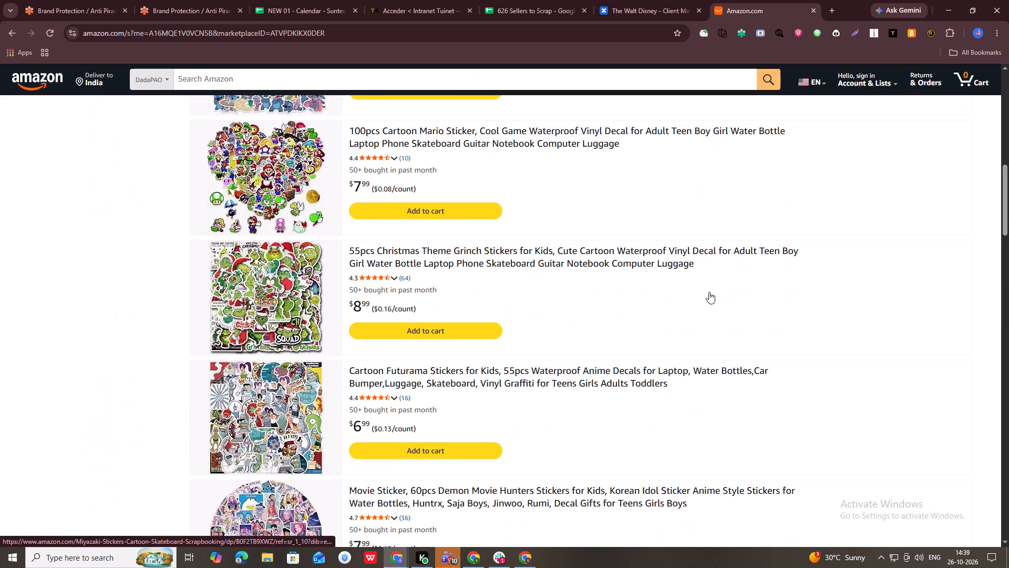
{"action": "scroll", "coordinate": [709, 292], "scroll_direction": "up", "scroll_amount": 17}
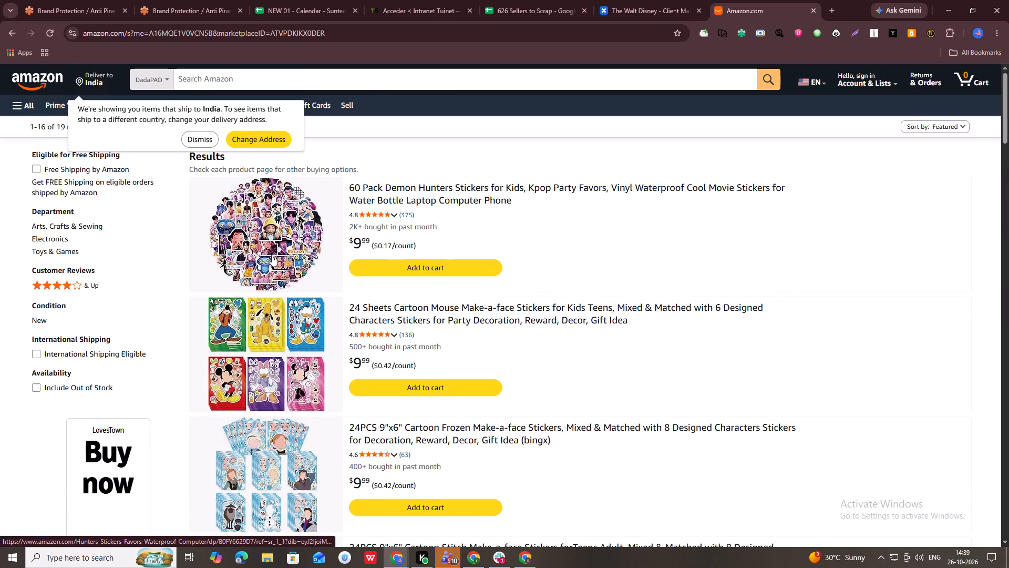
Copy the link address of the 24 Sheets Cartoon Mouse Make-a-face Stickers listing.
{"action": "scroll", "coordinate": [504, 344], "scroll_direction": "down", "scroll_amount": 2}
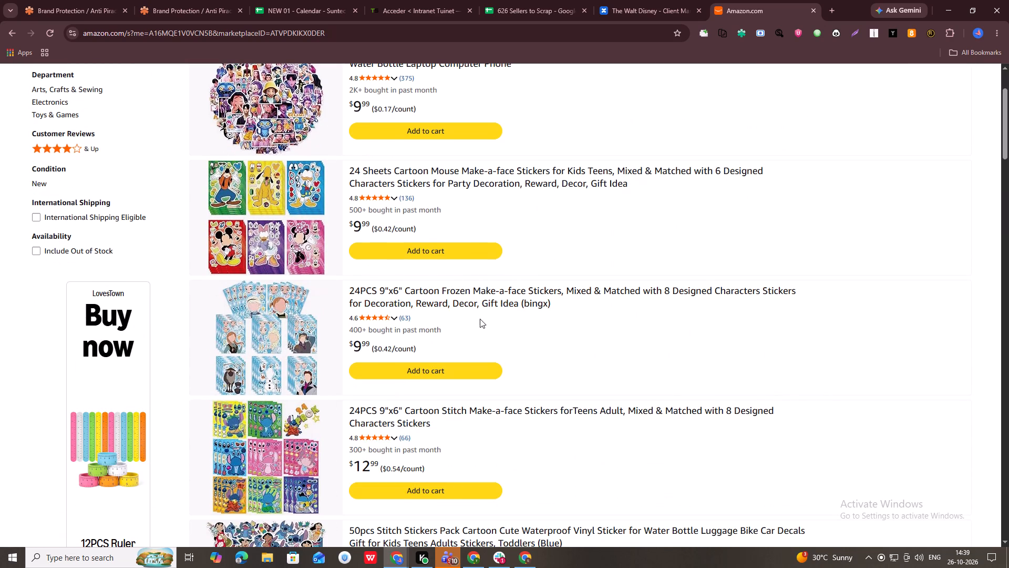
{"action": "right_click", "coordinate": [496, 181]}
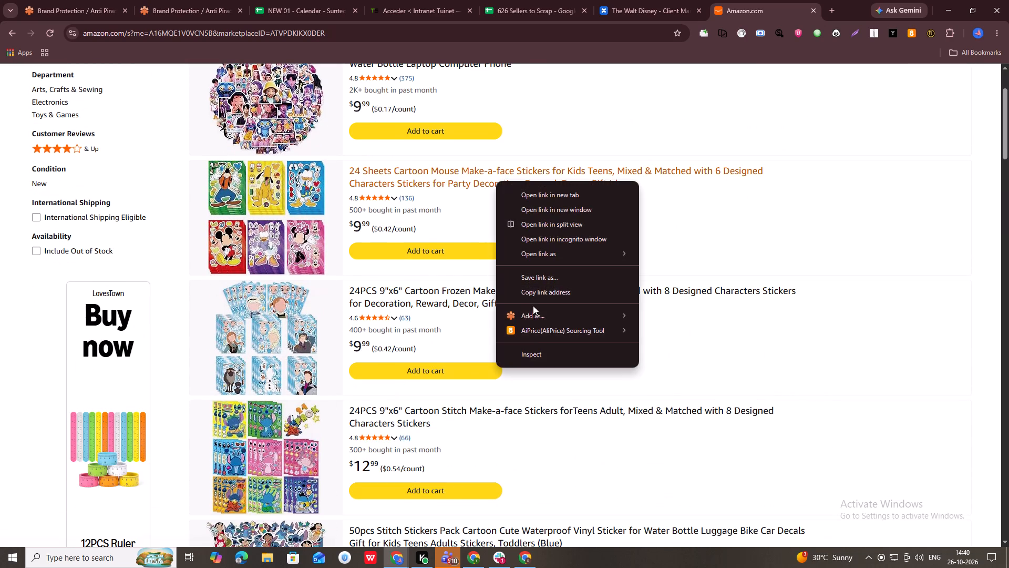
{"action": "left_click", "coordinate": [539, 291]}
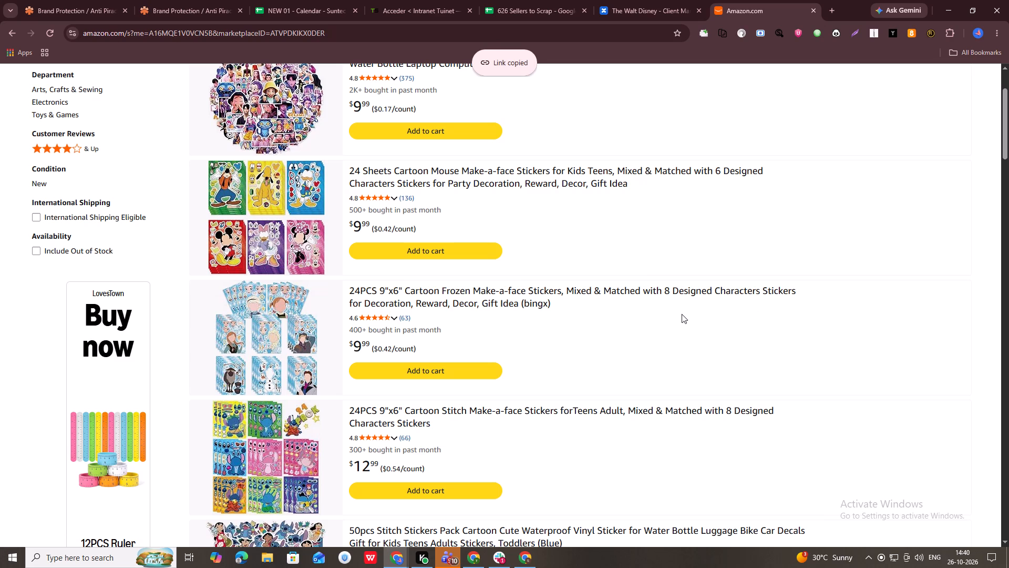
Switch to the Red Points New Incident window and search the Asset field for "mickey" to find a Mickey & Friends asset.
{"action": "key", "text": "alt+Tab"}
{"action": "left_click", "coordinate": [704, 206], "text": "alt"}
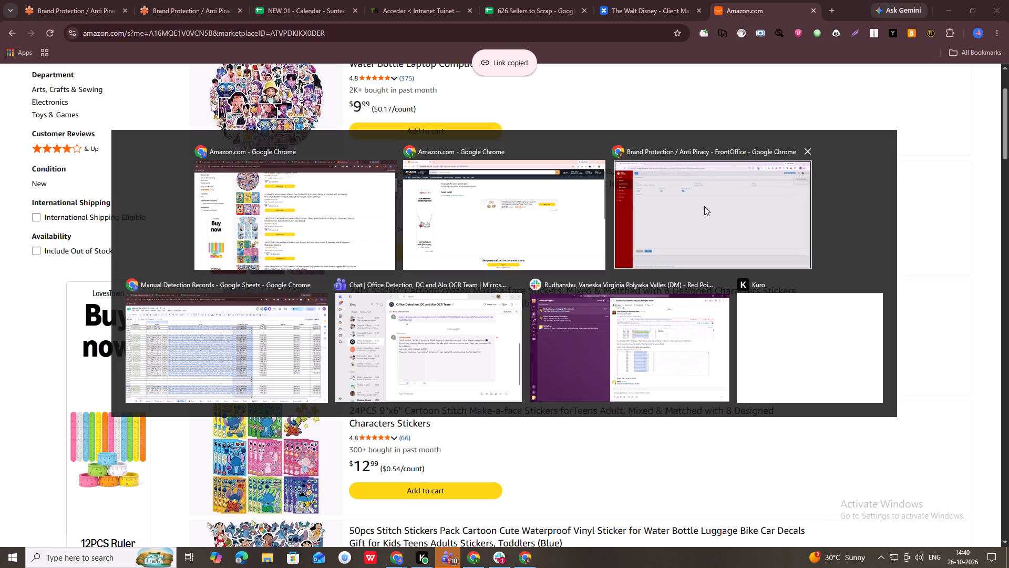
{"action": "left_click", "coordinate": [251, 124]}
{"action": "type", "text": "mickey"}
{"action": "scroll", "coordinate": [199, 201], "scroll_direction": "down", "scroll_amount": 2}
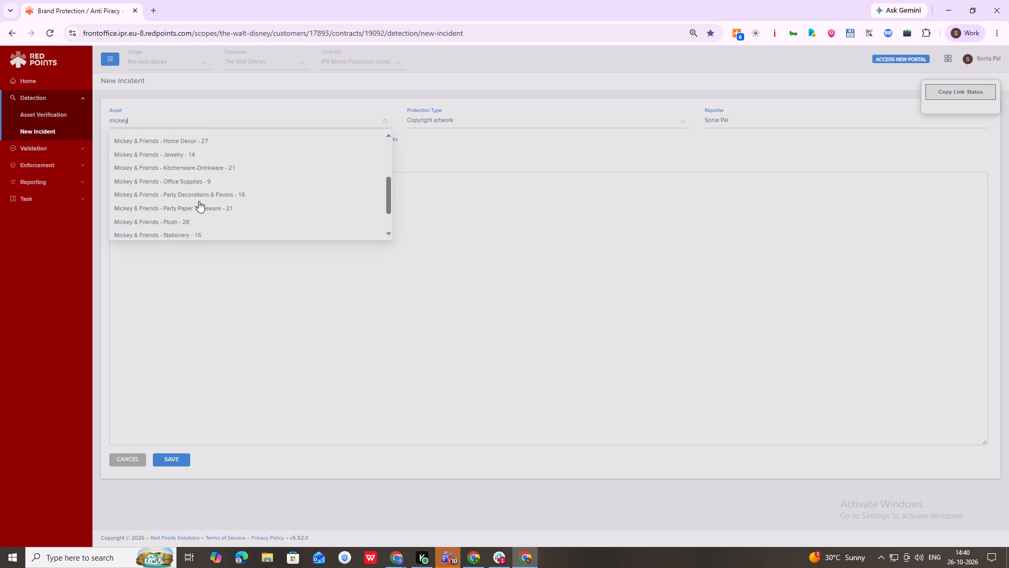